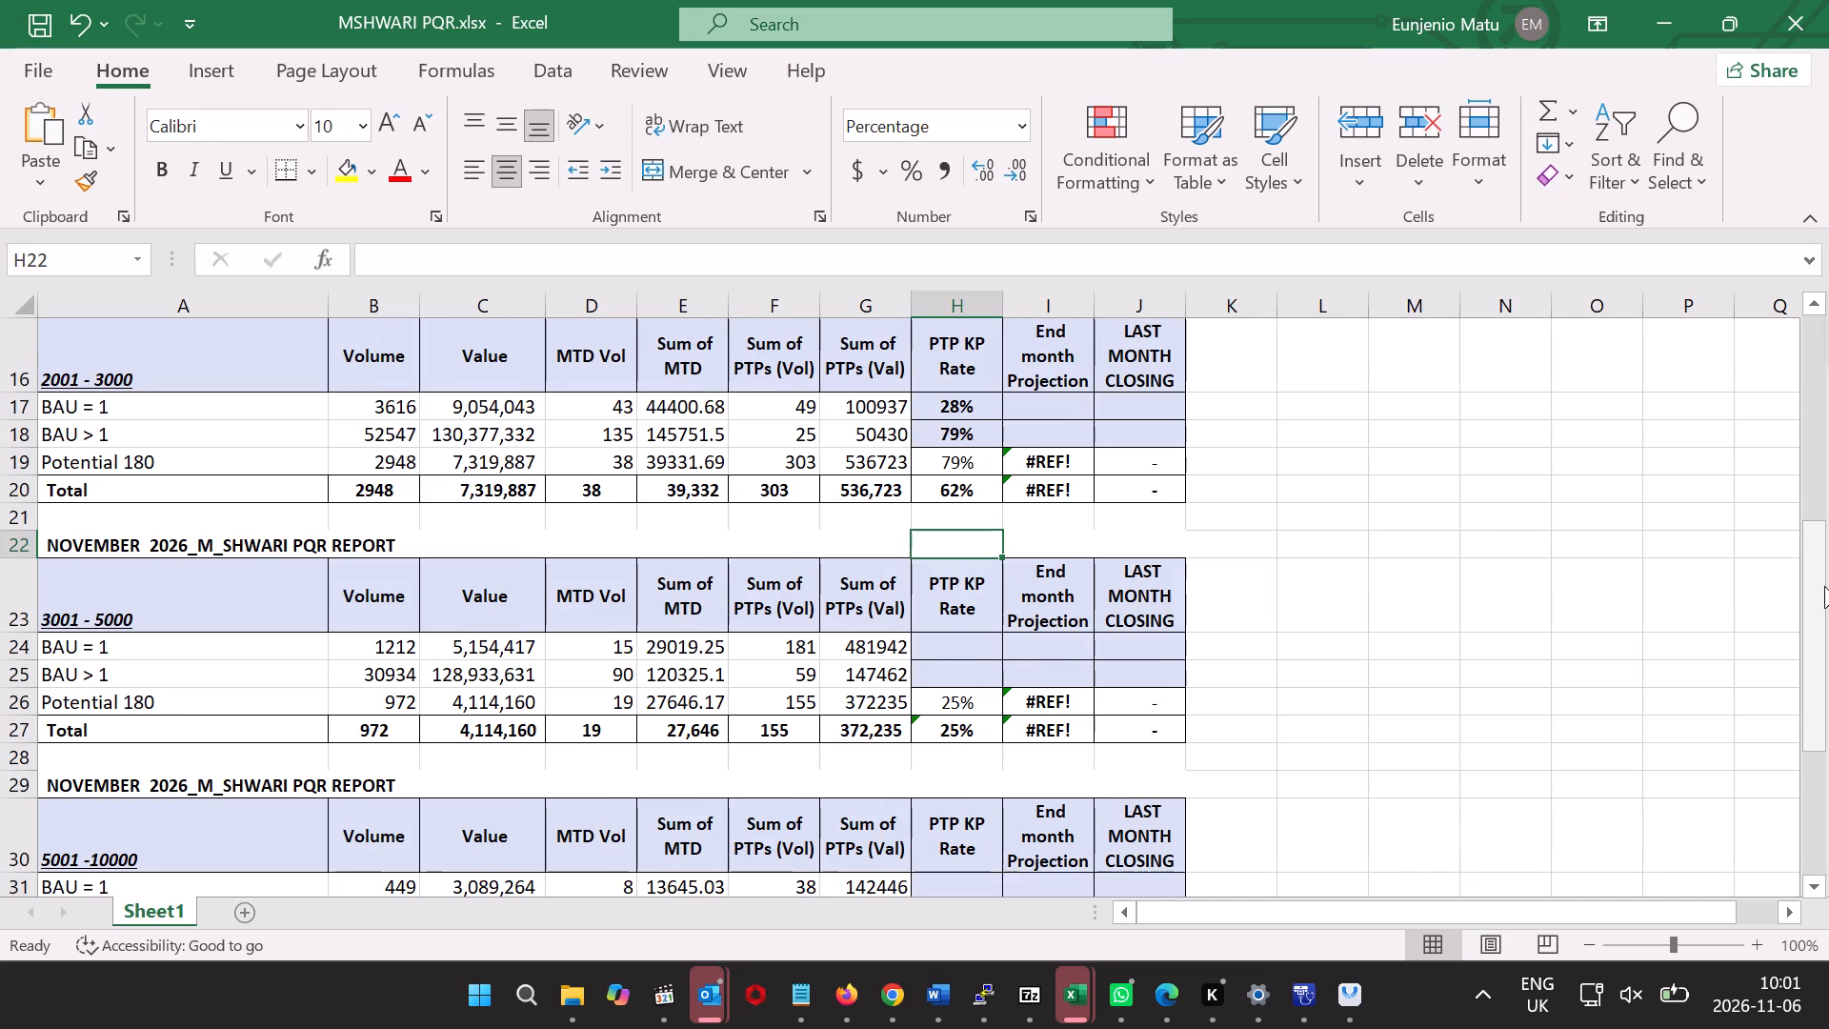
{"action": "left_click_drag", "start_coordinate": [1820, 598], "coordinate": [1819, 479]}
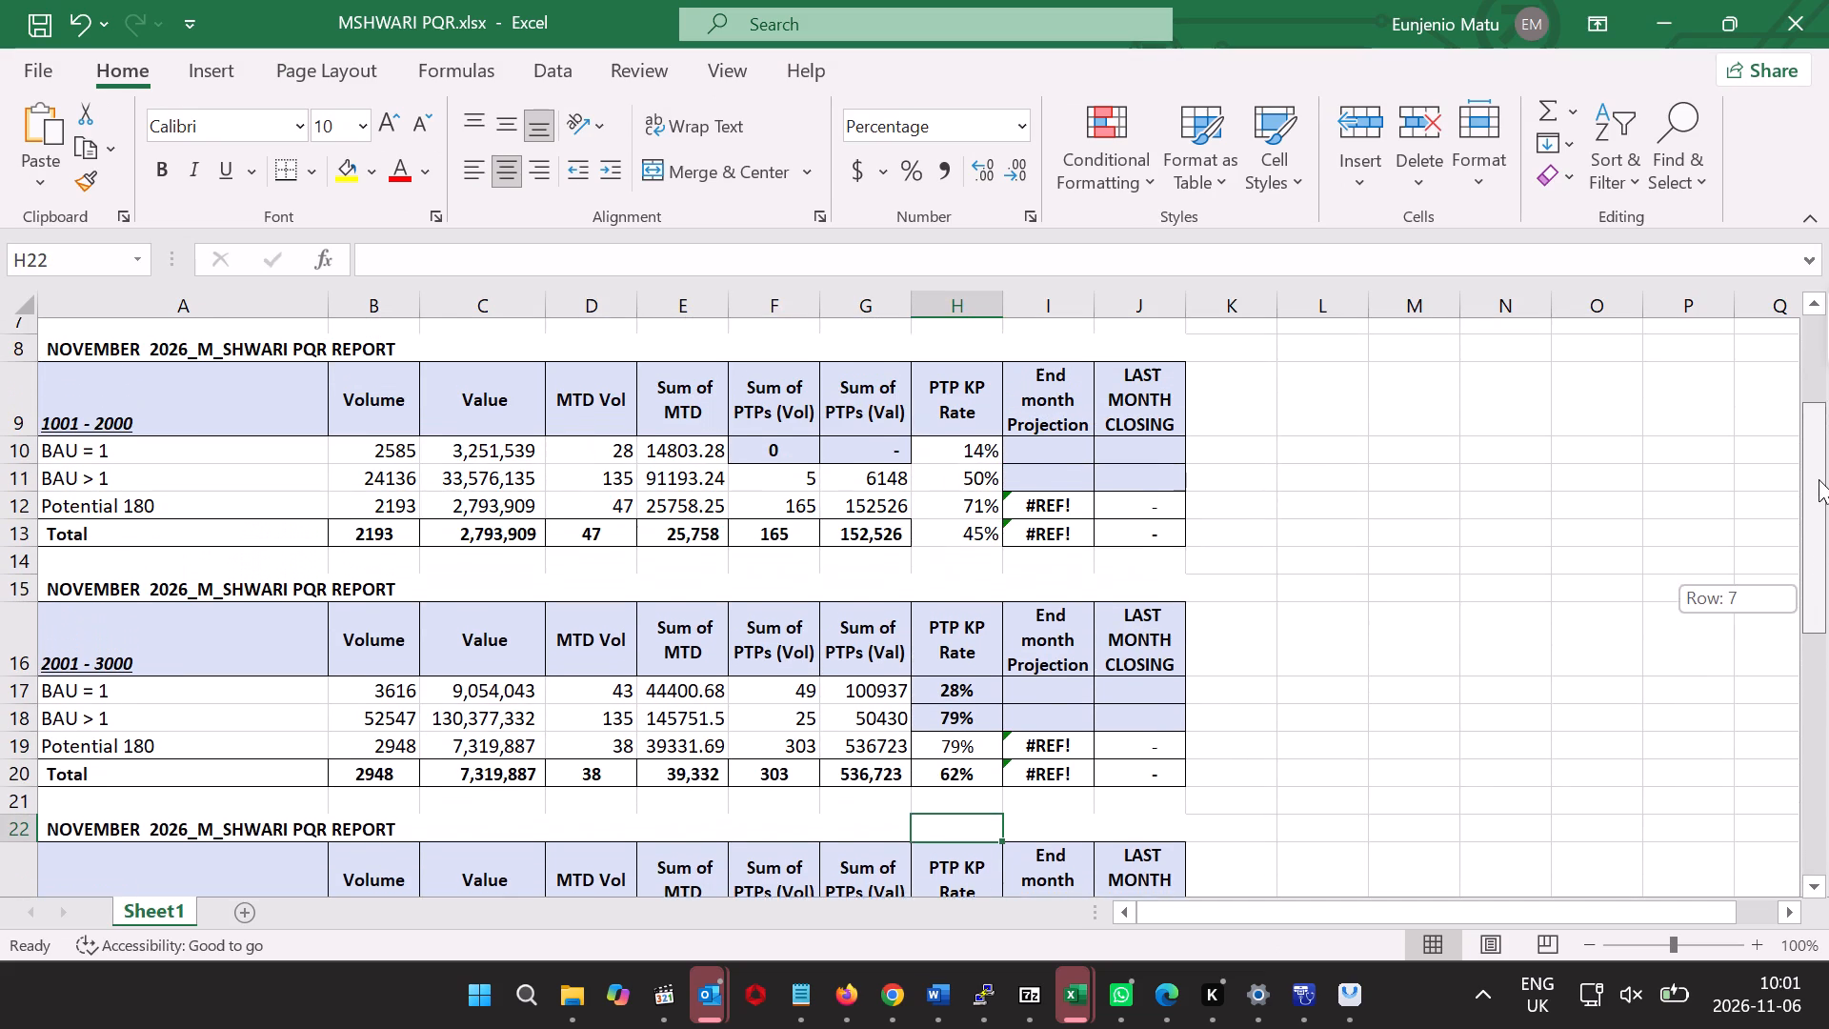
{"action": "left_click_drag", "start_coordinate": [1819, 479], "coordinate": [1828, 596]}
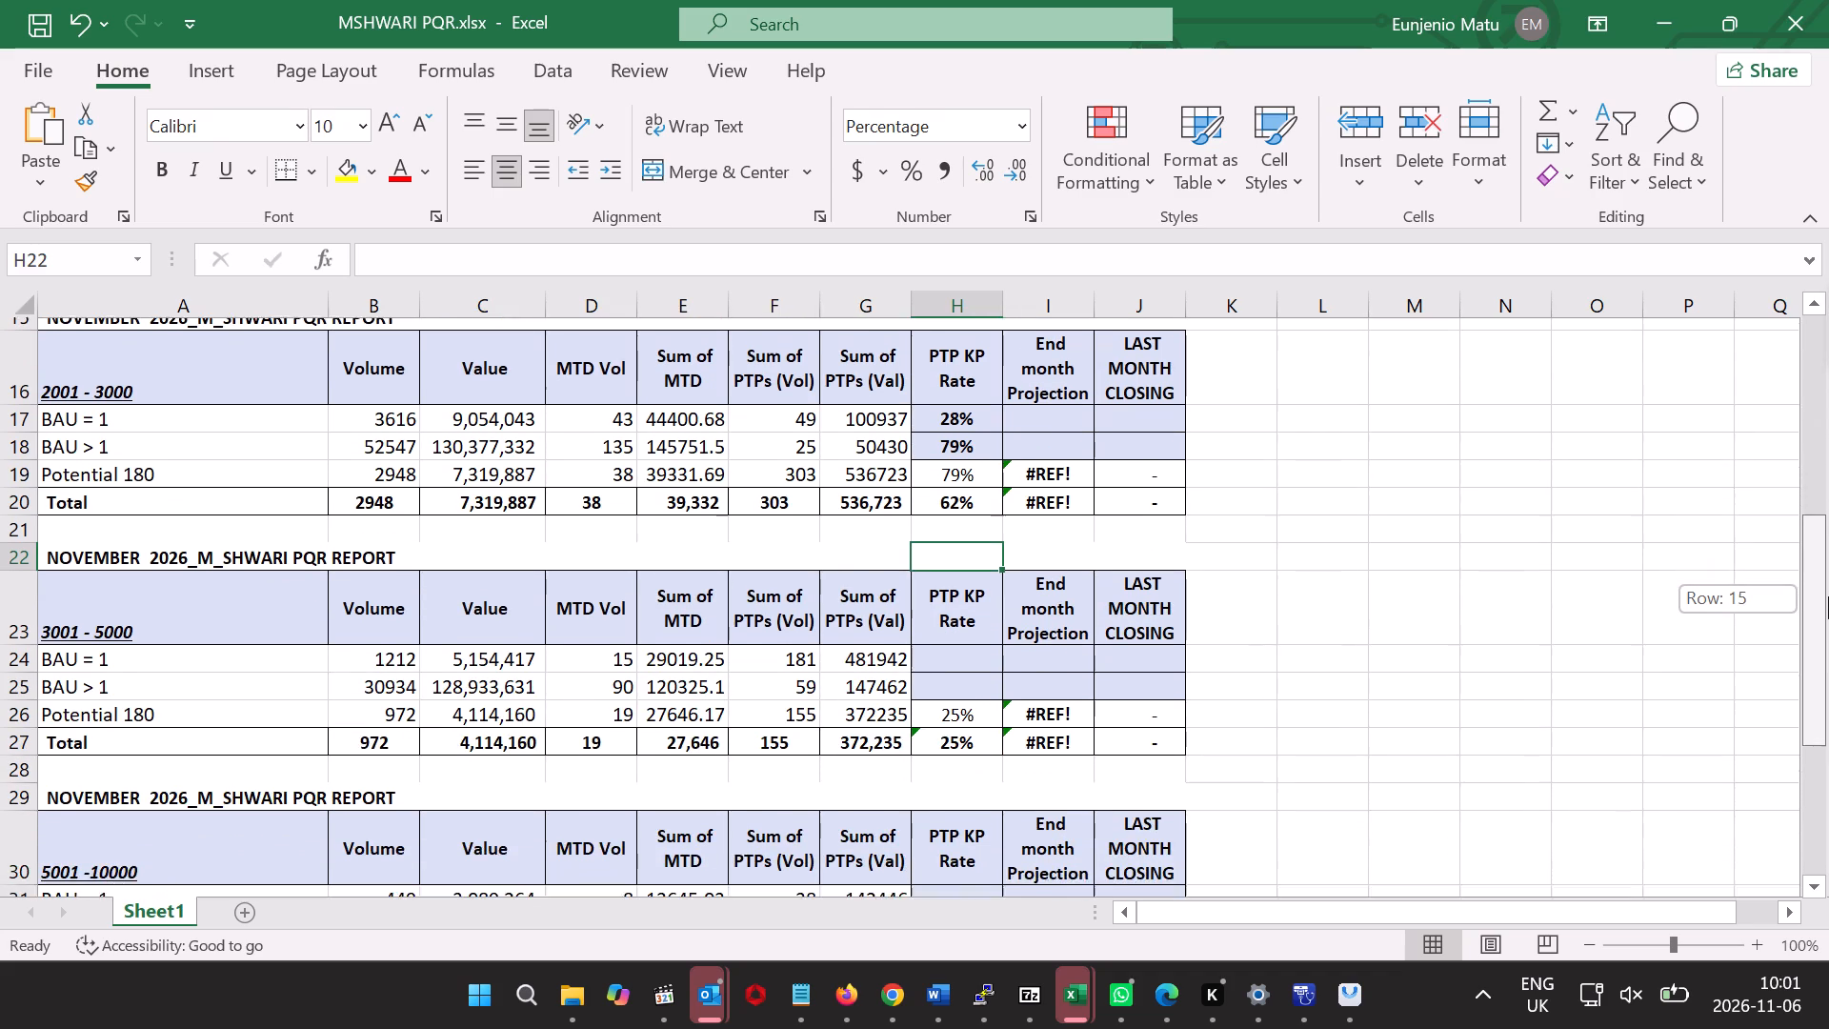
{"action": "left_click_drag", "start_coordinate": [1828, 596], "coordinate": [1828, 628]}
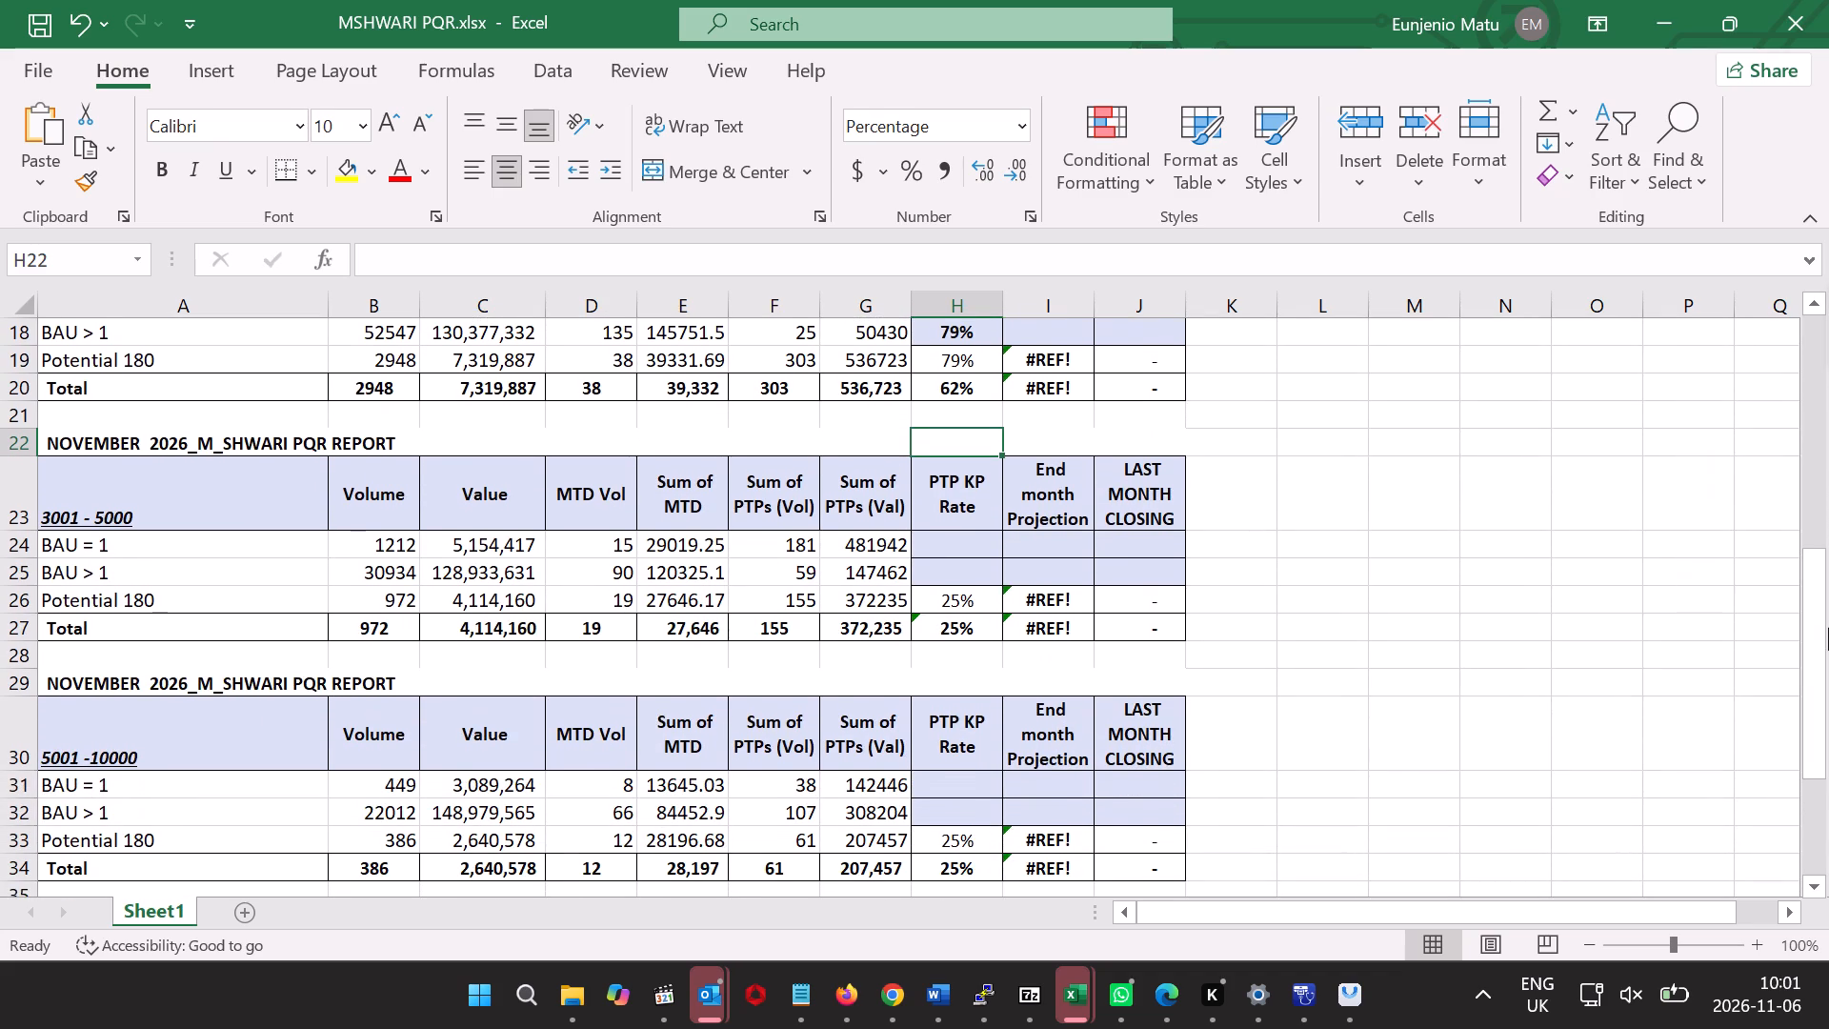
Bring up the list of open Excel workbooks to choose another one.
{"action": "left_click", "coordinate": [1081, 983]}
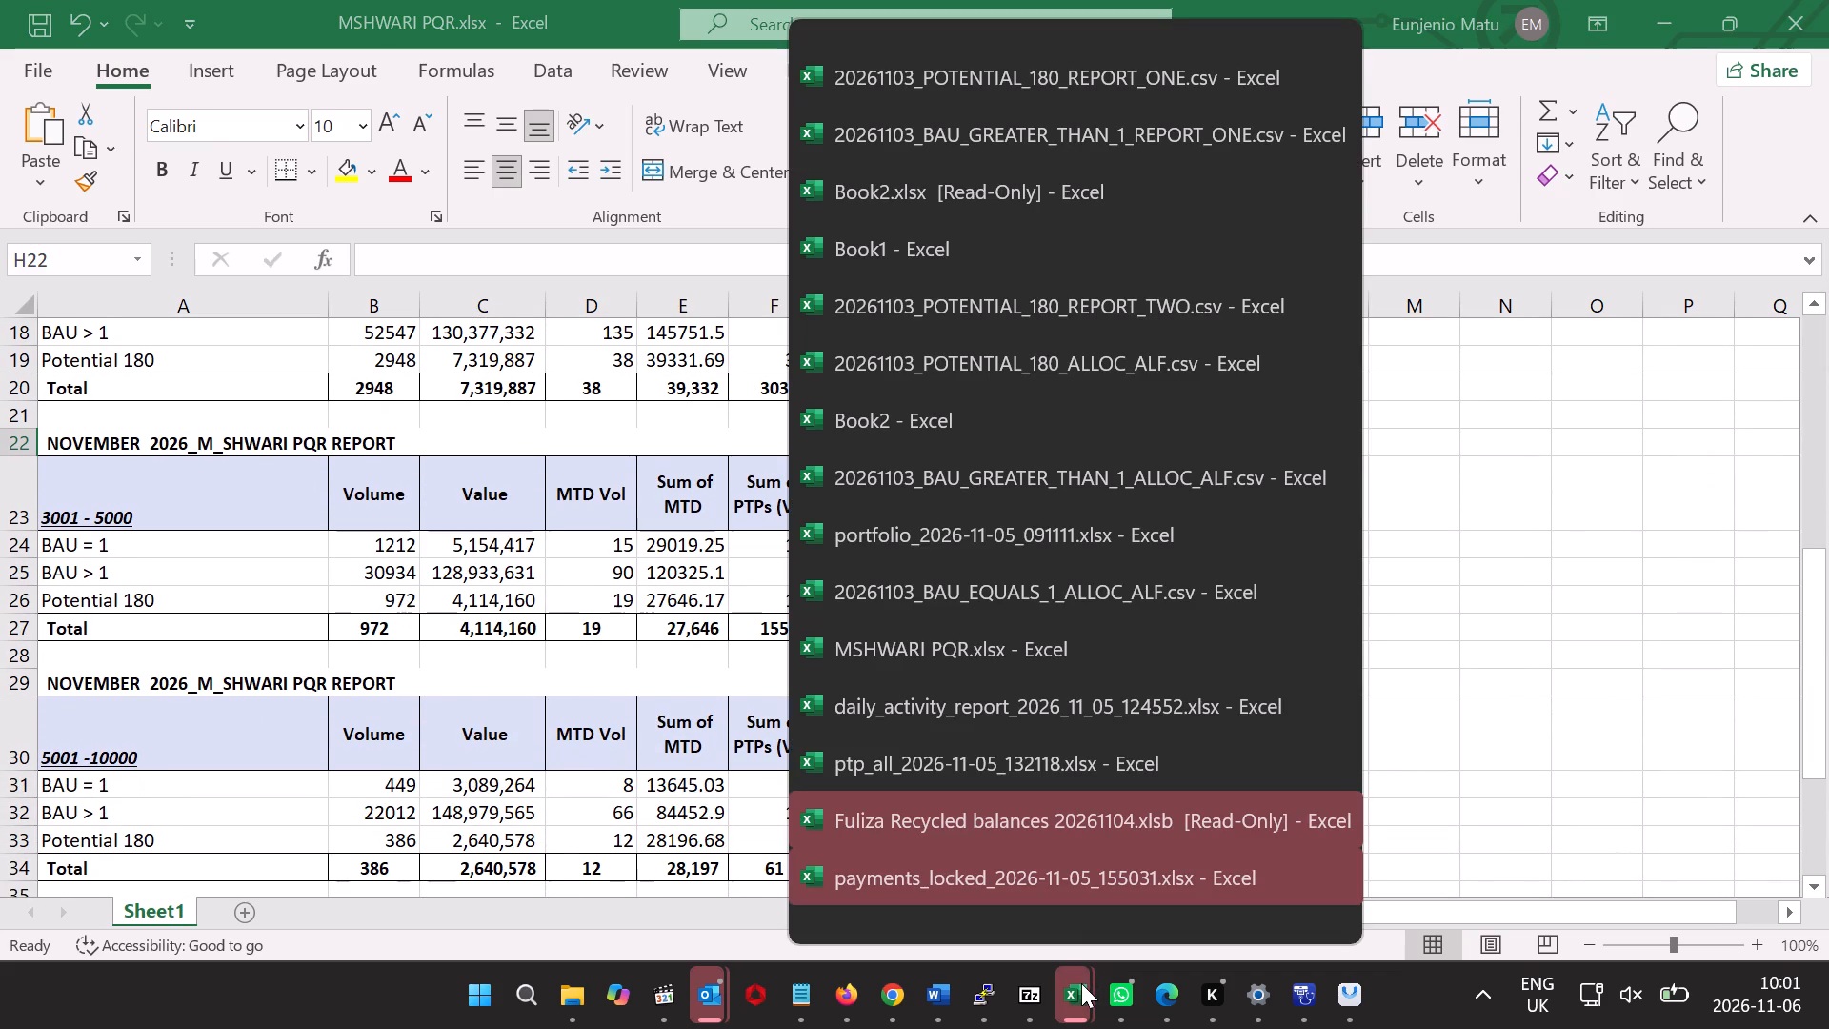
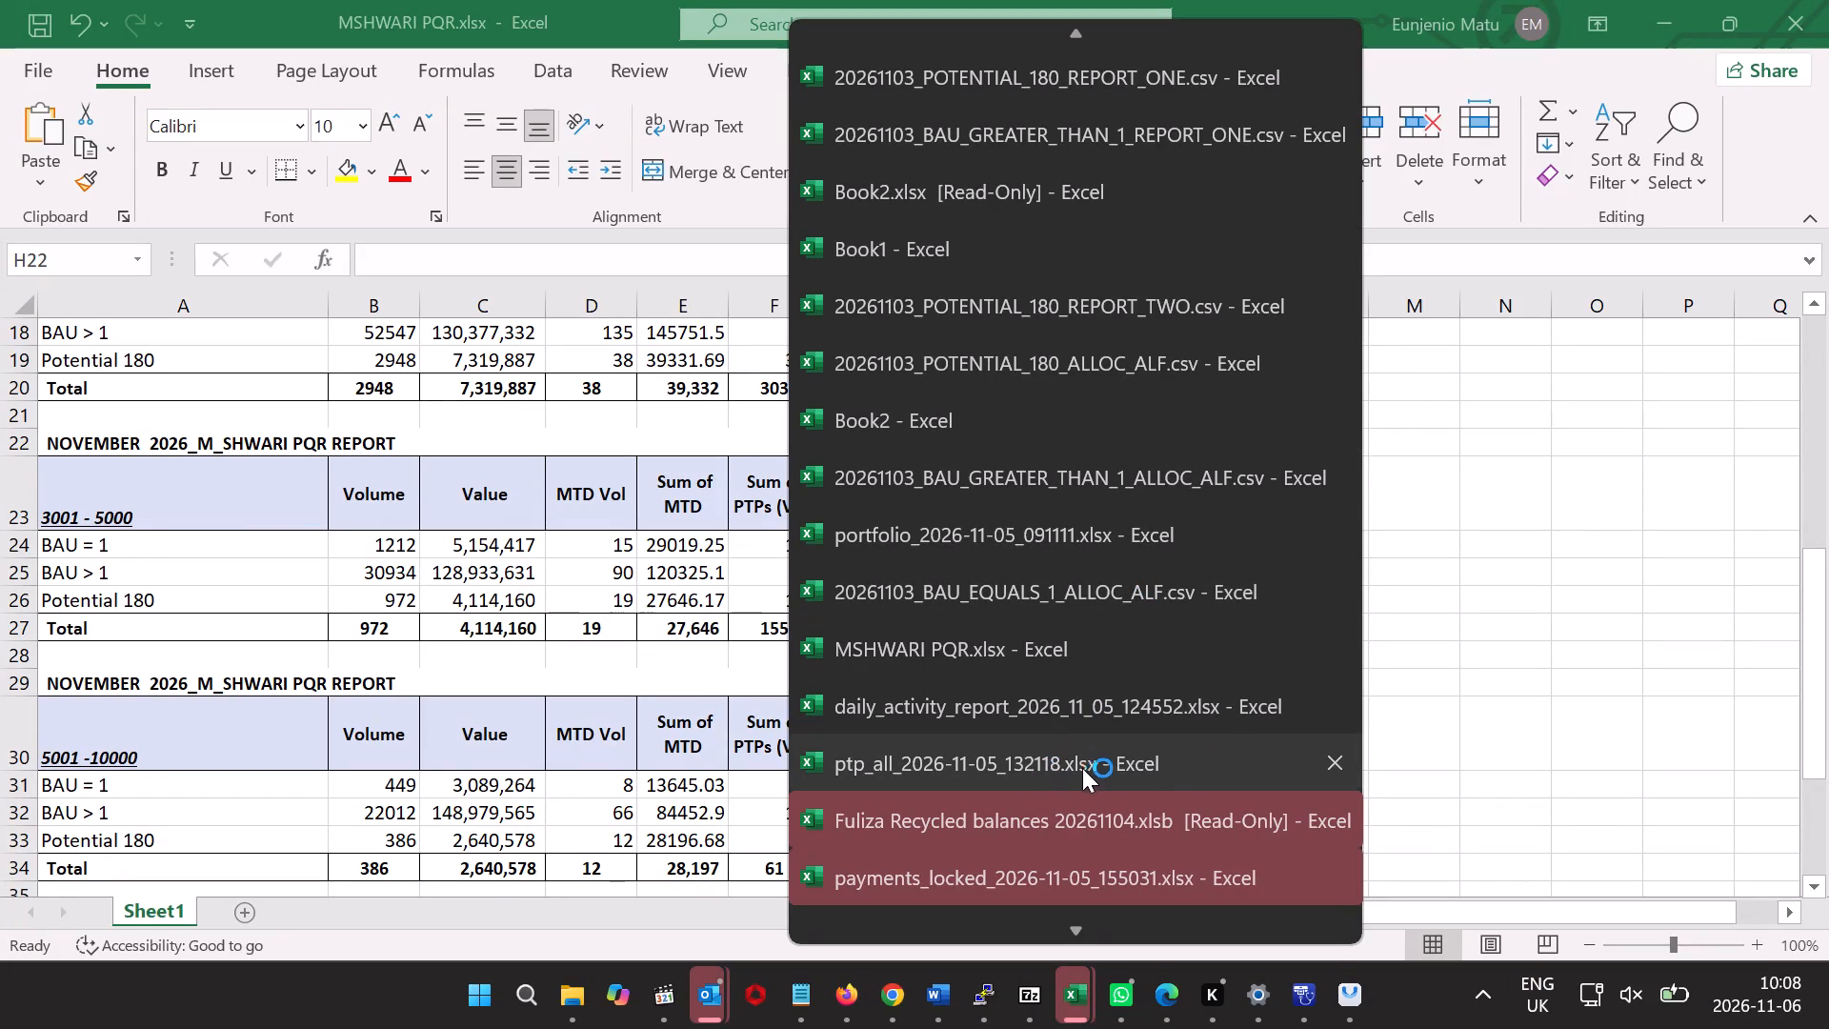
Switch to ptp_all_2026-11-05_132118.xlsx and view the BANDs pivot table on Sheet1.
{"action": "left_click", "coordinate": [1046, 759]}
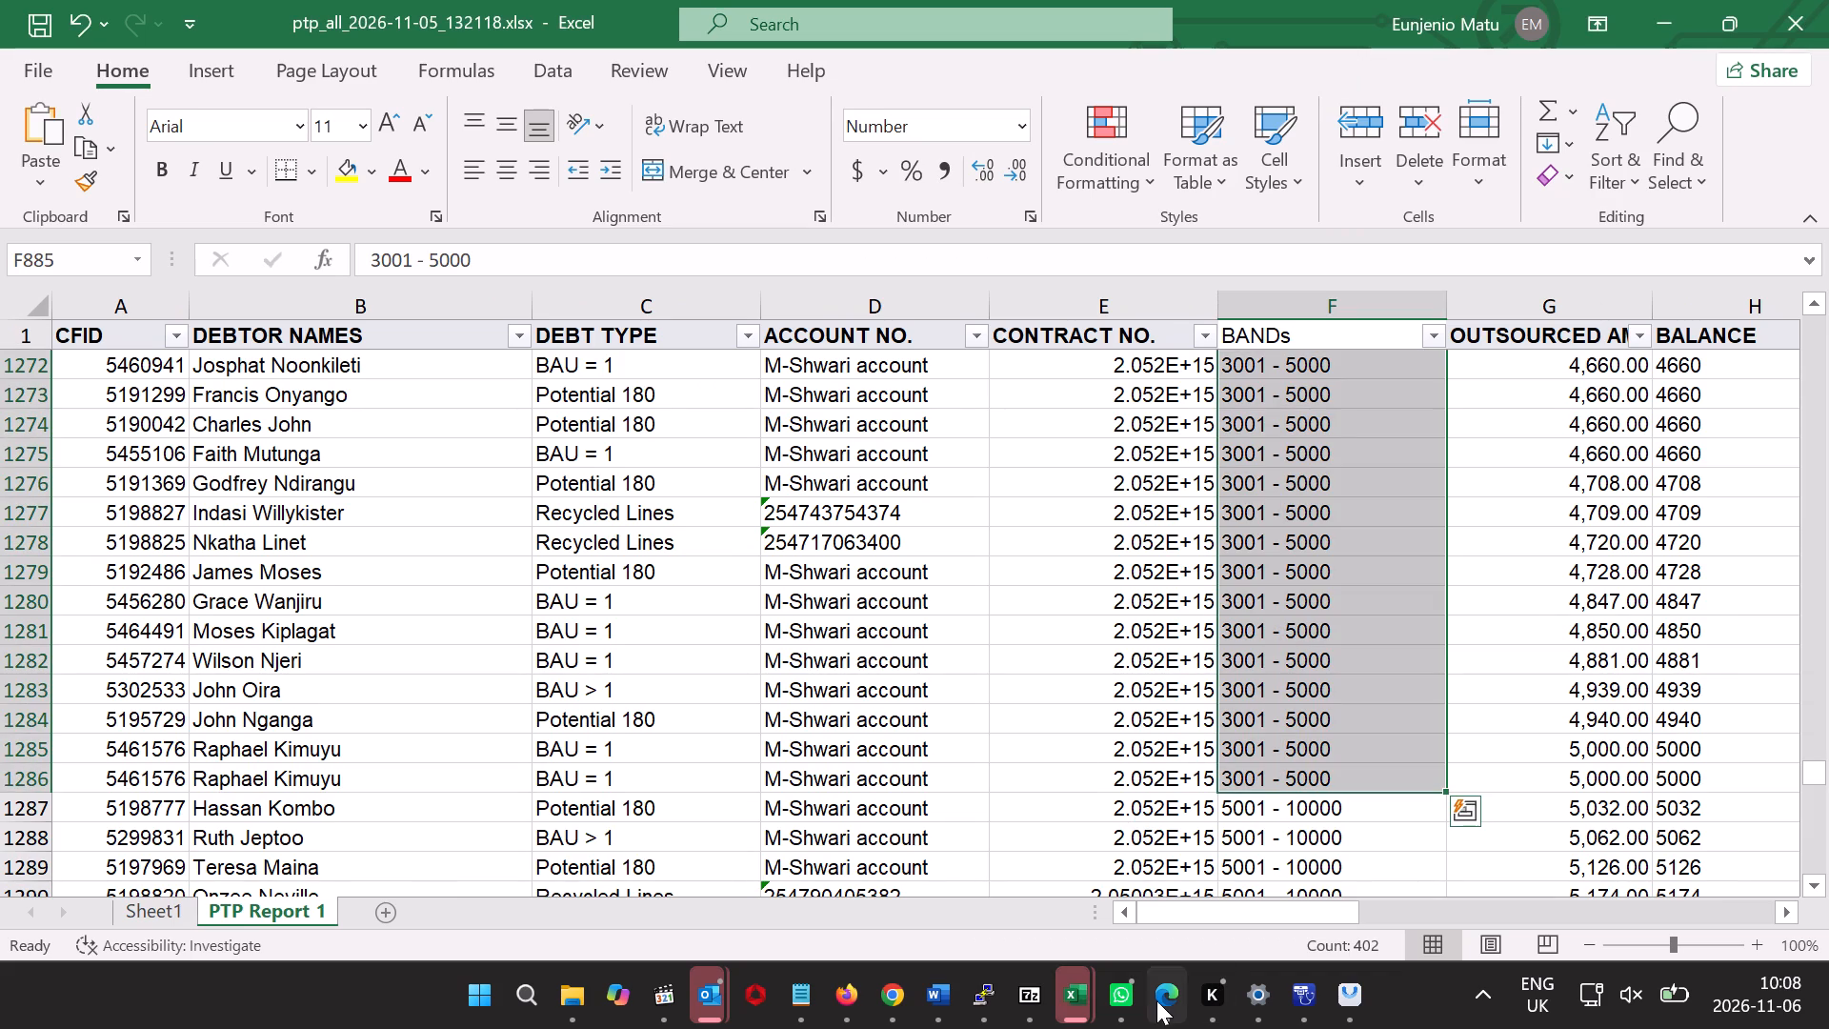
{"action": "left_click", "coordinate": [1075, 994]}
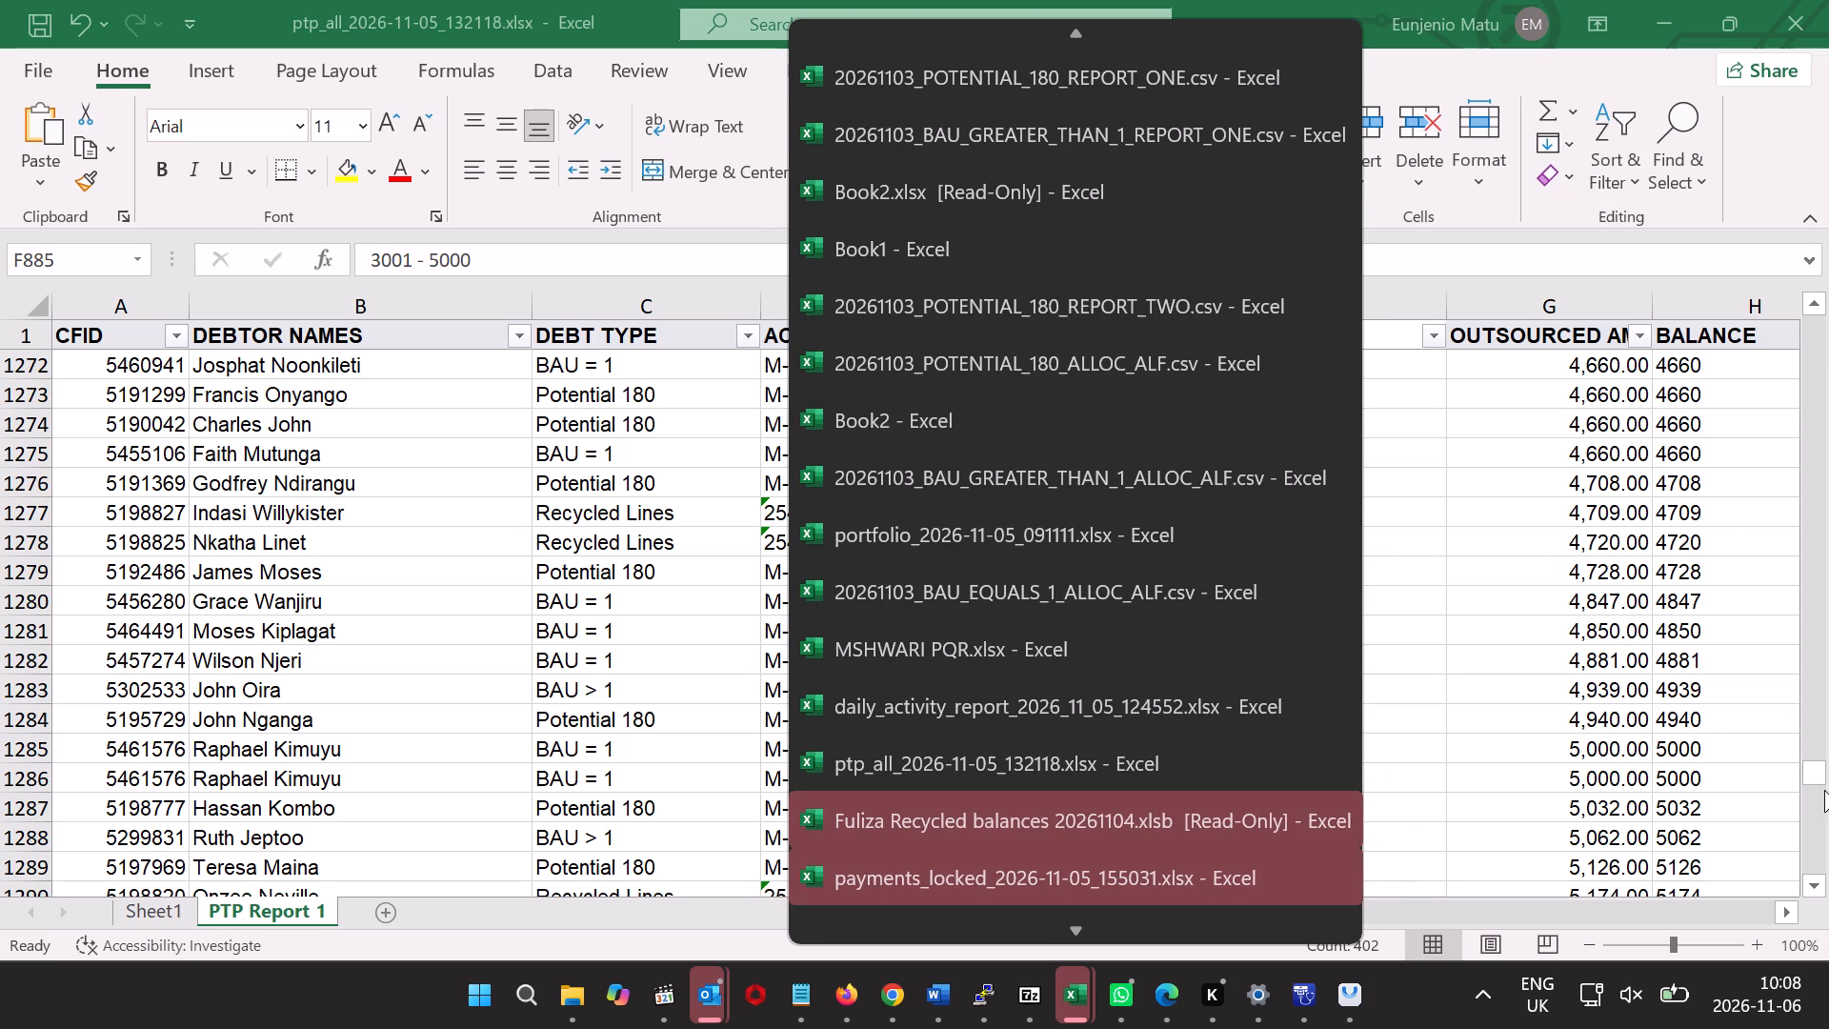
{"action": "left_click_drag", "start_coordinate": [1816, 772], "coordinate": [1816, 779]}
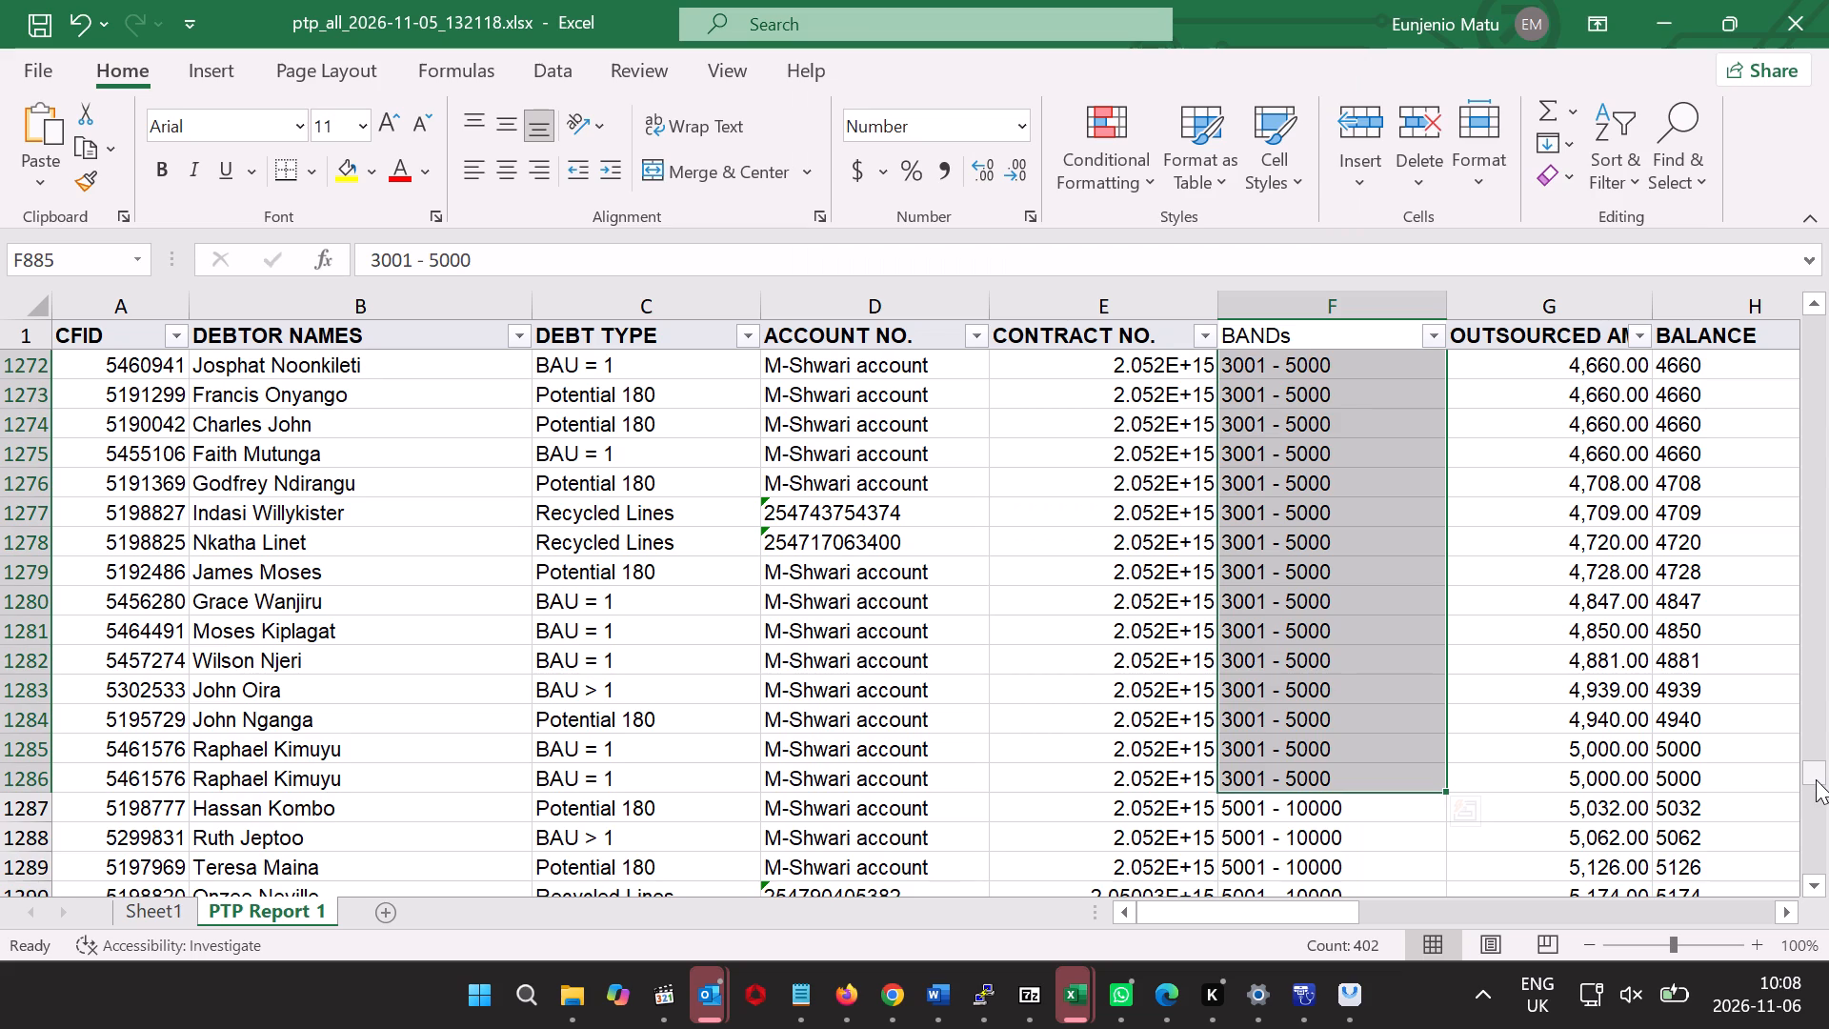
{"action": "left_click_drag", "start_coordinate": [1816, 779], "coordinate": [1816, 792]}
{"action": "left_click", "coordinate": [143, 932]}
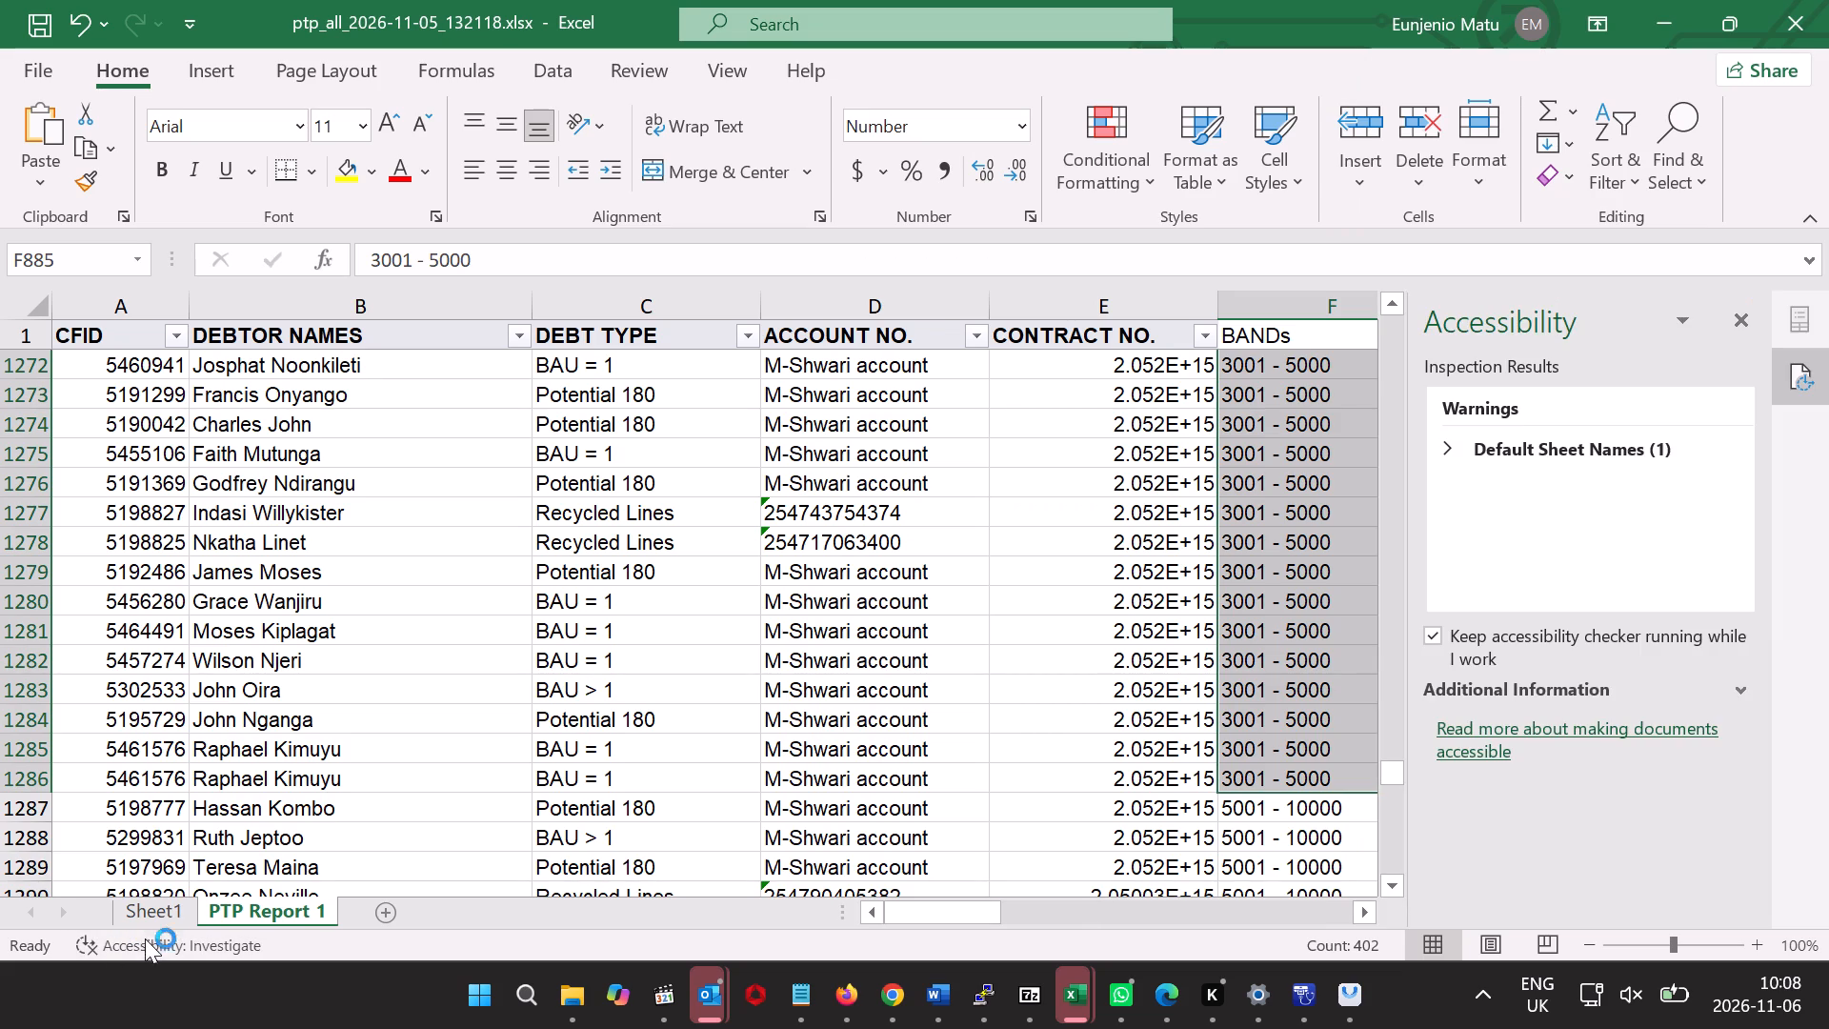
{"action": "scroll", "coordinate": [153, 920], "scroll_direction": "down", "scroll_amount": 1}
{"action": "left_click", "coordinate": [195, 897]}
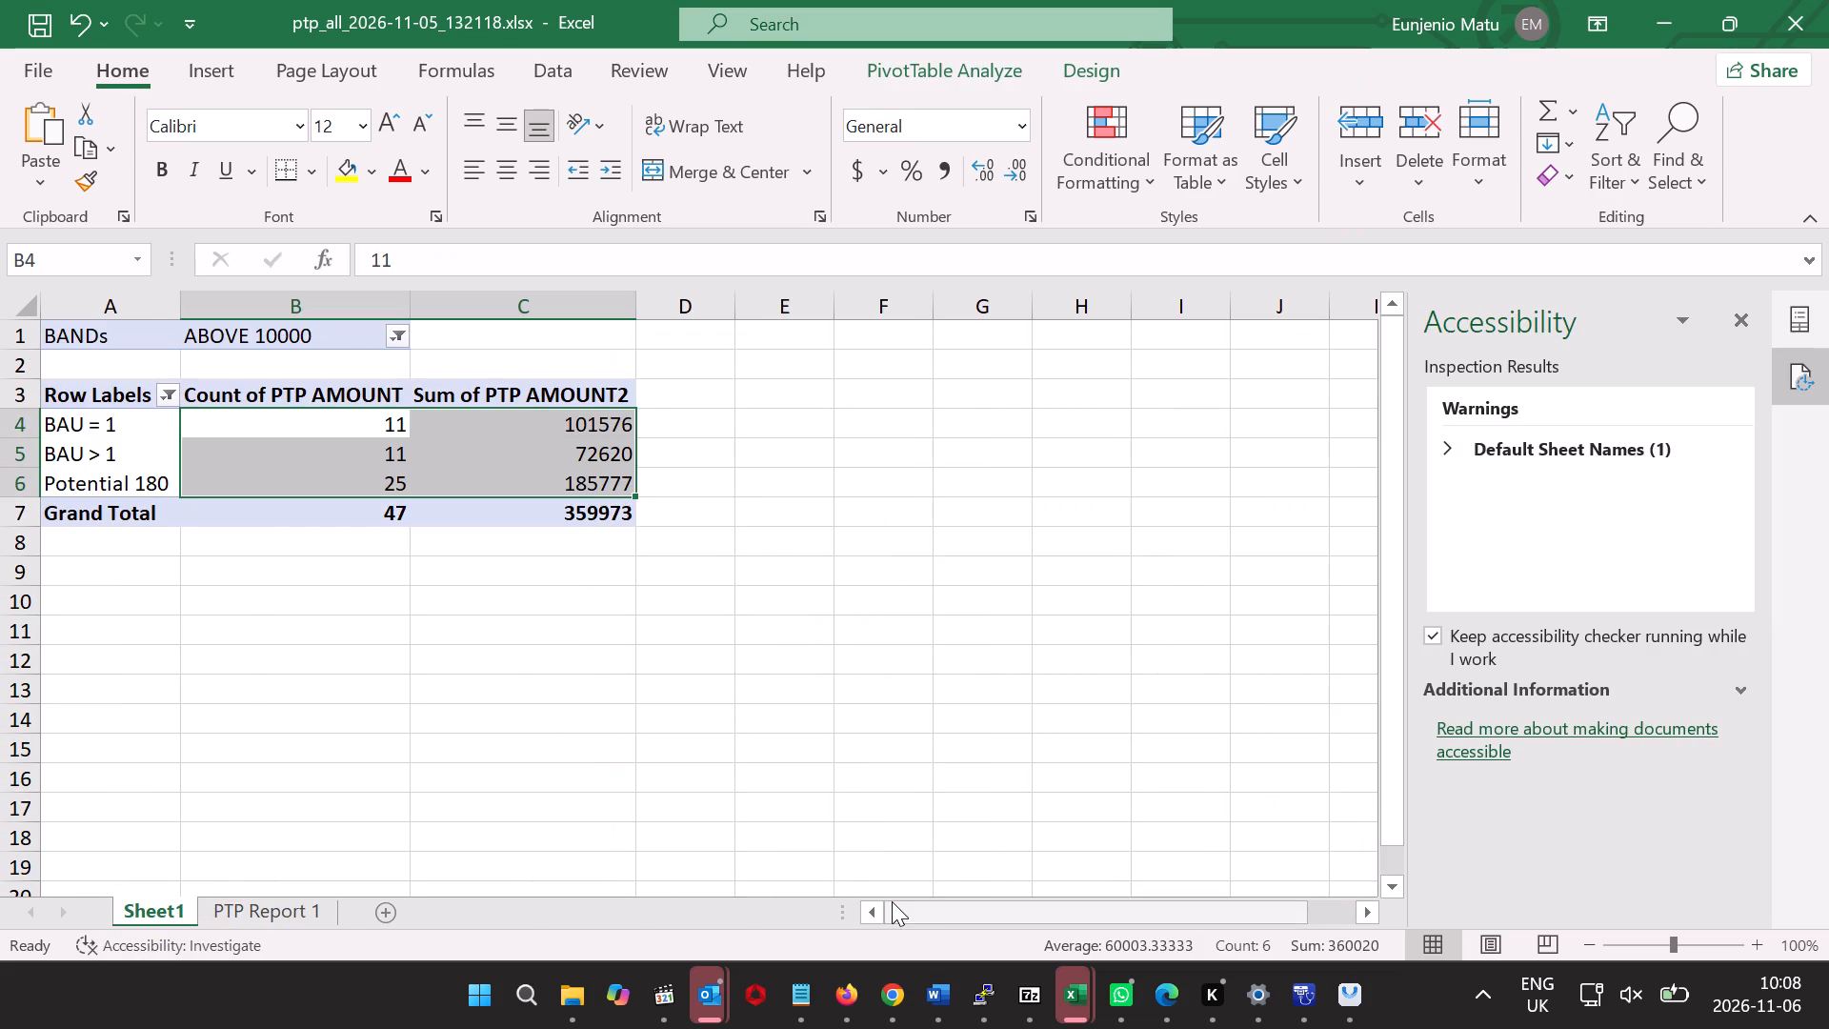
Switch to ptp_all_2026-11-05_155123.xlsx and open the 3001 - 5000 pivot table on Sheet4.
{"action": "left_click", "coordinate": [1058, 1005]}
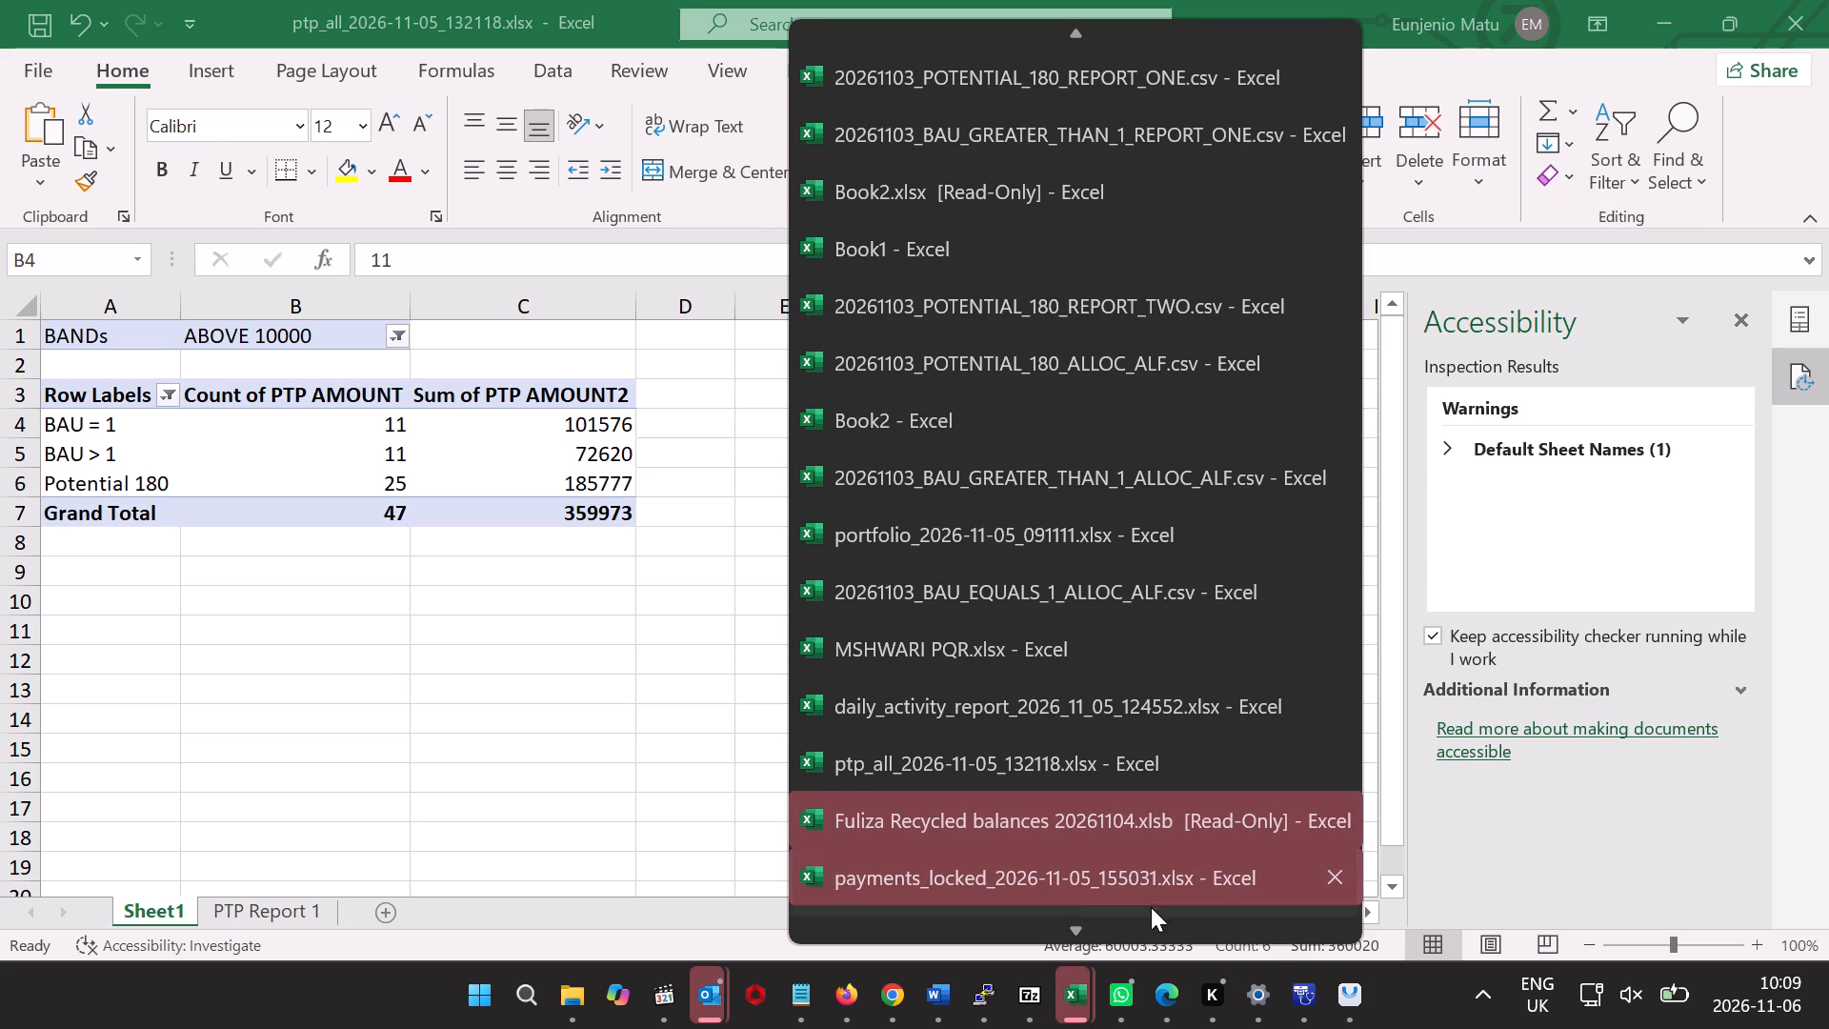
{"action": "scroll", "coordinate": [1131, 848], "scroll_direction": "down", "scroll_amount": 1}
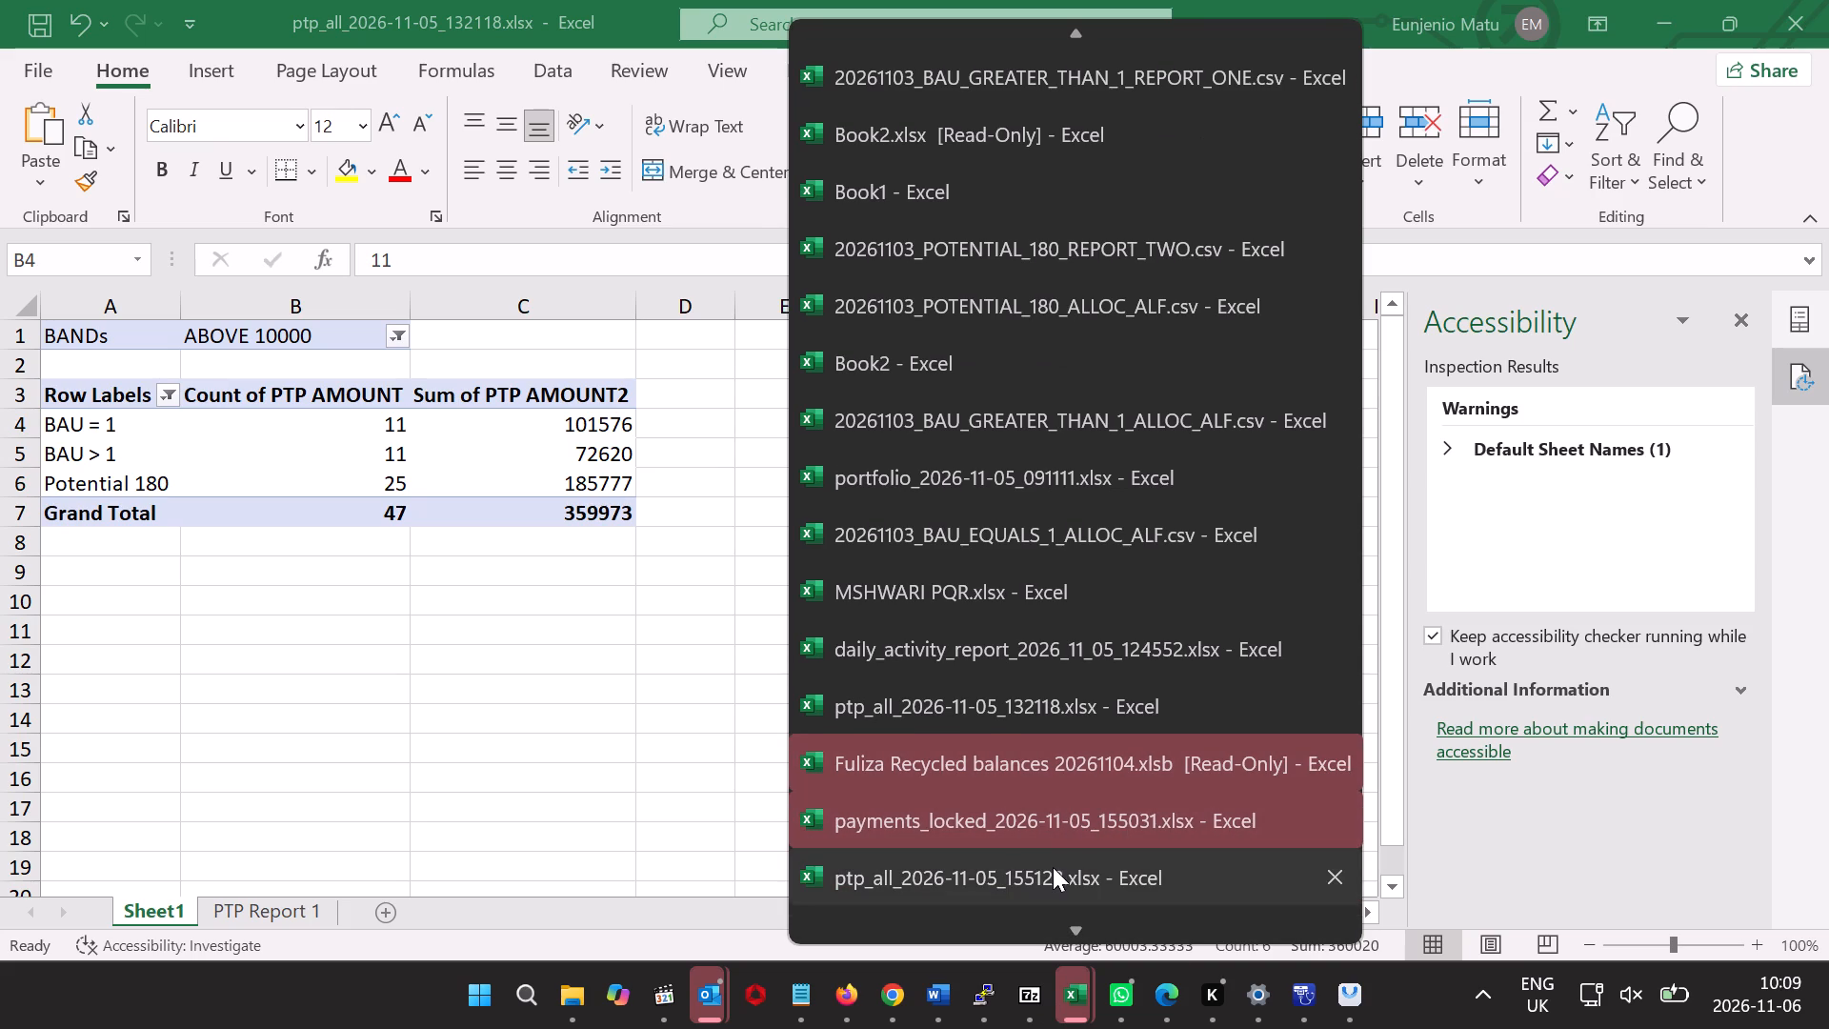
{"action": "left_click", "coordinate": [1053, 867]}
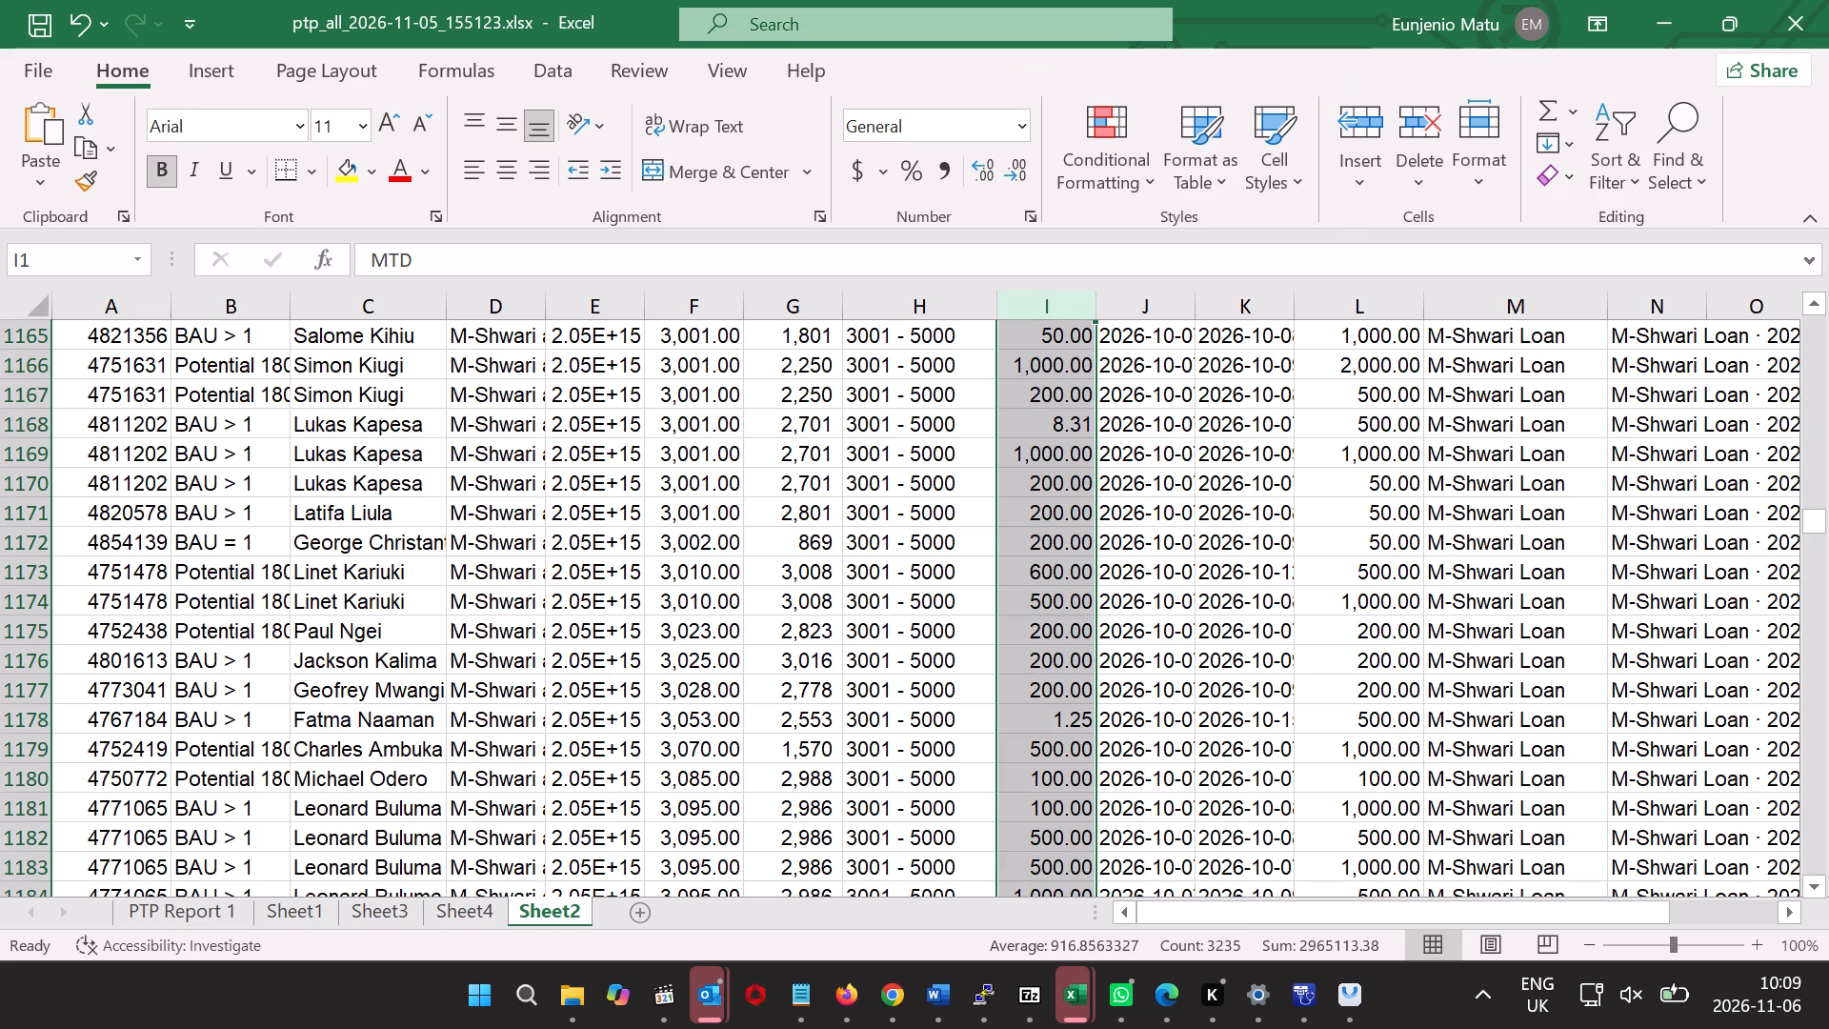
{"action": "left_click", "coordinate": [474, 917]}
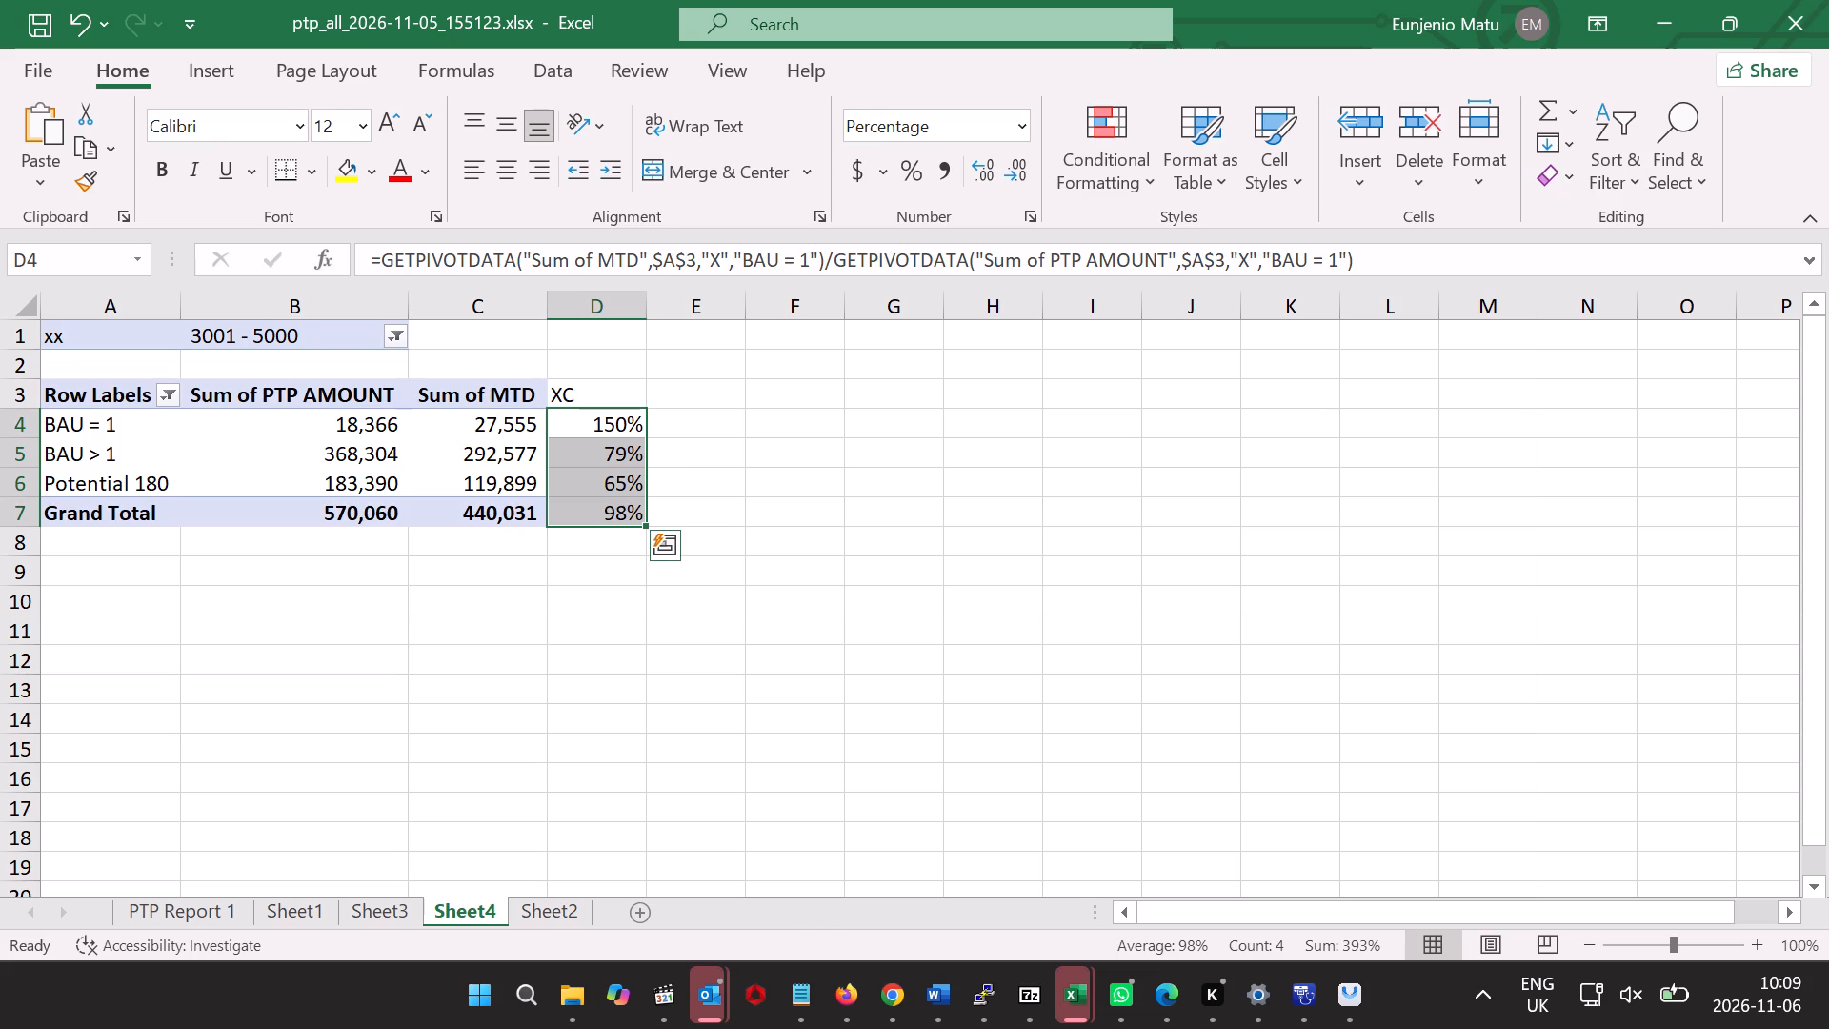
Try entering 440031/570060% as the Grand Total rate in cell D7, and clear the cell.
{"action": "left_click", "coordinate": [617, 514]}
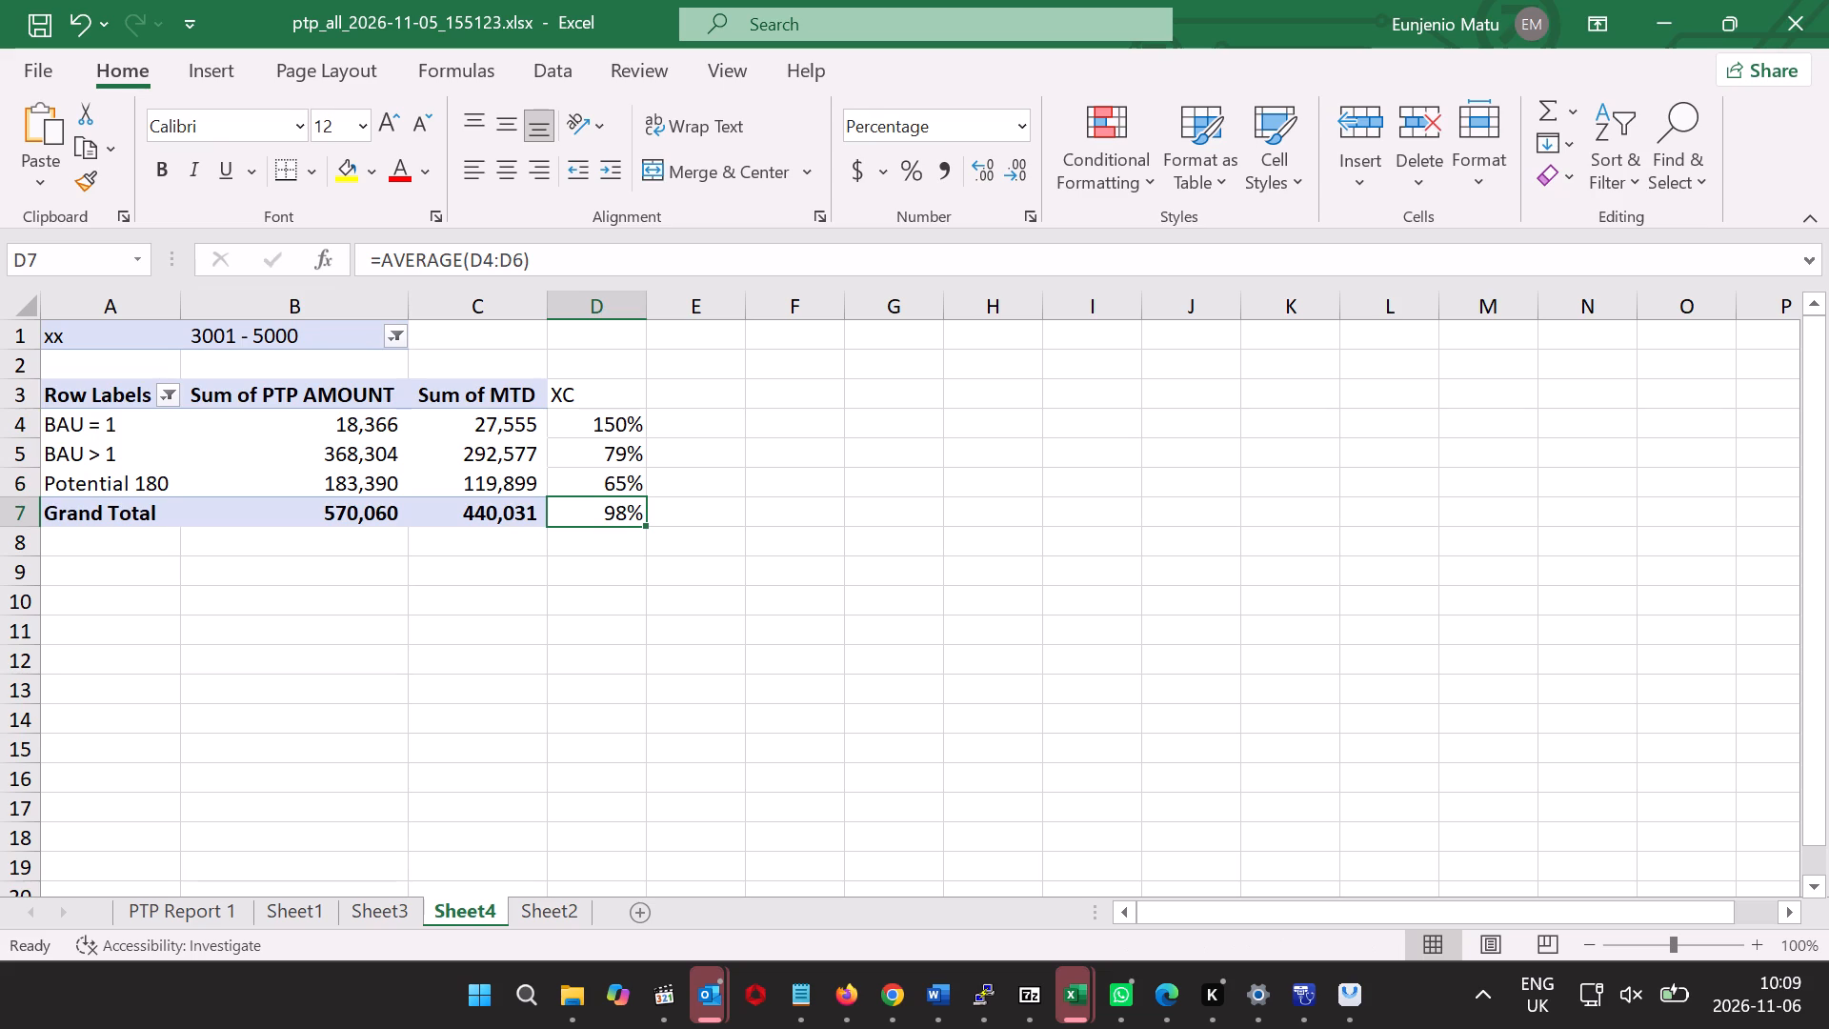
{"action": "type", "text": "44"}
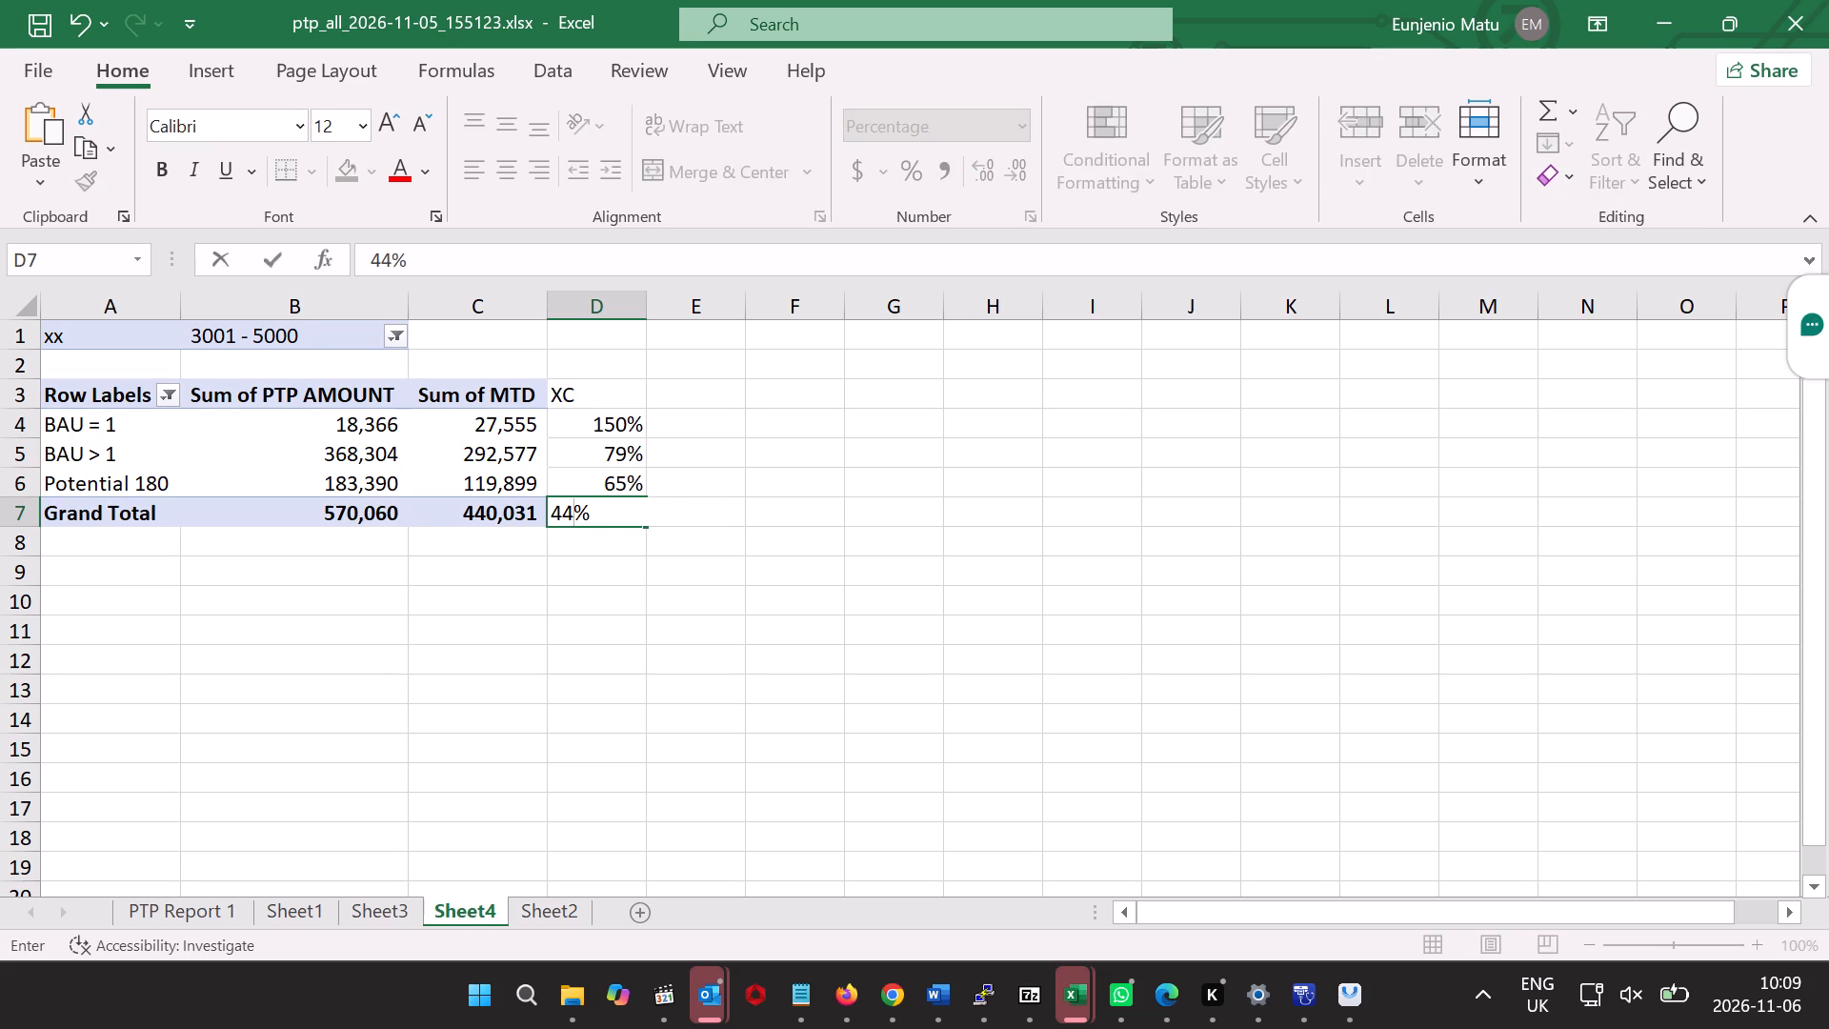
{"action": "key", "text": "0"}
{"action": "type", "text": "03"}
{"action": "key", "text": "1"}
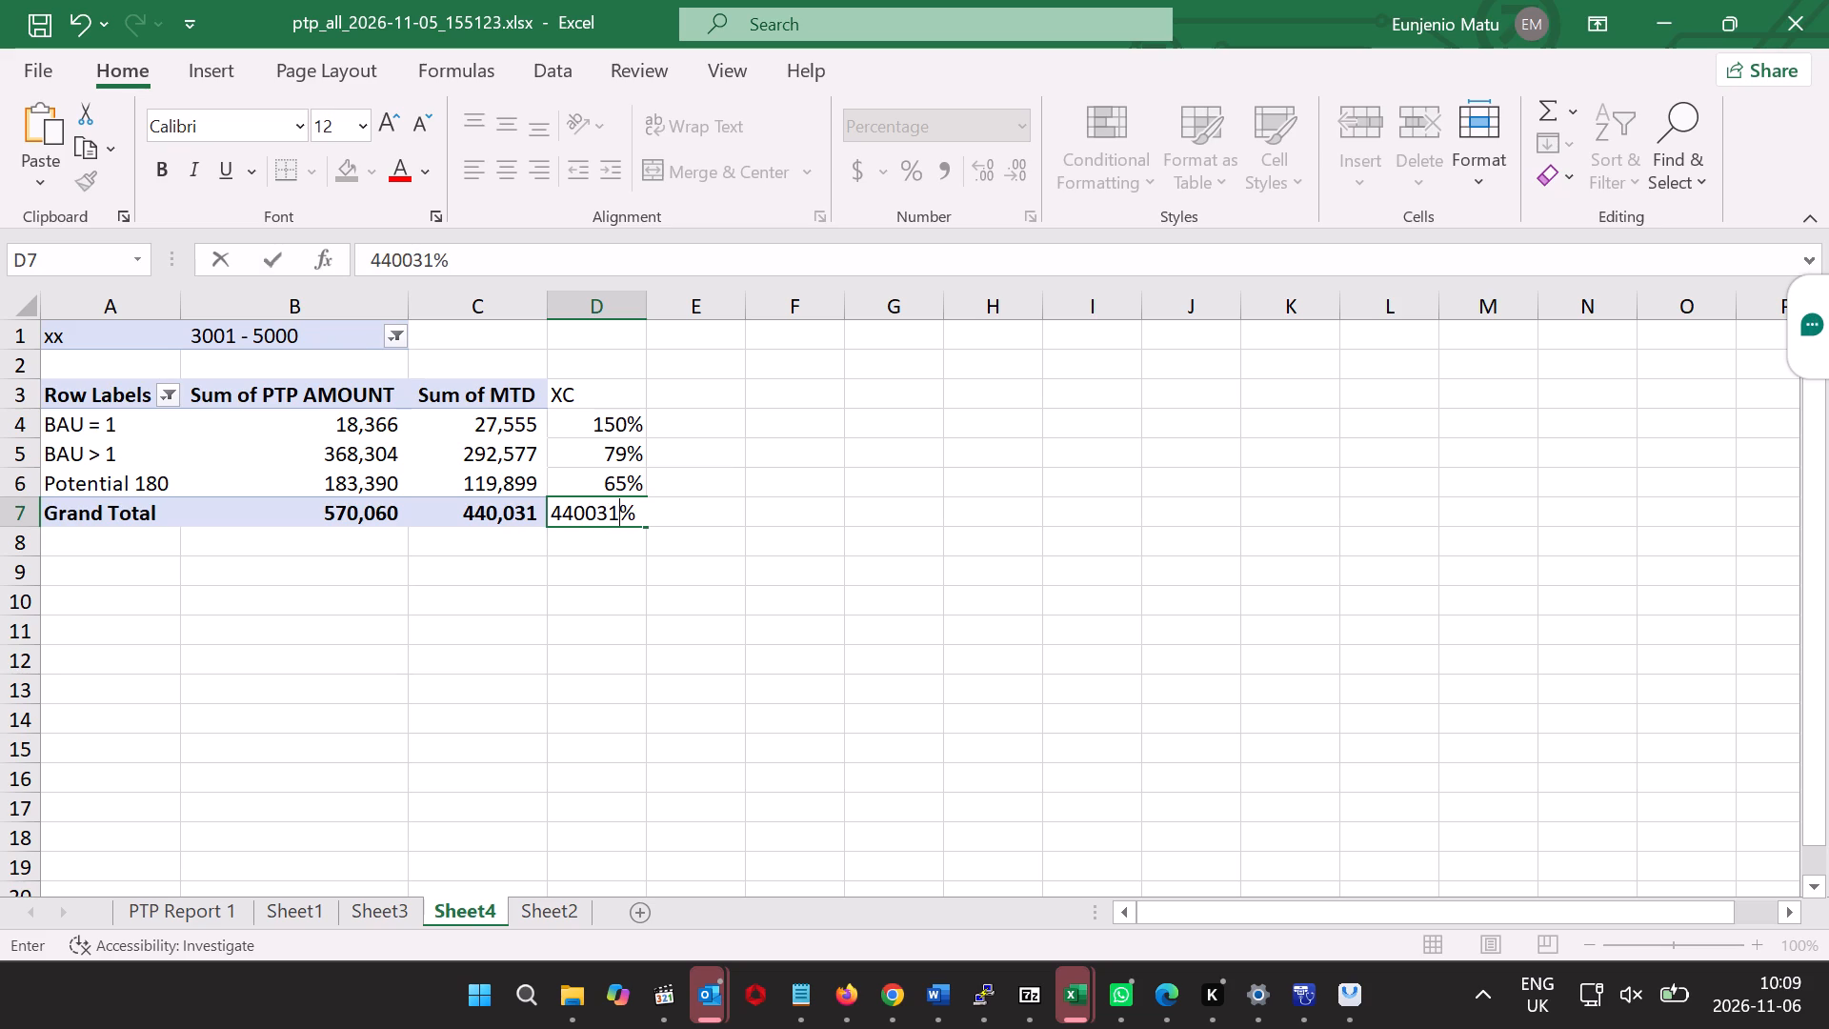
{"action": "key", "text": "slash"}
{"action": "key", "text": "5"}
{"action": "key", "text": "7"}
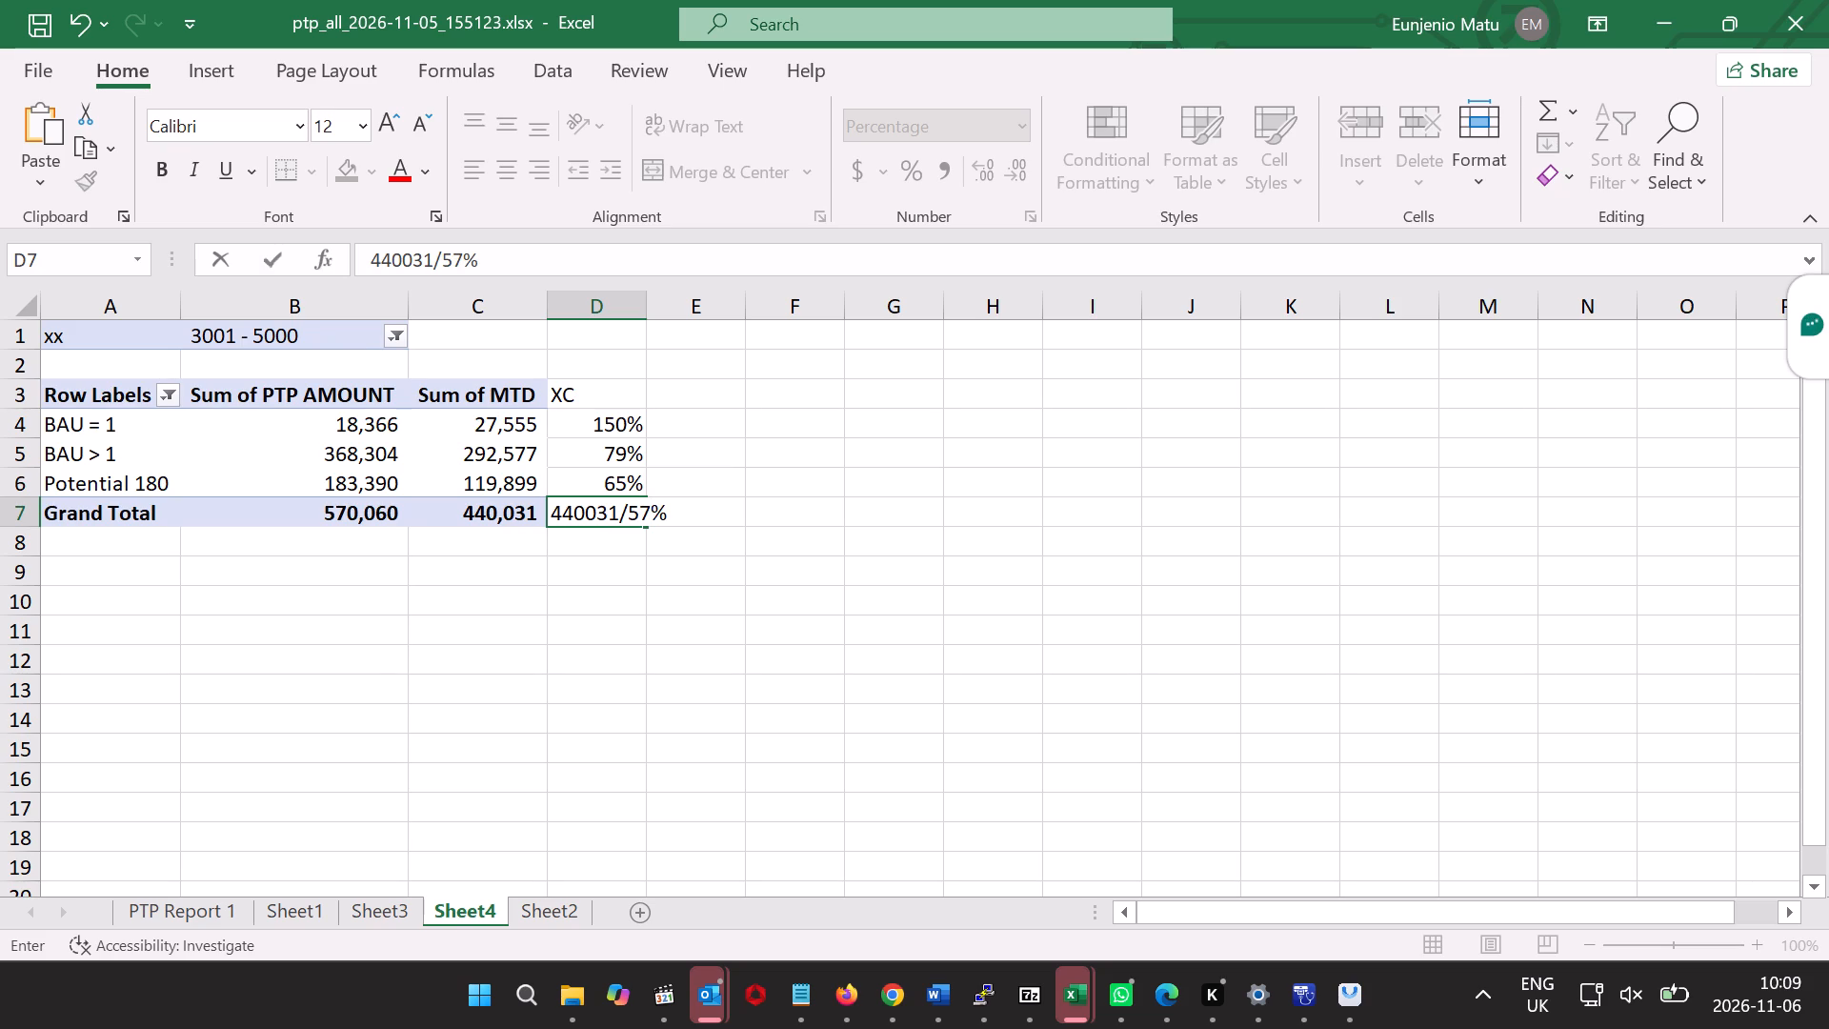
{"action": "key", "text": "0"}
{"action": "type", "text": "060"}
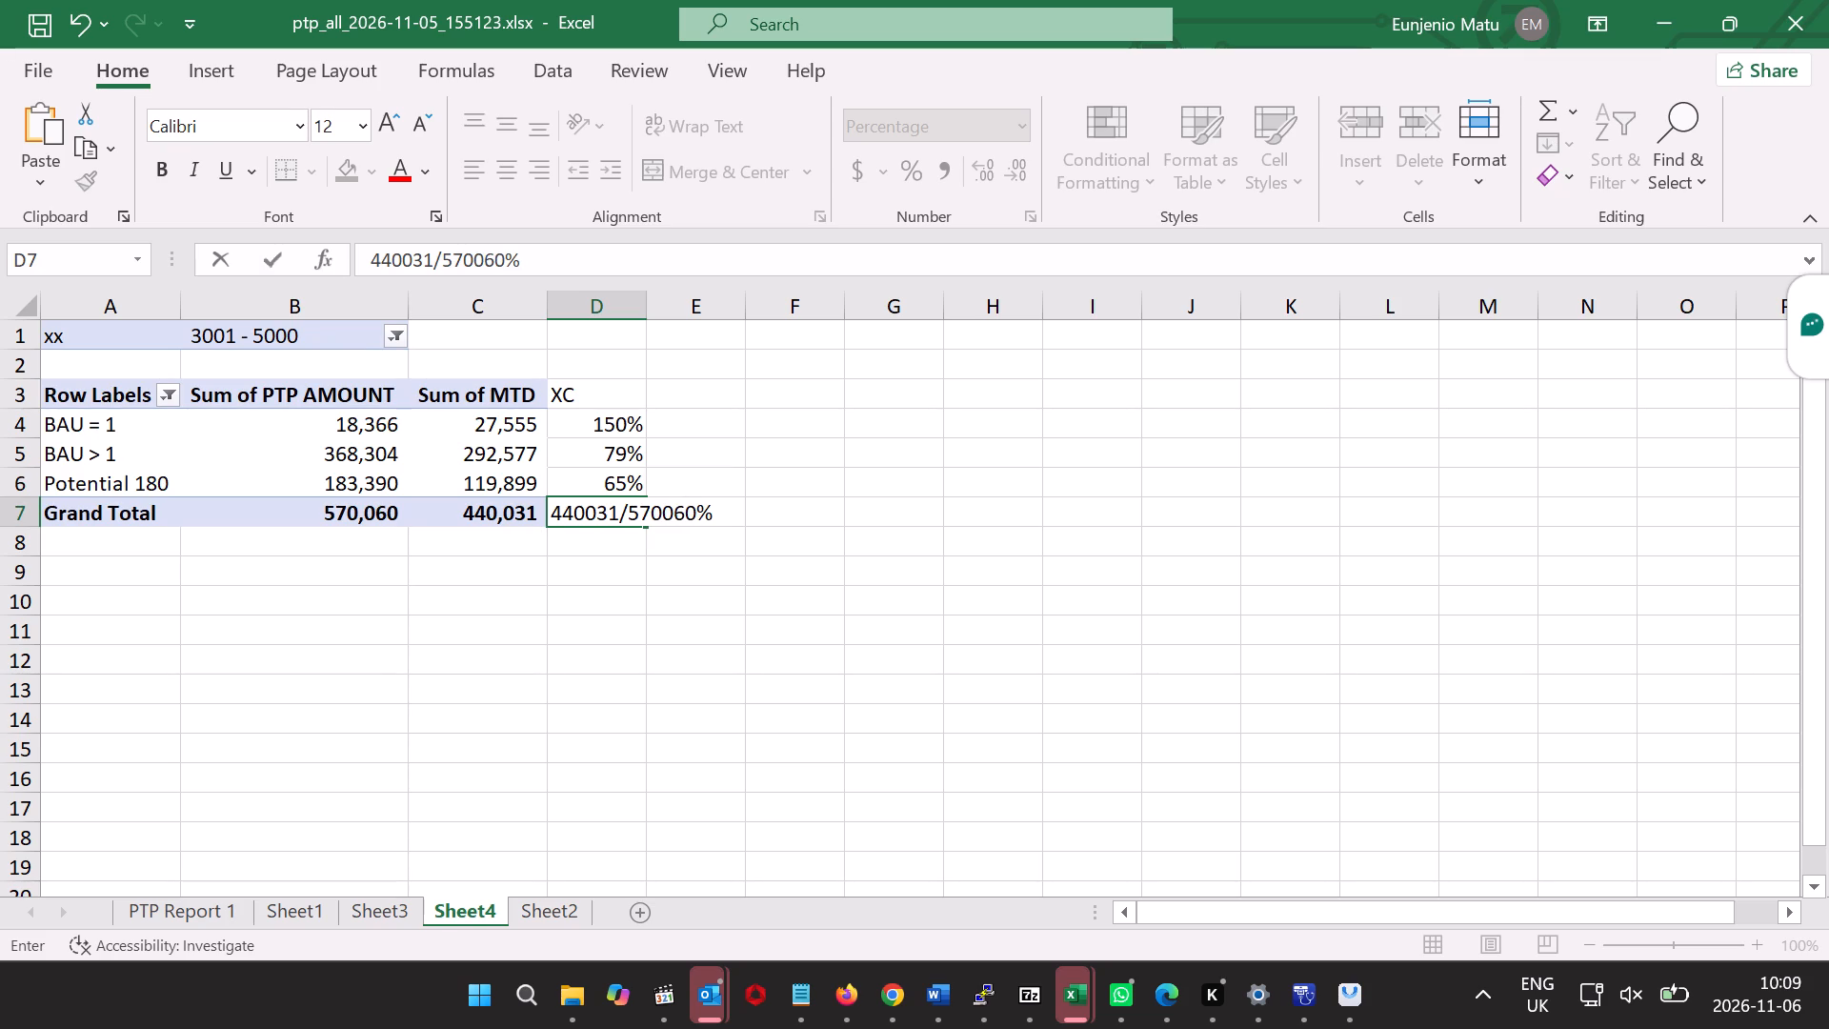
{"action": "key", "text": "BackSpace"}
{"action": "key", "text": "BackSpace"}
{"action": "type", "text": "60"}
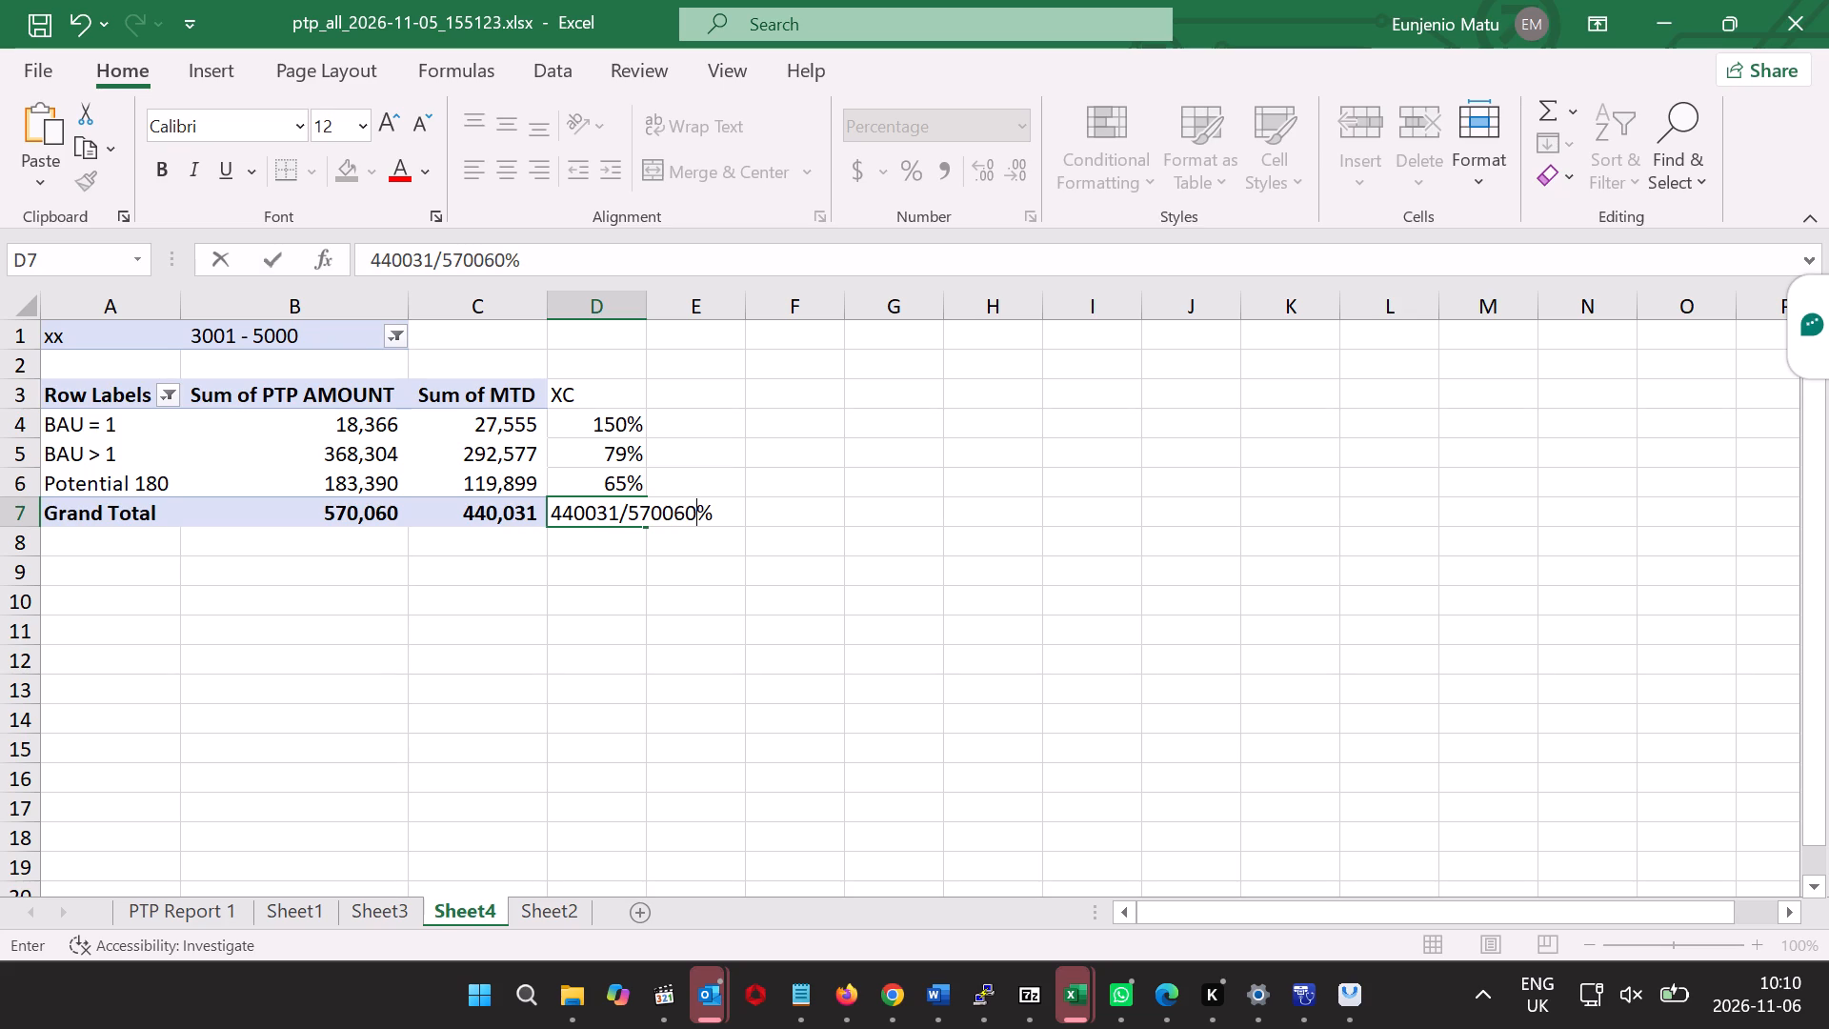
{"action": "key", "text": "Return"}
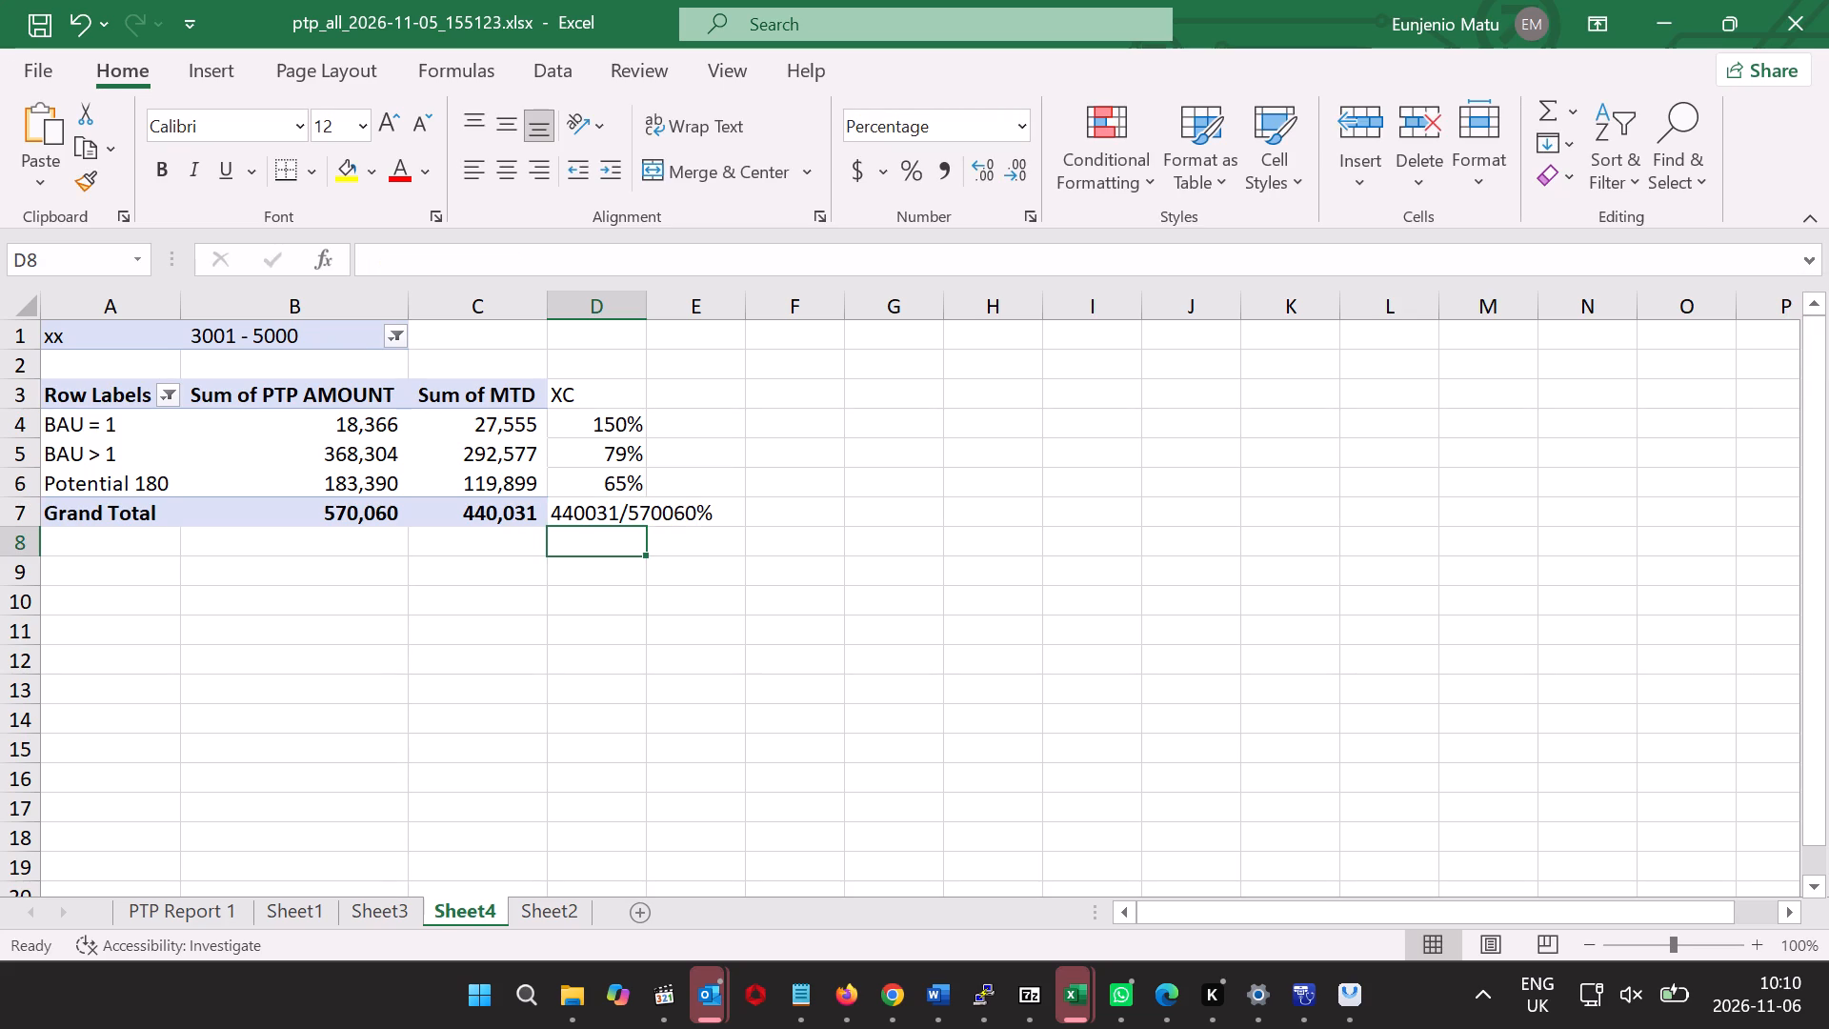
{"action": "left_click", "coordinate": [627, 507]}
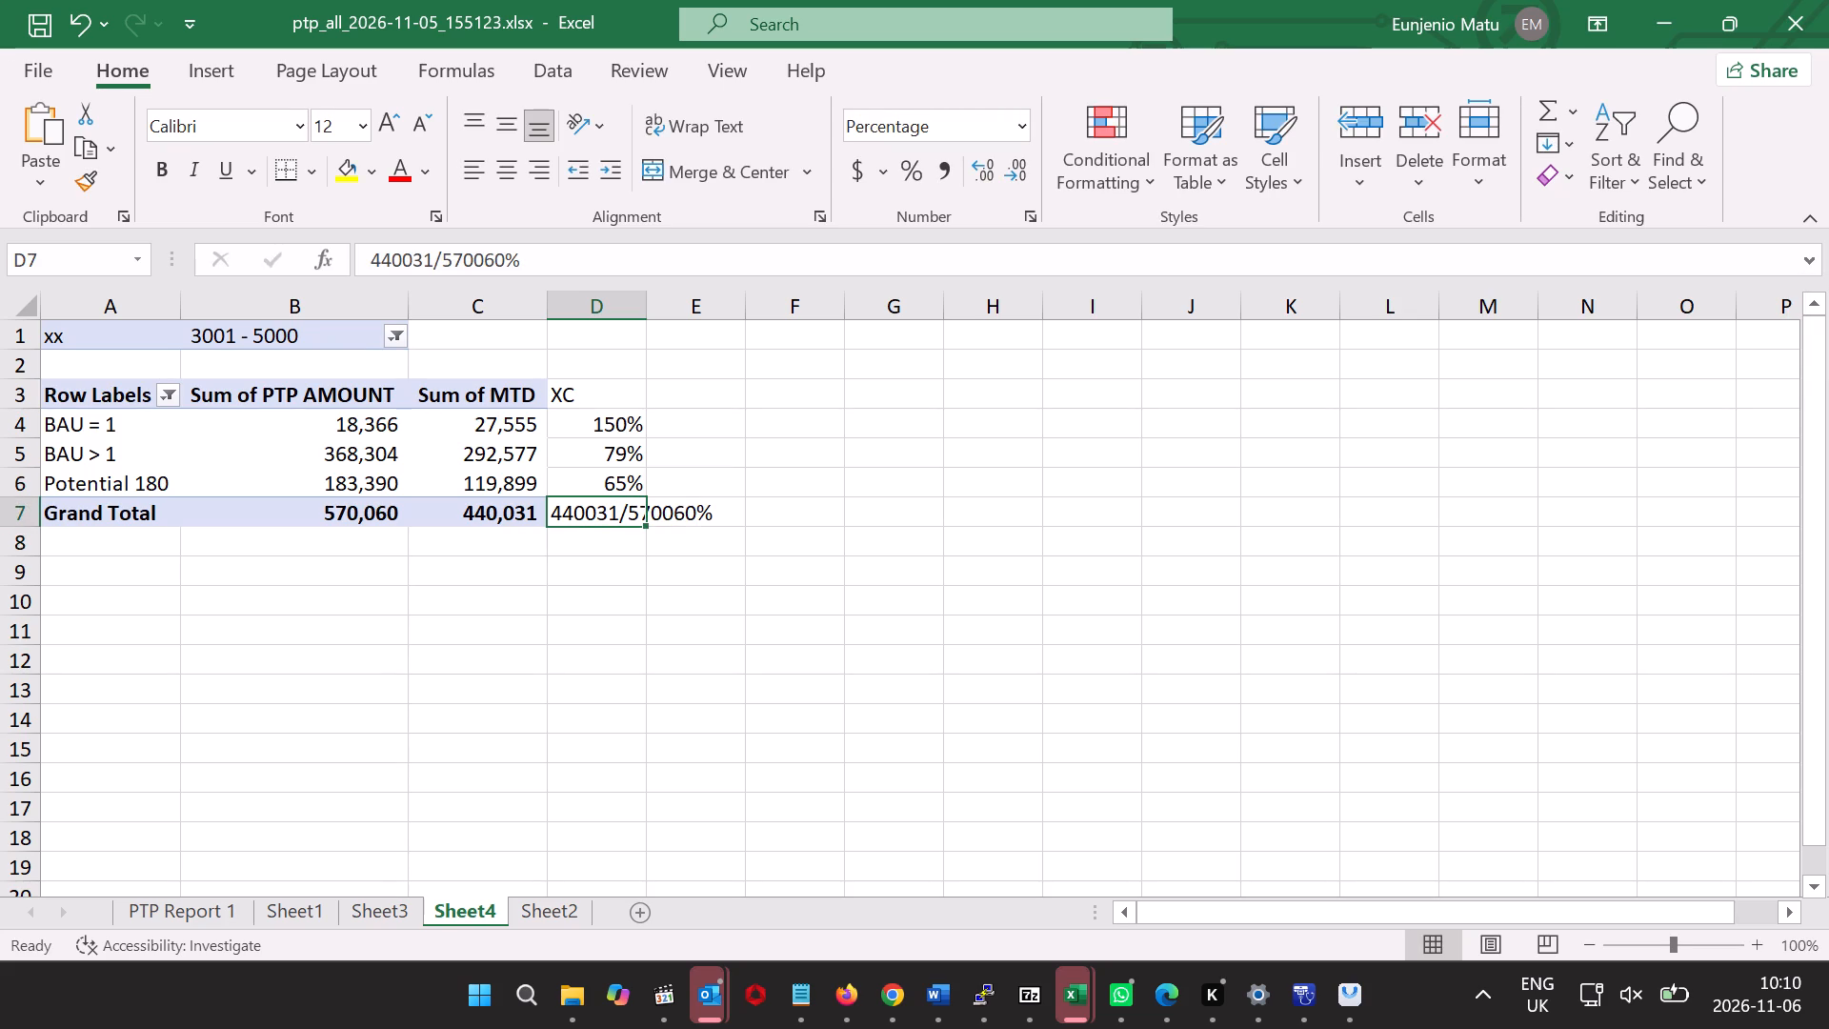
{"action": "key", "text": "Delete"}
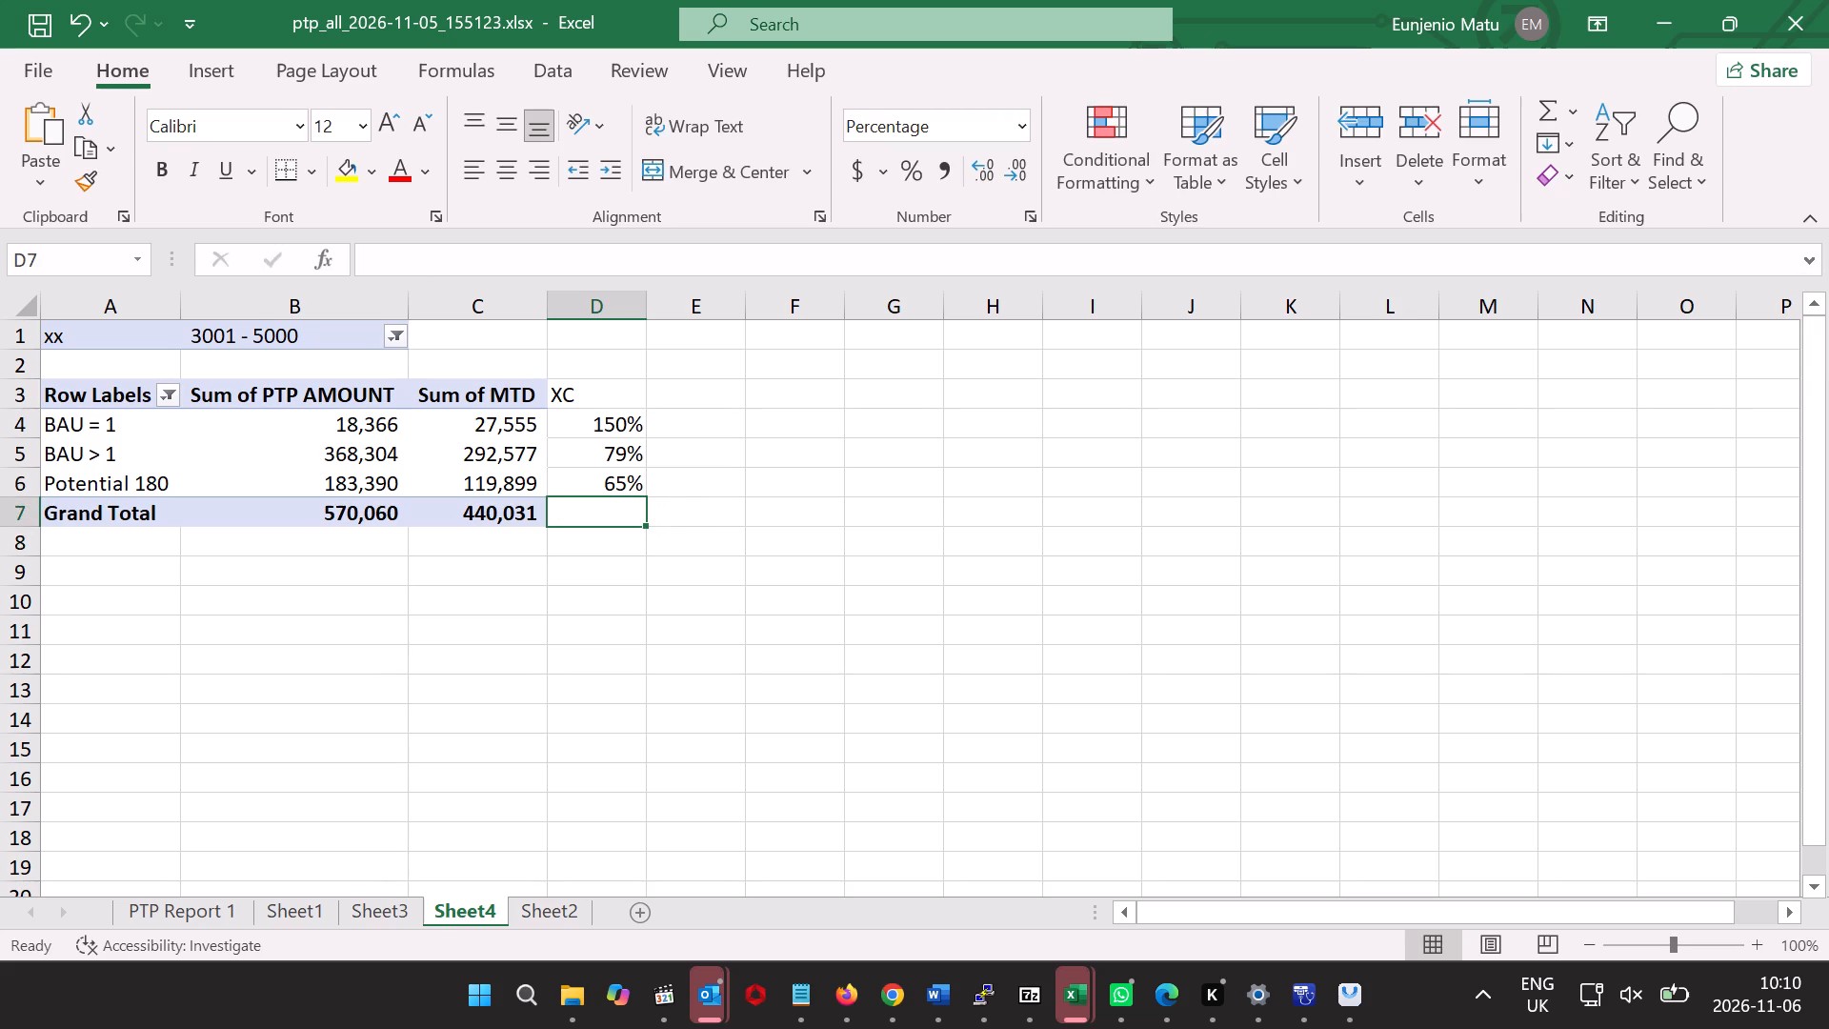
Enter a formula in D7 dividing the Grand Total's Sum of MTD by its Sum of PTP AMOUNT.
{"action": "left_click", "coordinate": [610, 521]}
{"action": "key", "text": "equal"}
{"action": "left_click", "coordinate": [505, 514]}
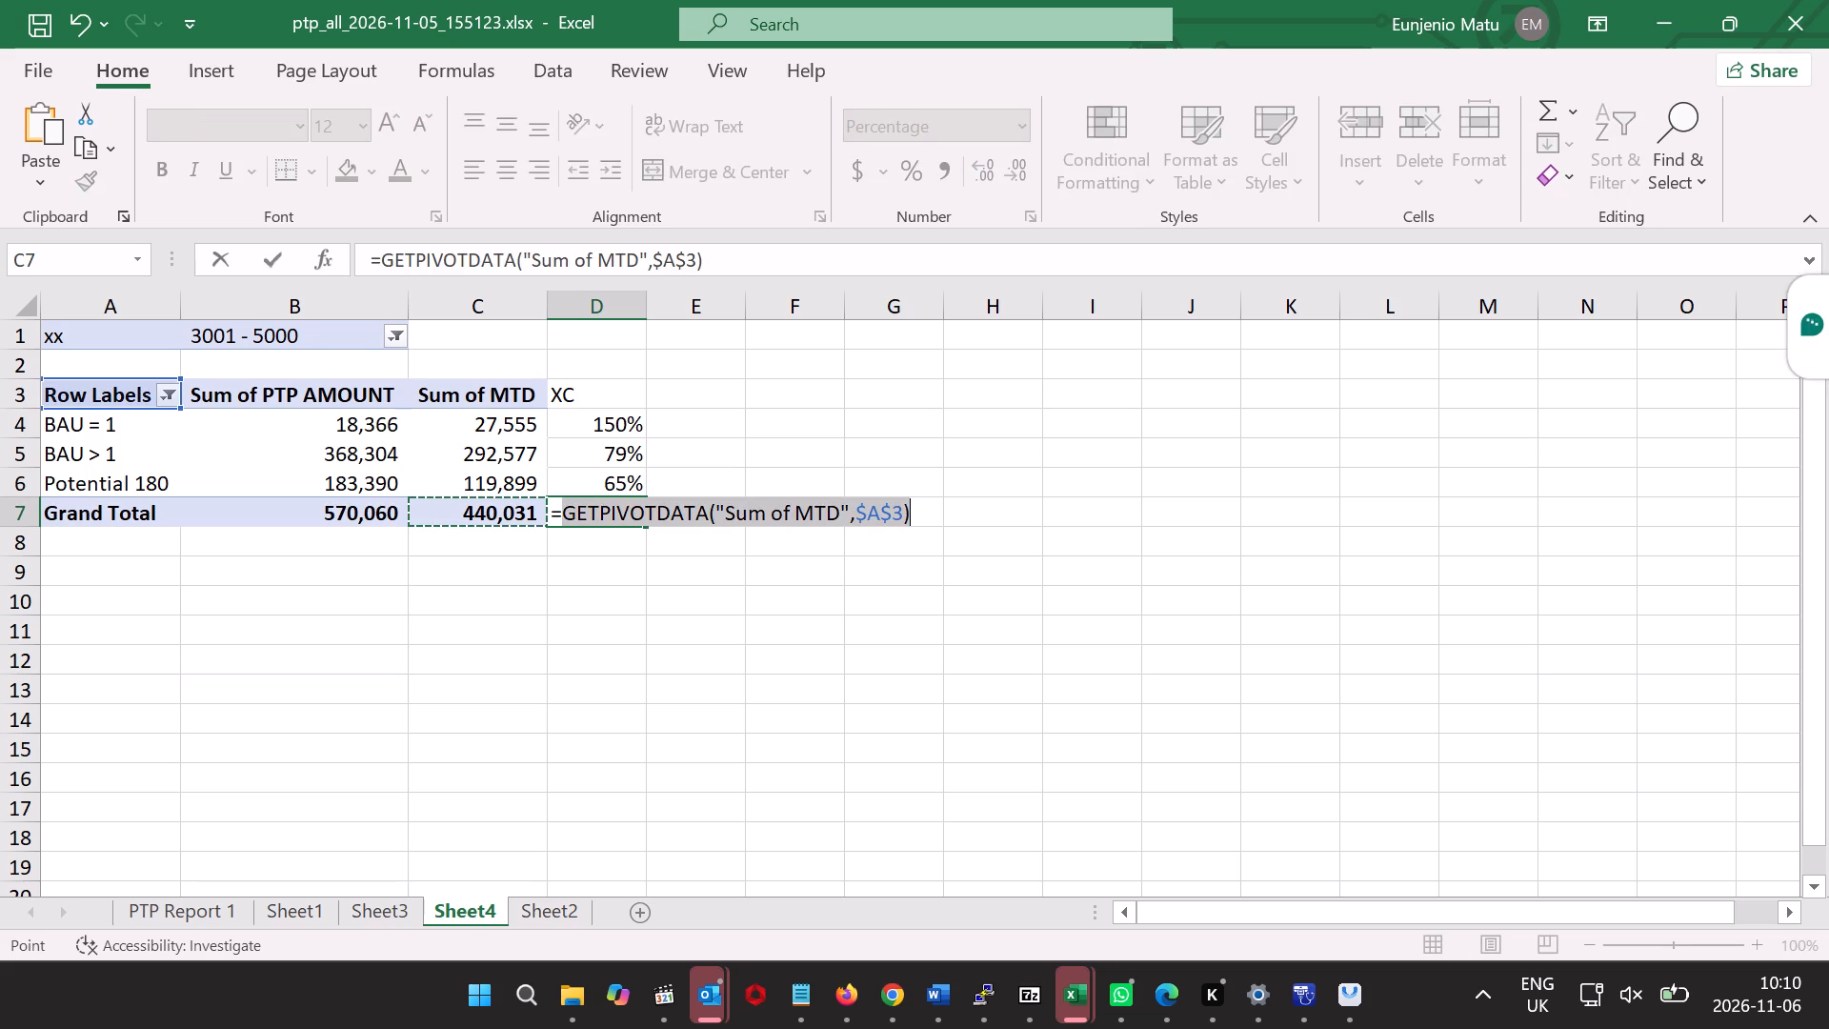
{"action": "key", "text": "slash"}
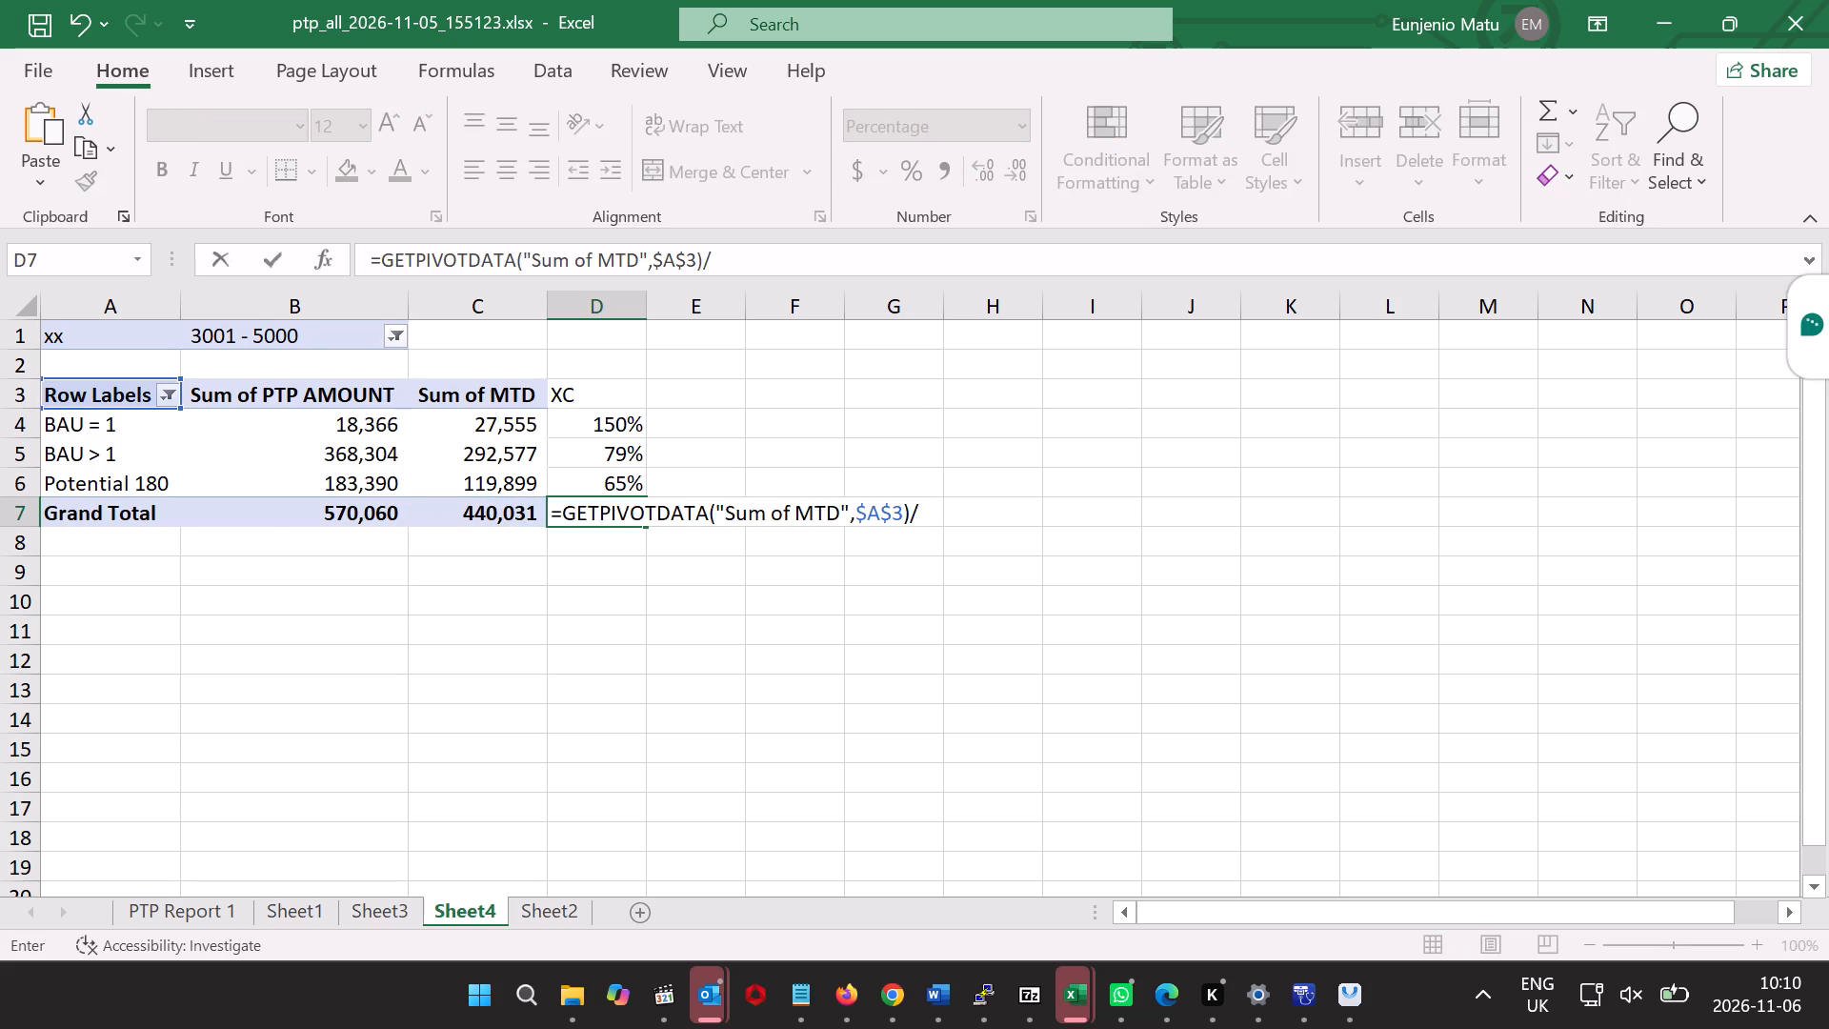
Complete the Grand Total rate formula in D7 with the Grand Total's Sum of PTP AMOUNT as the divisor.
{"action": "left_click", "coordinate": [390, 515]}
{"action": "key", "text": "Return"}
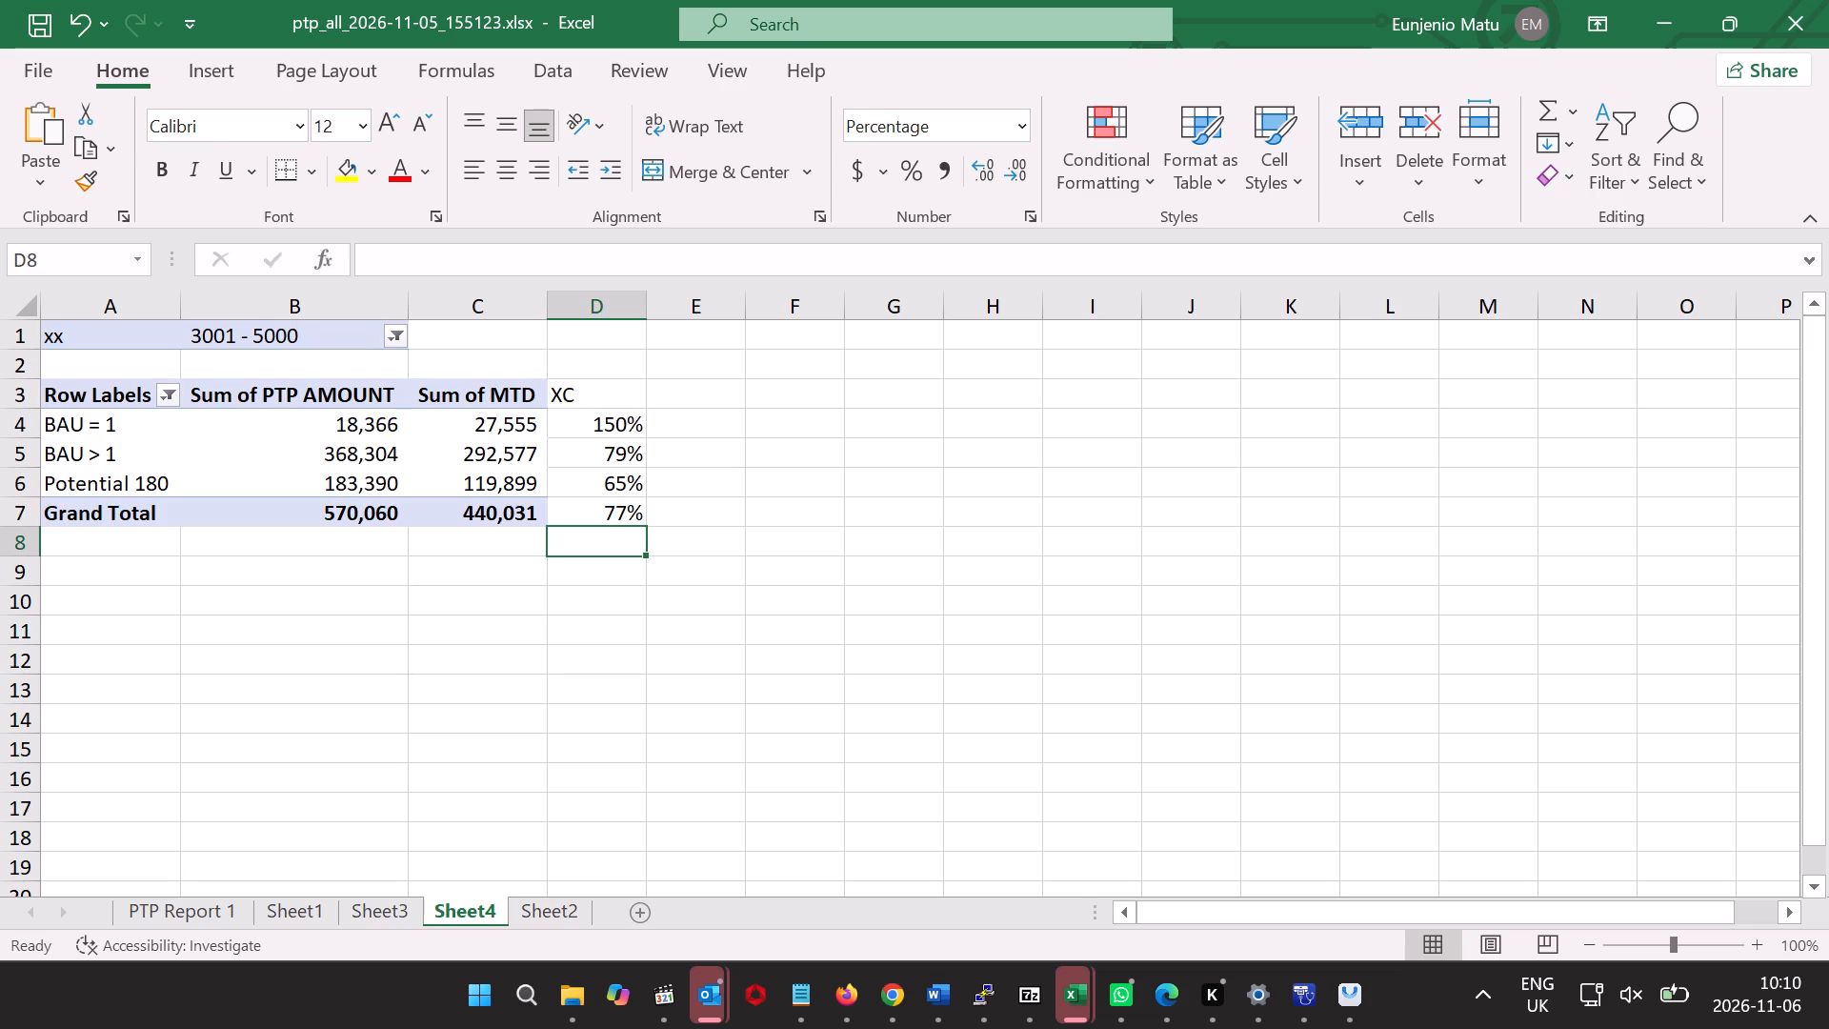
Copy the XC rates in D4:D7, from BAU = 1 through Grand Total, and bring up the other open workbooks.
{"action": "left_click", "coordinate": [570, 486]}
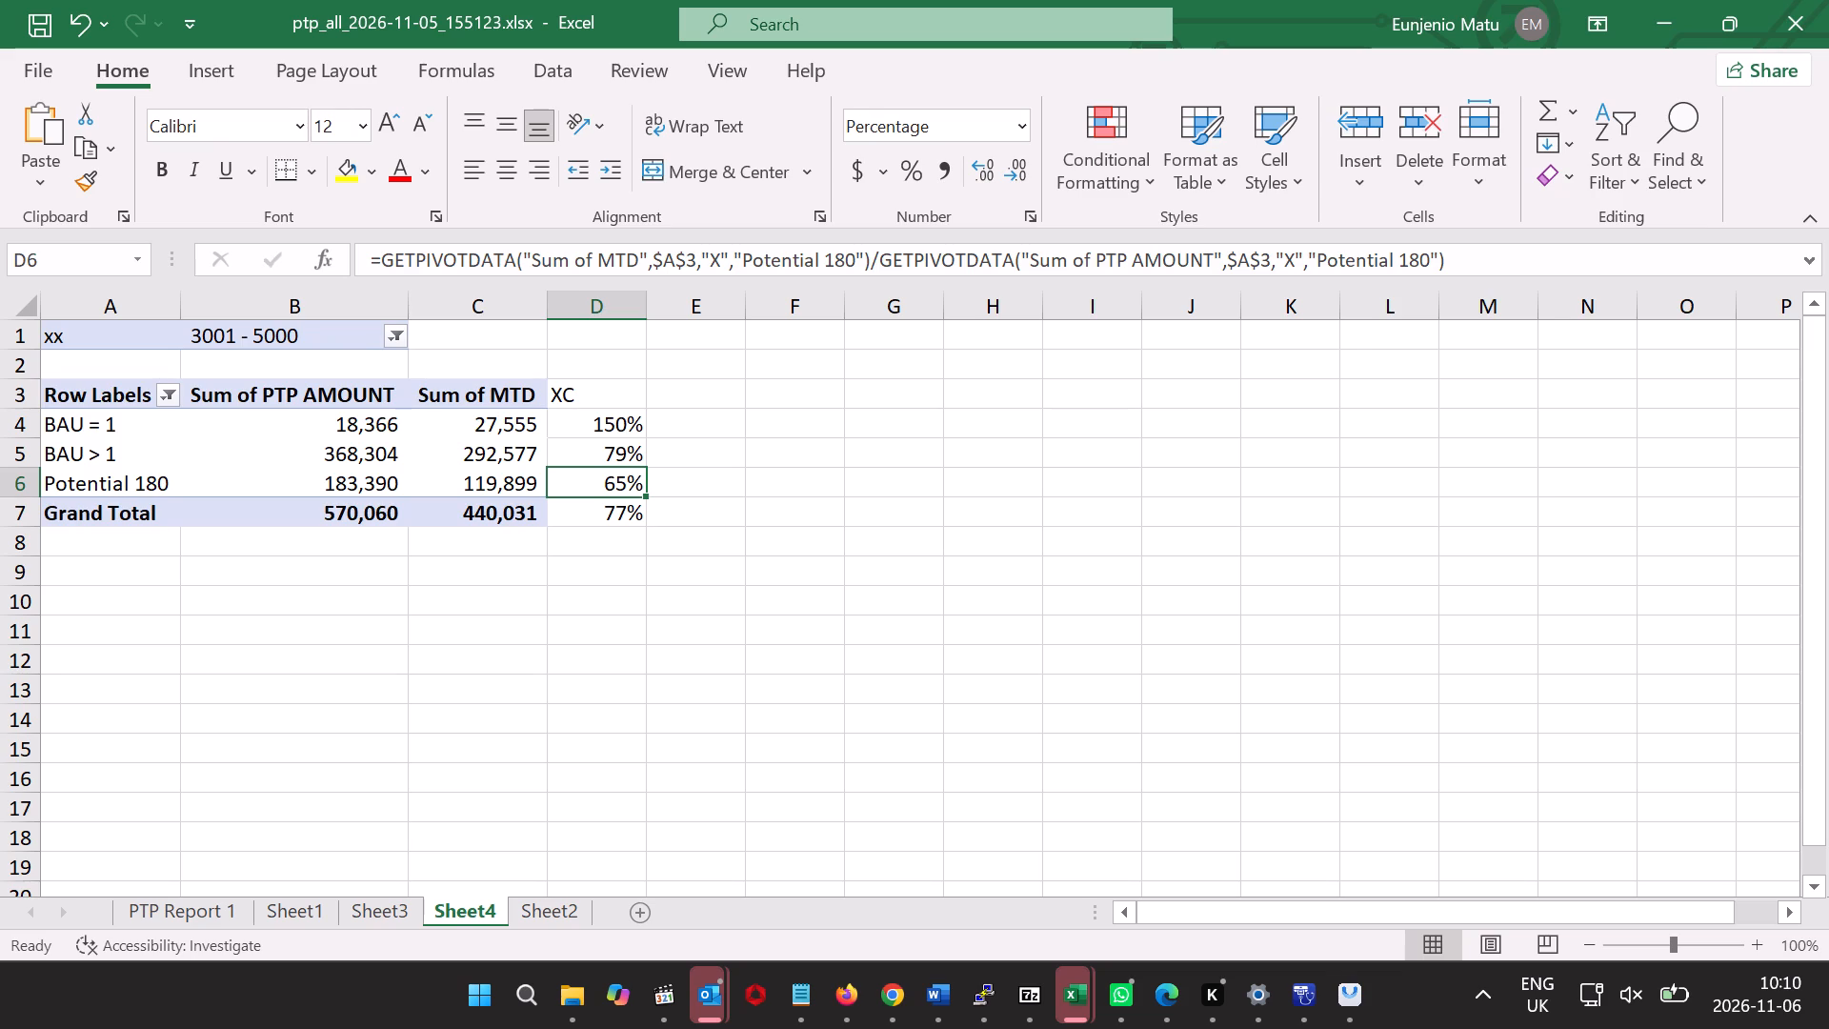
{"action": "left_click", "coordinate": [605, 432]}
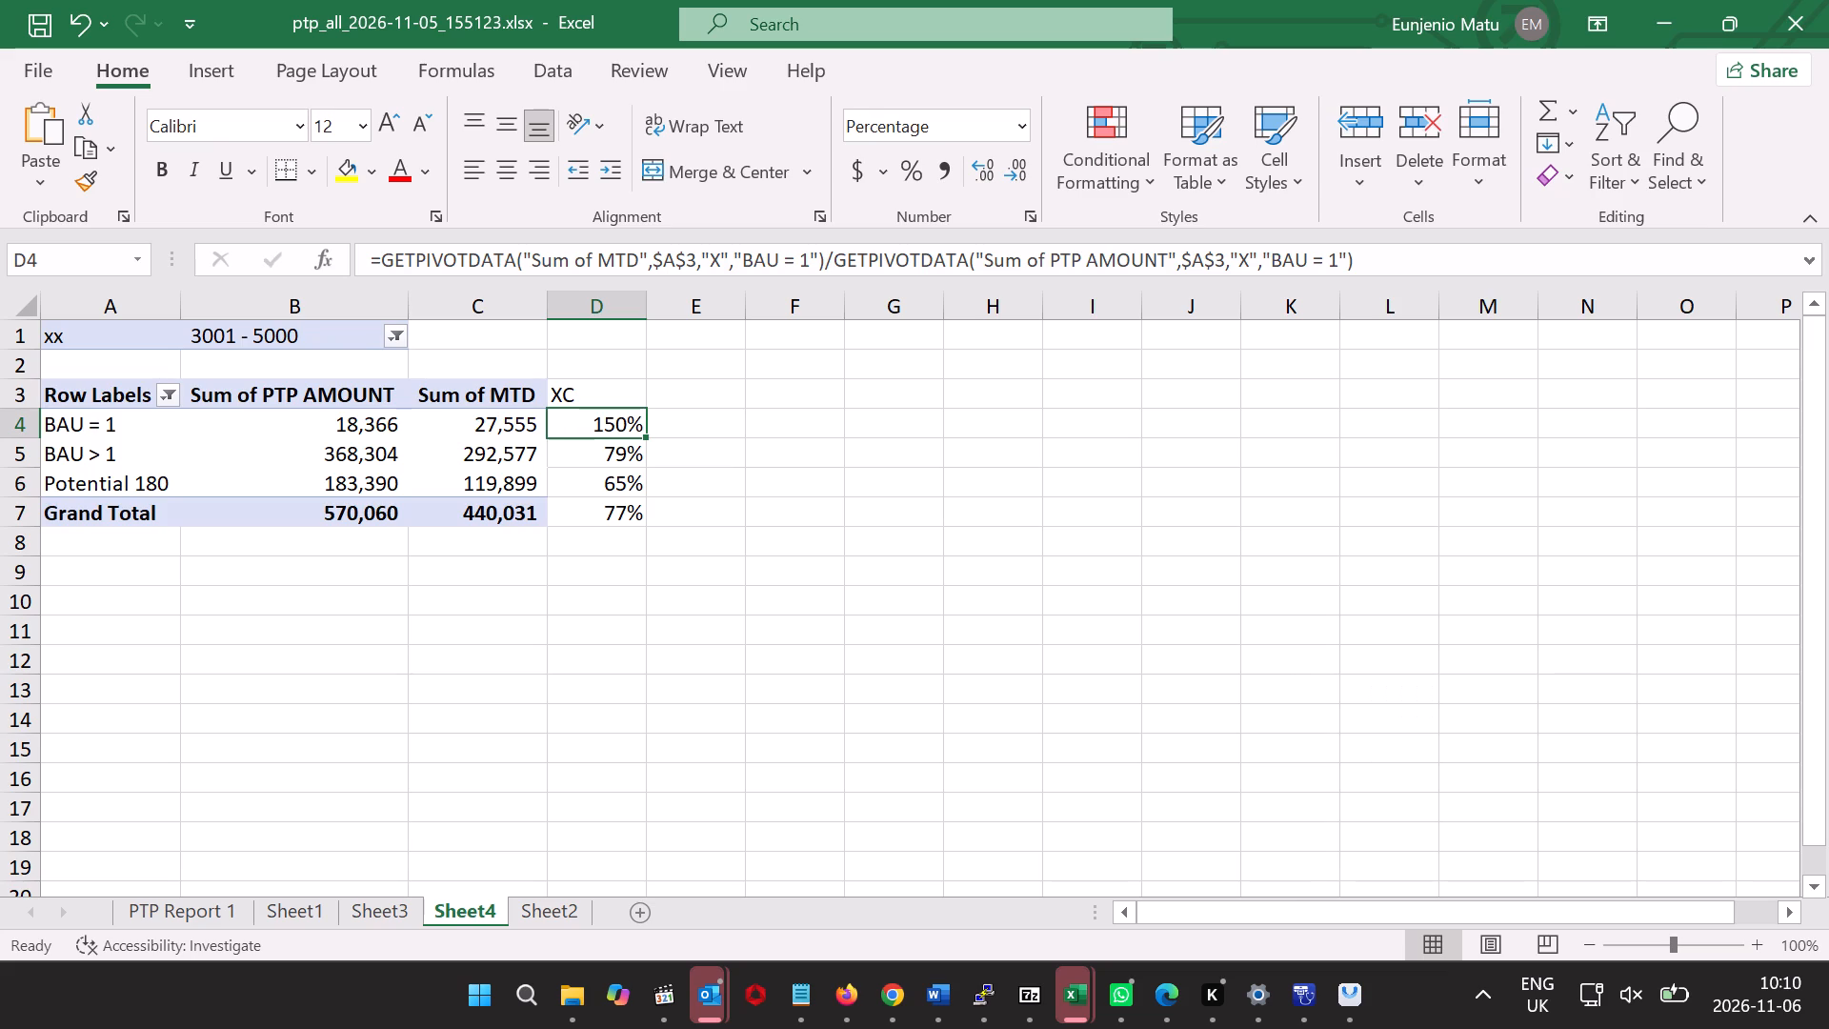
{"action": "left_click", "coordinate": [638, 564]}
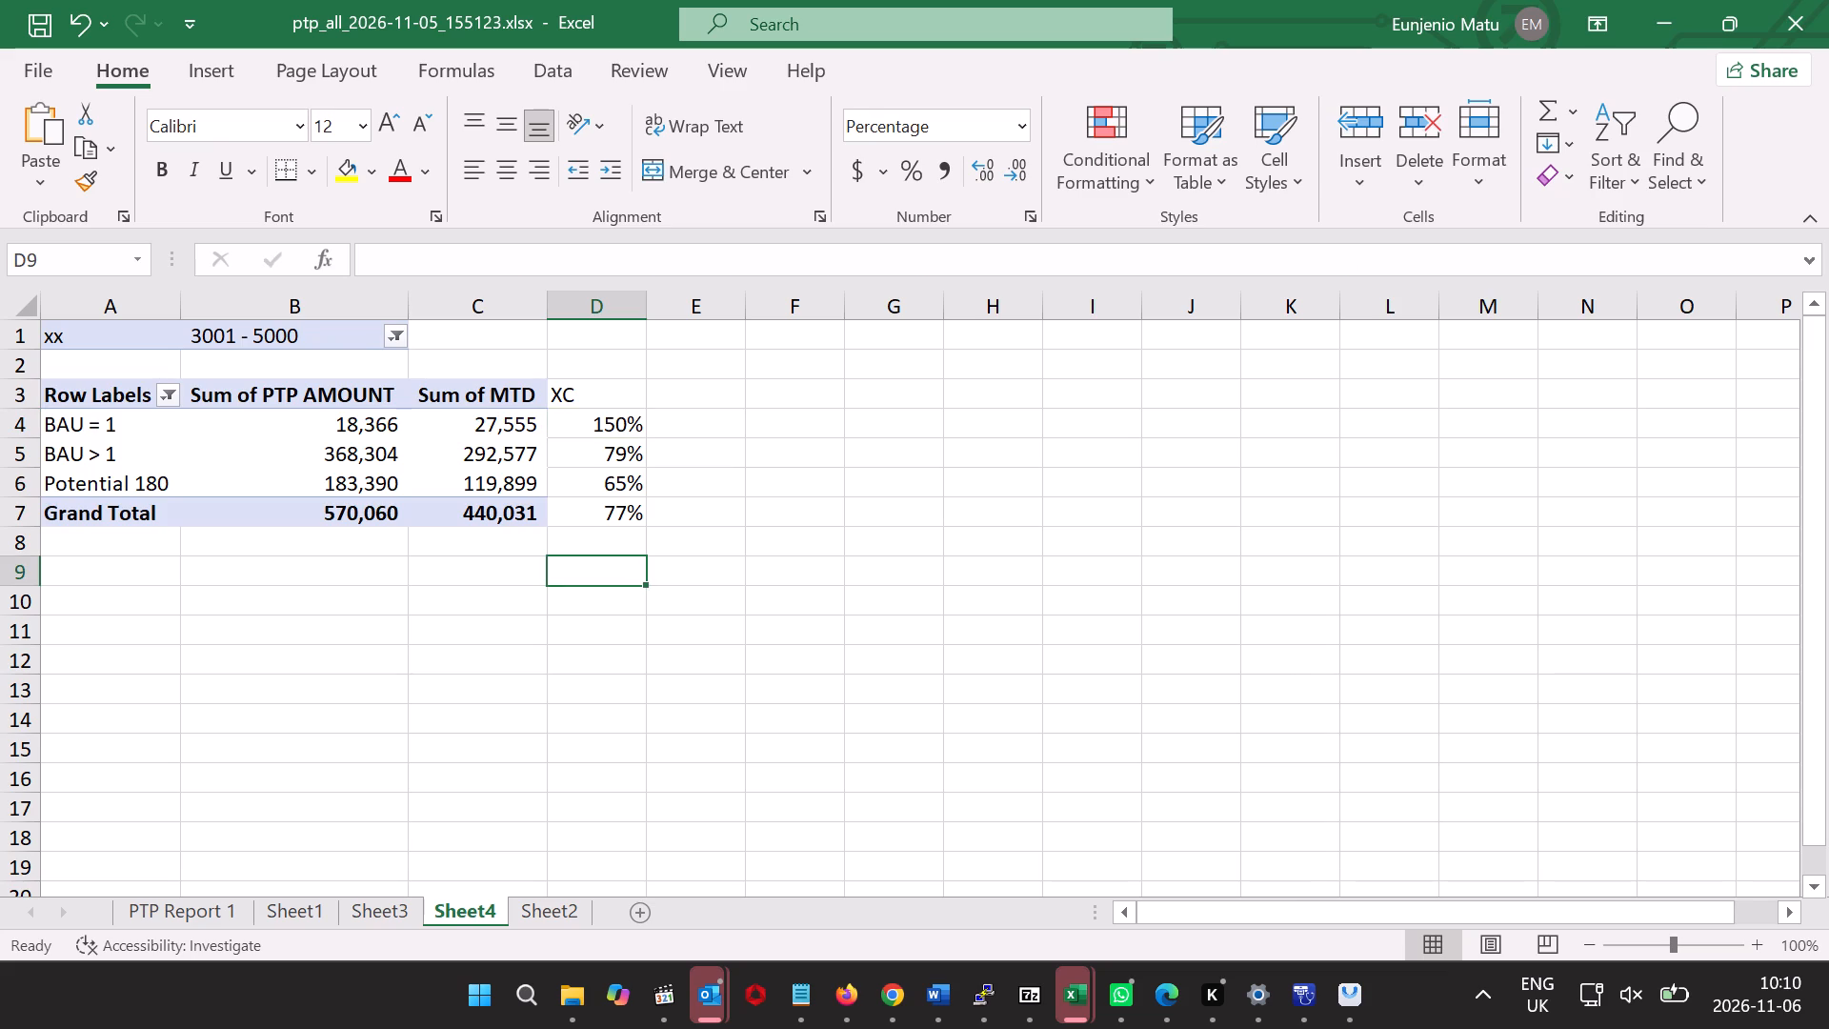
{"action": "left_click_drag", "start_coordinate": [620, 434], "coordinate": [633, 510]}
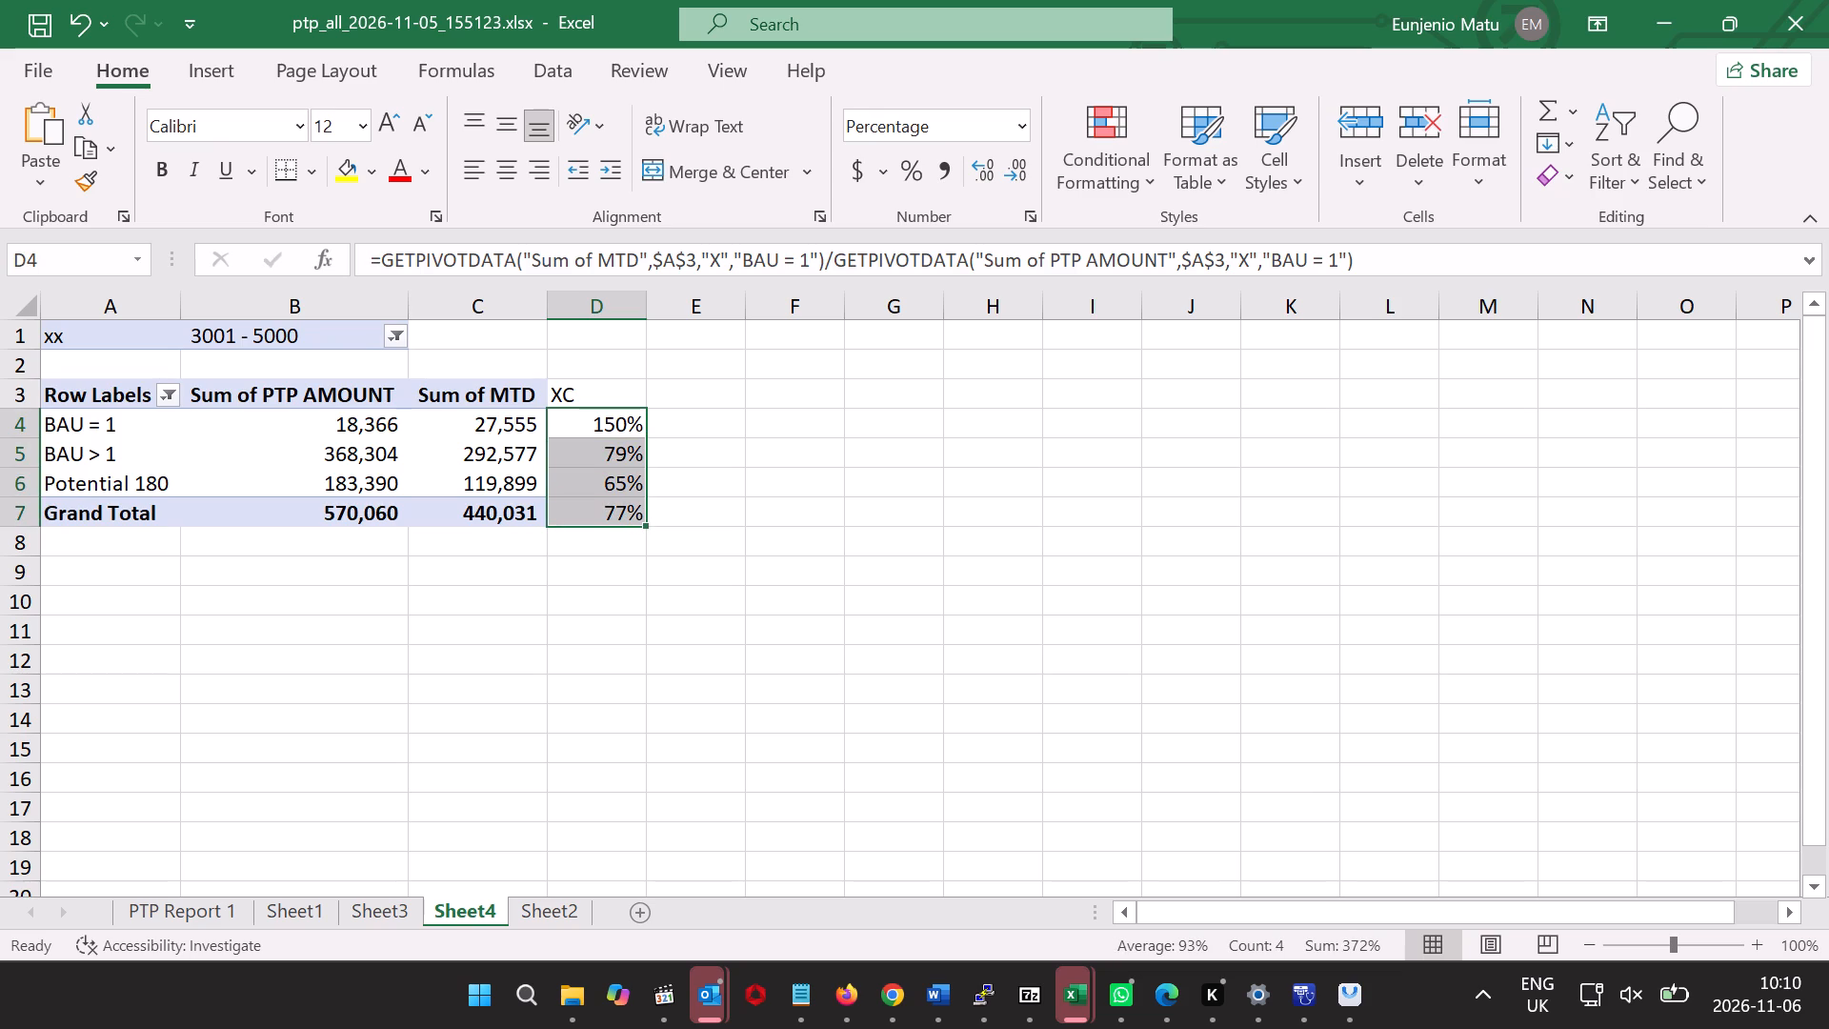
{"action": "key", "text": "ctrl+c"}
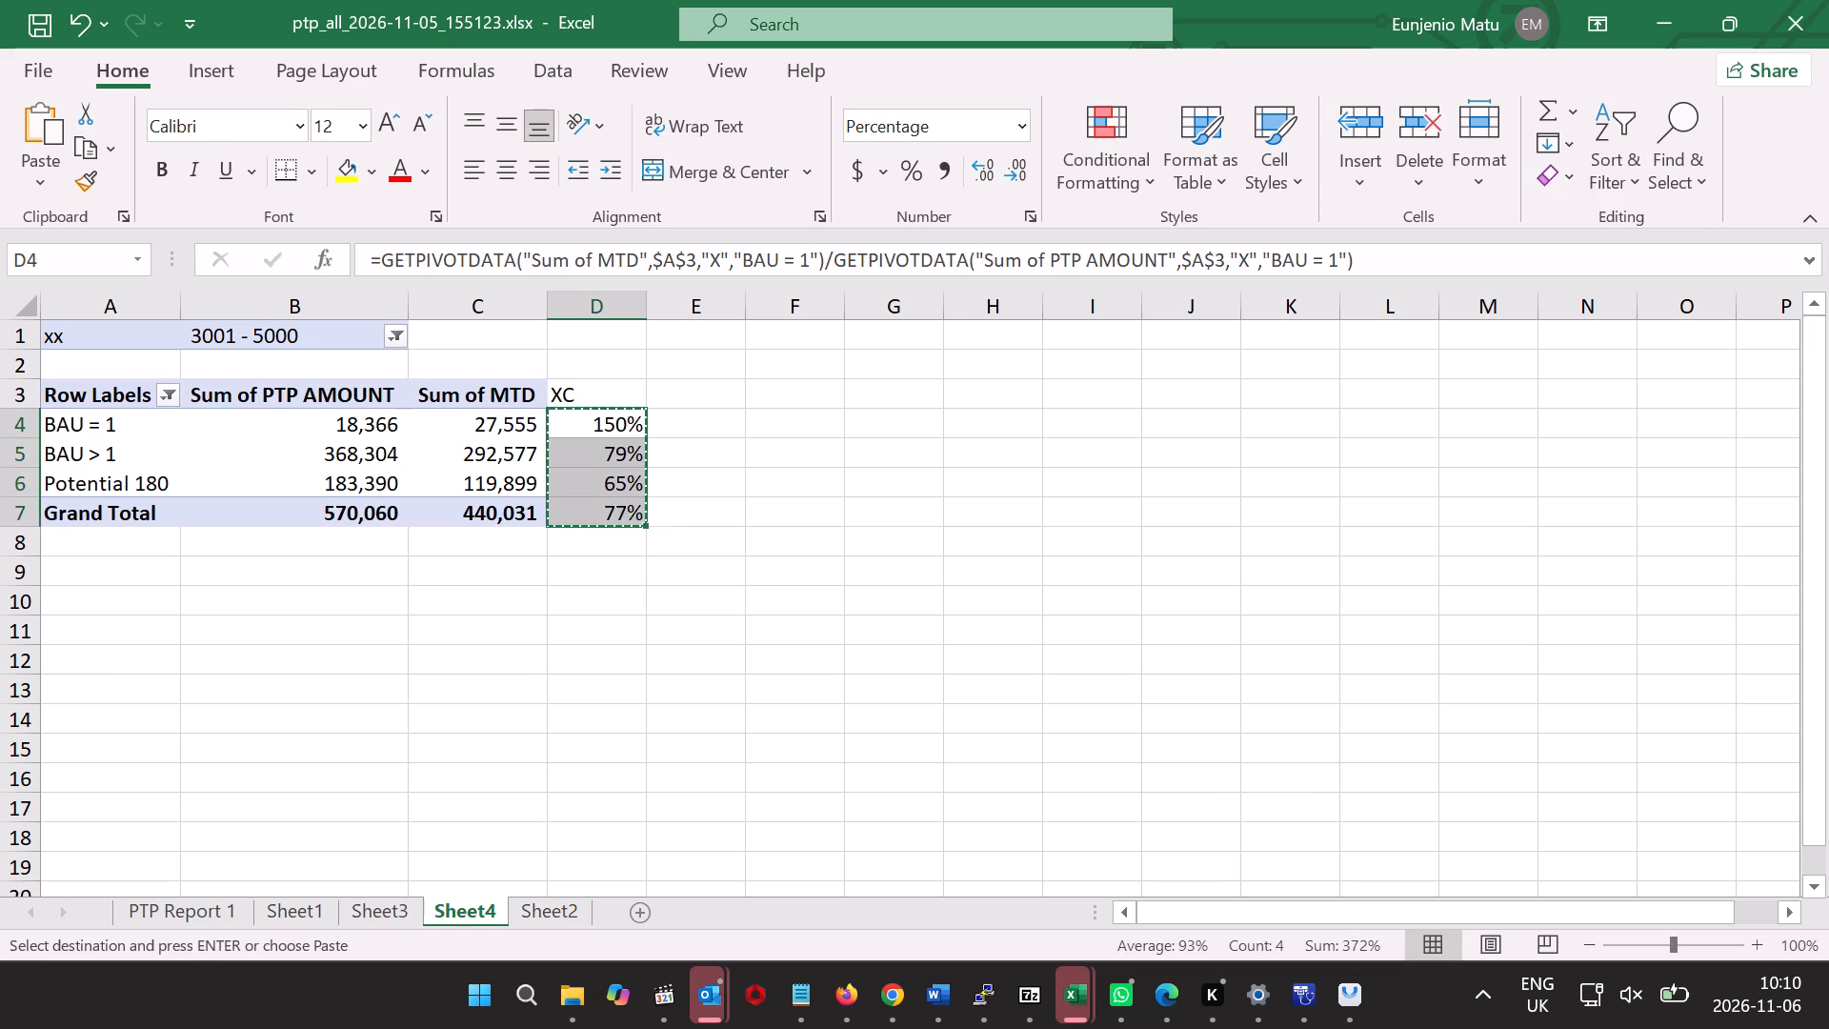
{"action": "left_click", "coordinate": [1075, 1007]}
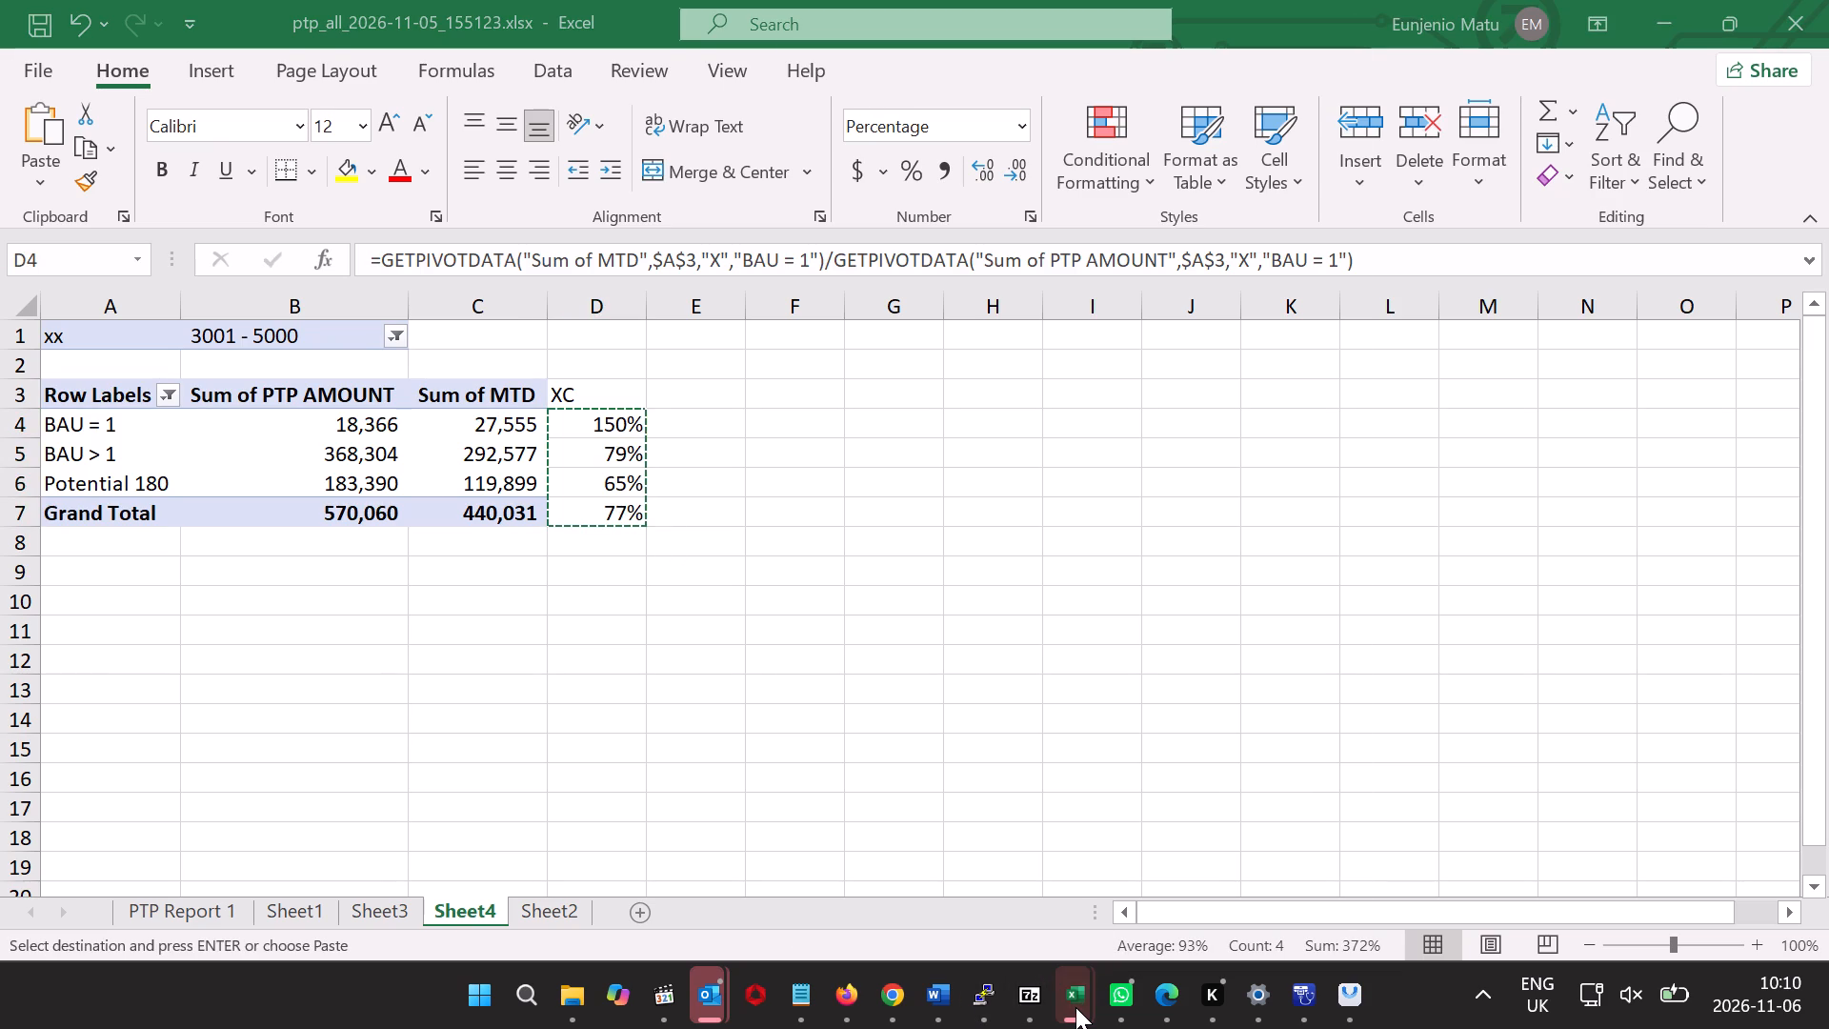
Paste the rates copied from D4:D7 into the 3001 - 5000 table's PTP KP Rate column in MSHWARI PQR.xlsx, starting at H24.
{"action": "left_click", "coordinate": [1044, 658]}
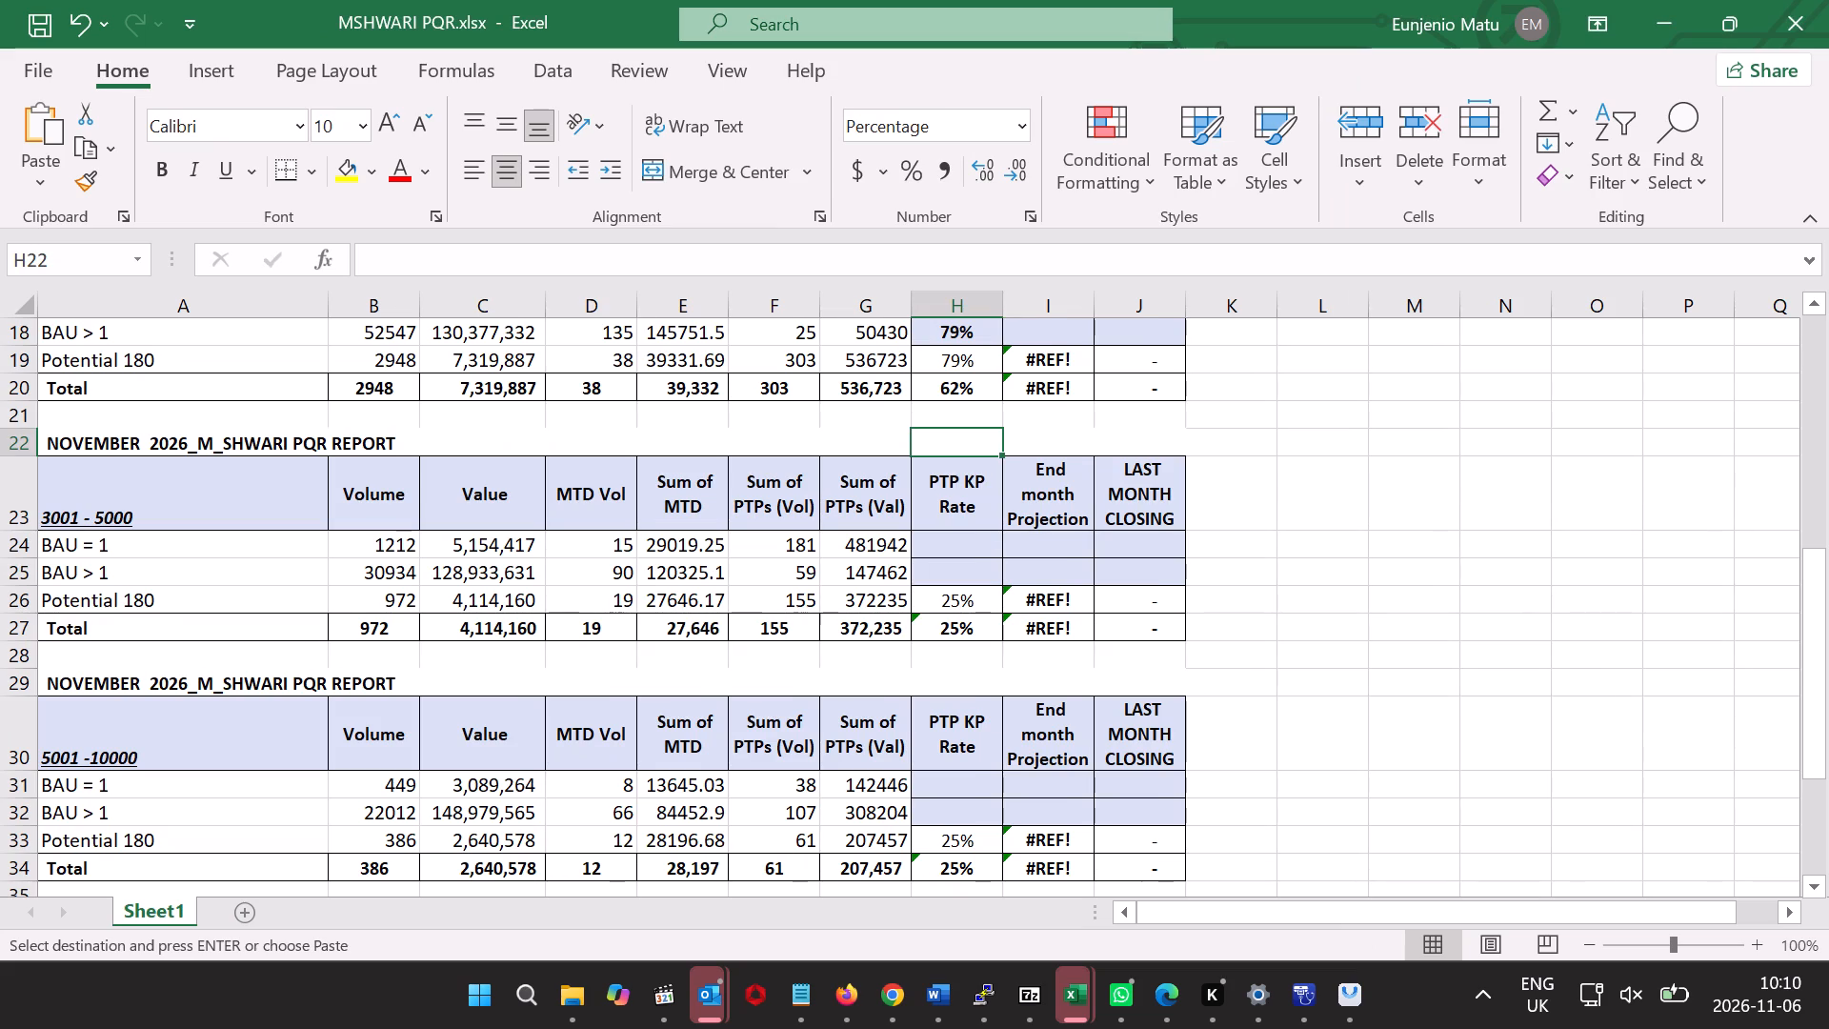
{"action": "left_click", "coordinate": [961, 543]}
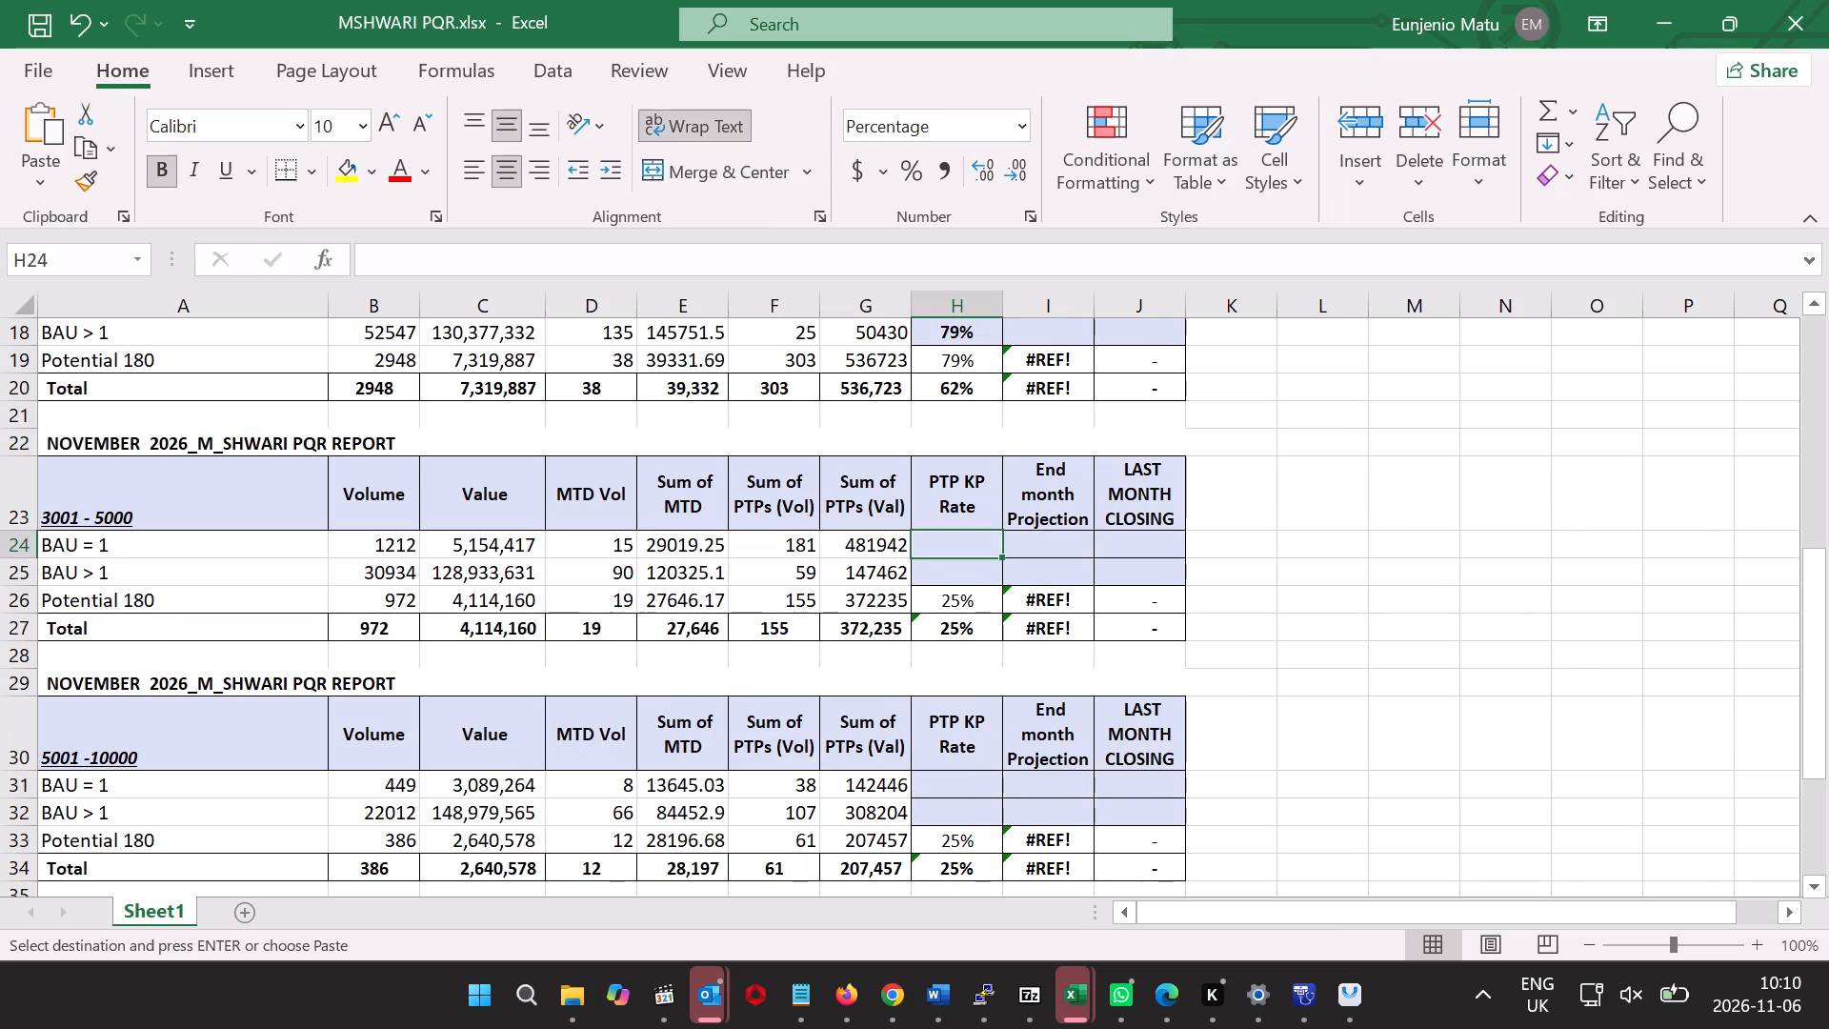
{"action": "key", "text": "ctrl+v"}
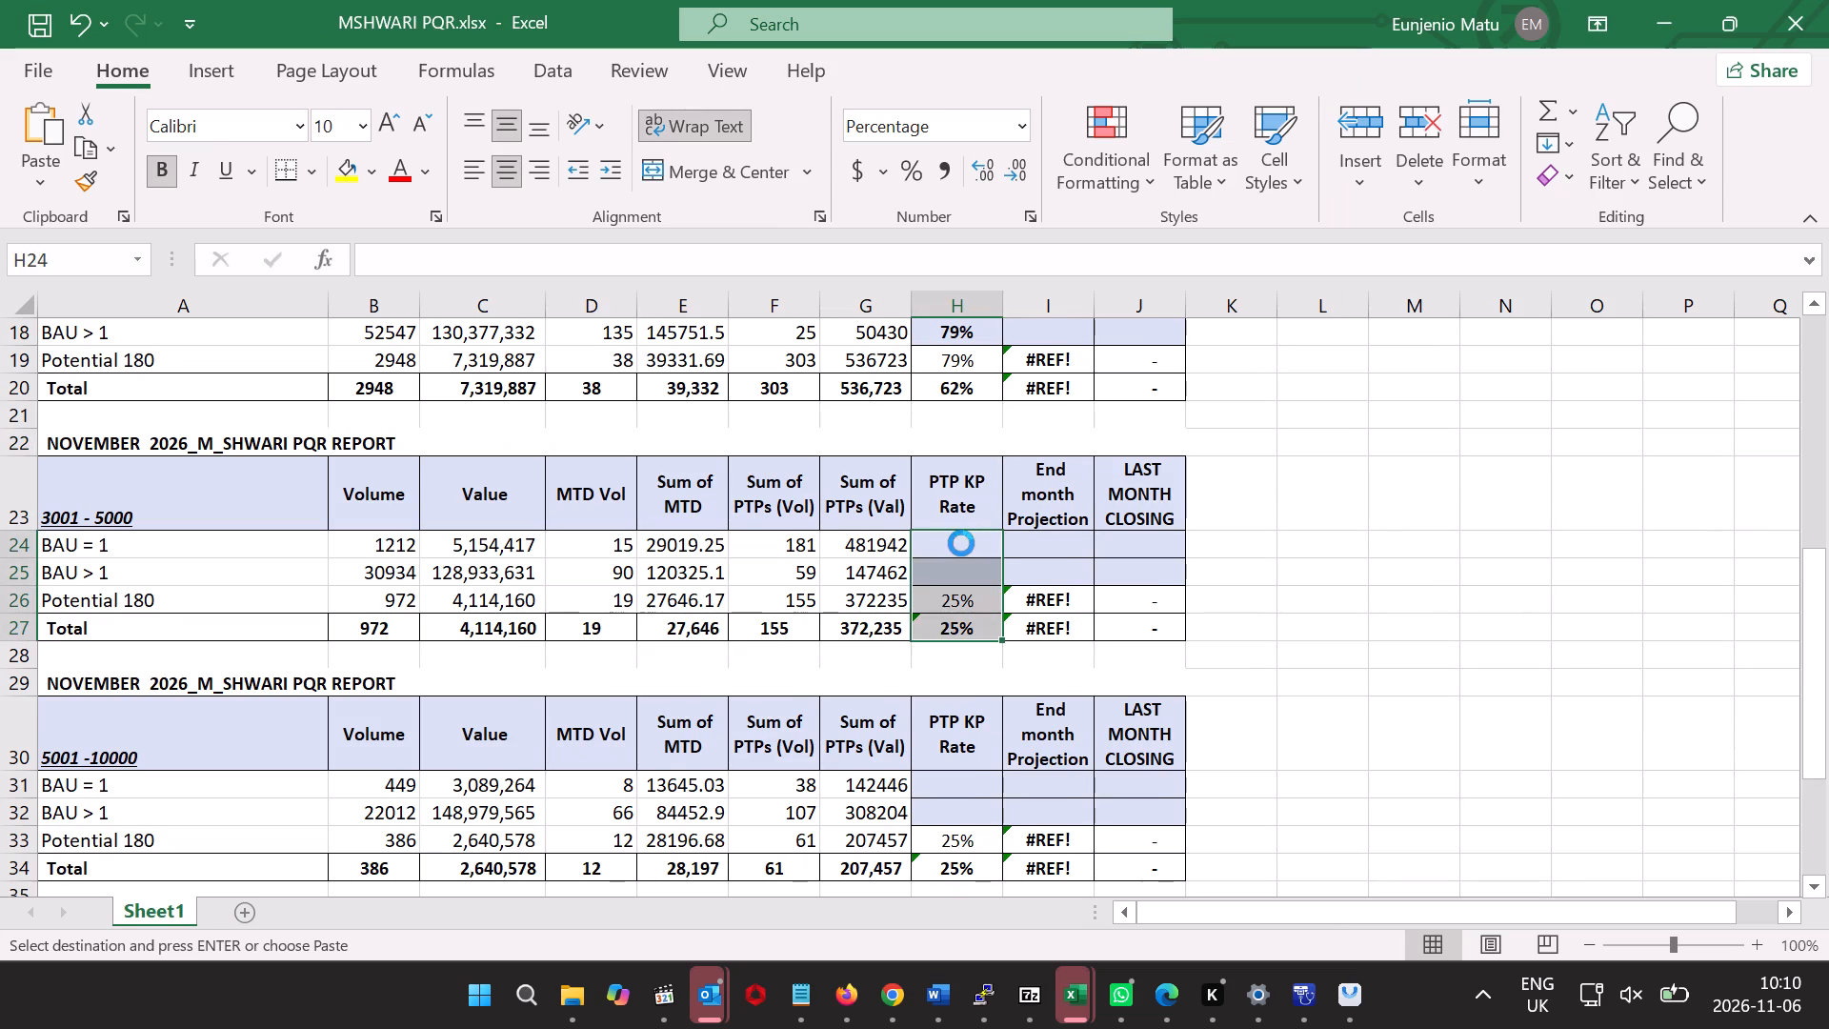
{"action": "left_click", "coordinate": [958, 543]}
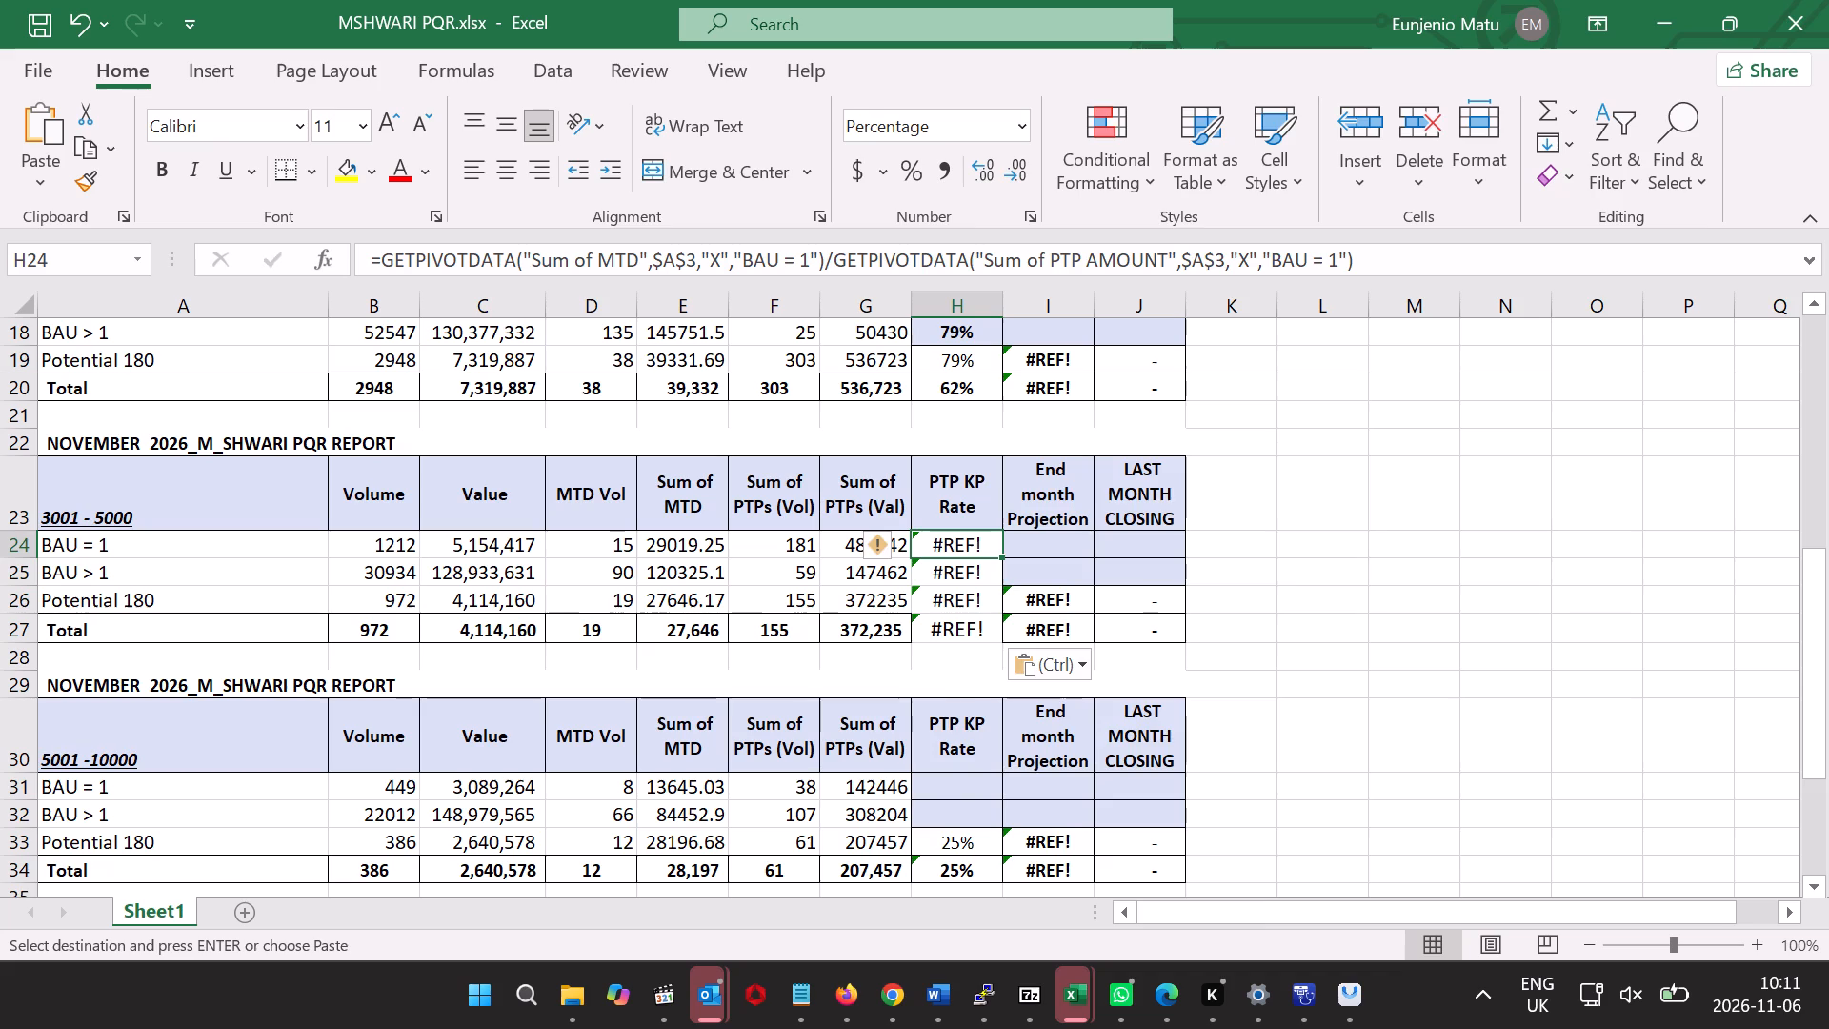
{"action": "right_click", "coordinate": [958, 543]}
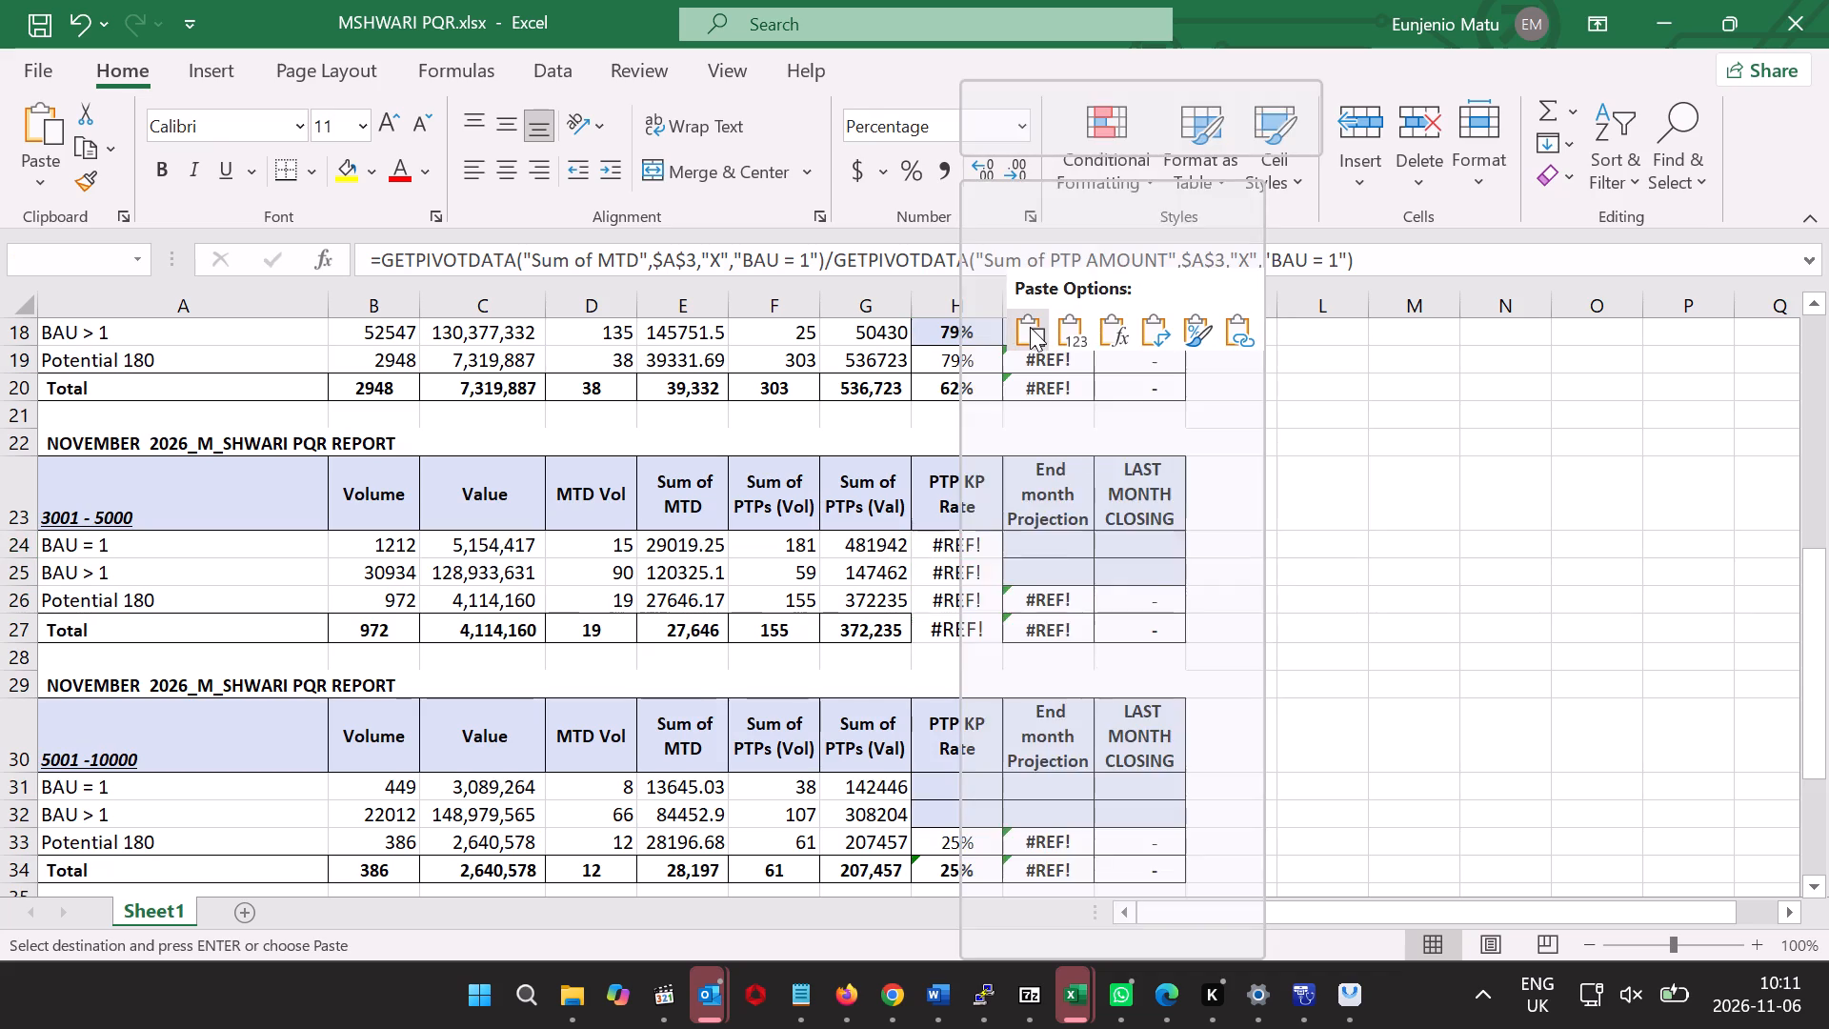
{"action": "left_click", "coordinate": [1030, 327]}
{"action": "left_click", "coordinate": [951, 537]}
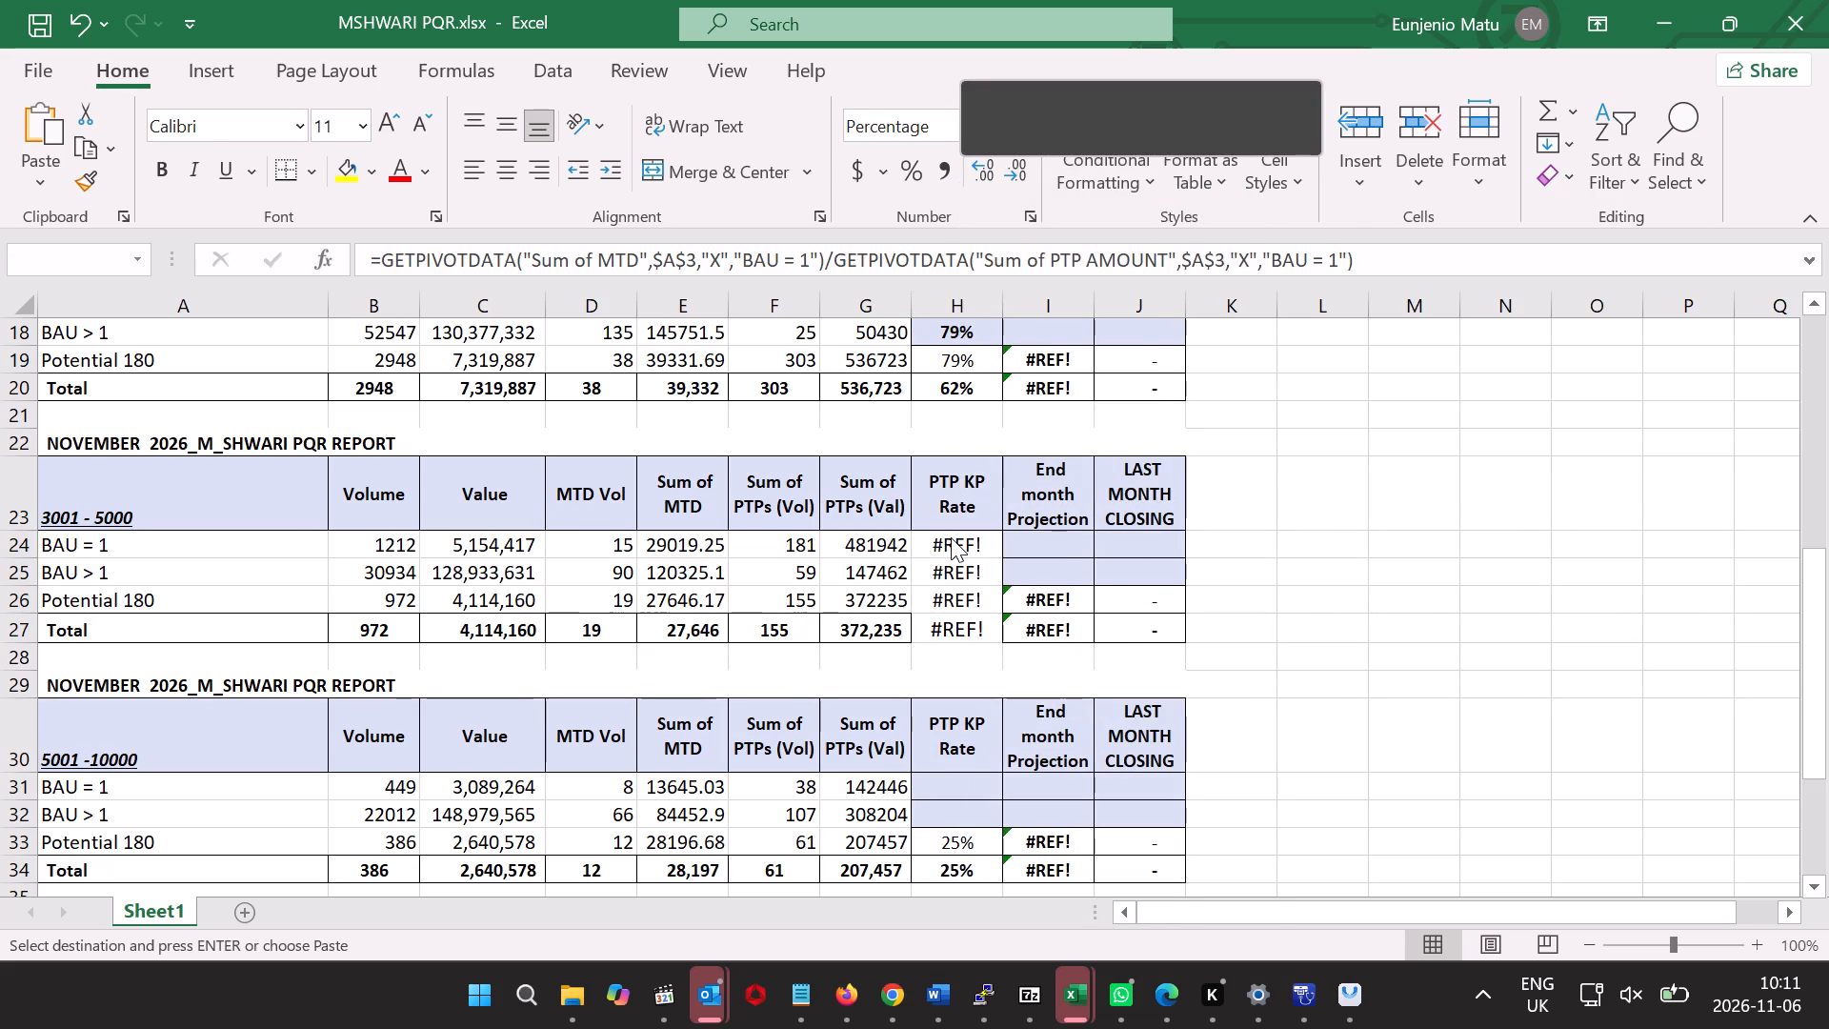
{"action": "left_click", "coordinate": [940, 578]}
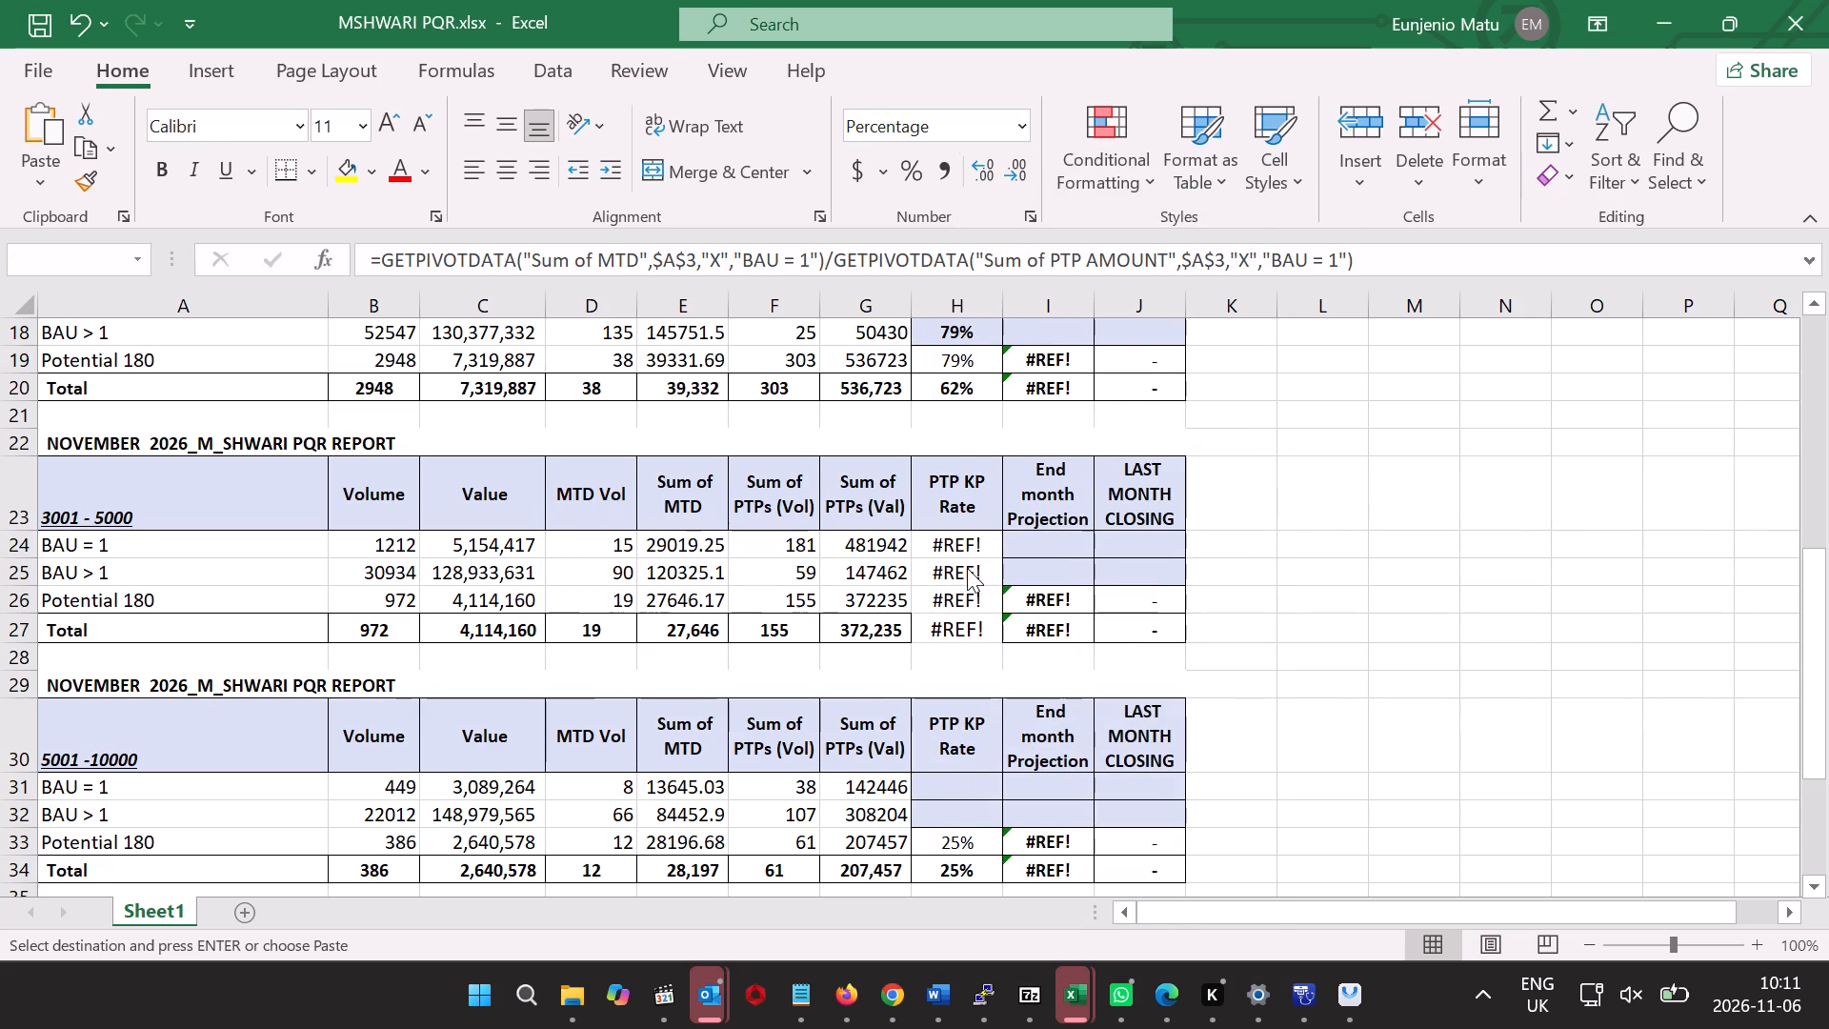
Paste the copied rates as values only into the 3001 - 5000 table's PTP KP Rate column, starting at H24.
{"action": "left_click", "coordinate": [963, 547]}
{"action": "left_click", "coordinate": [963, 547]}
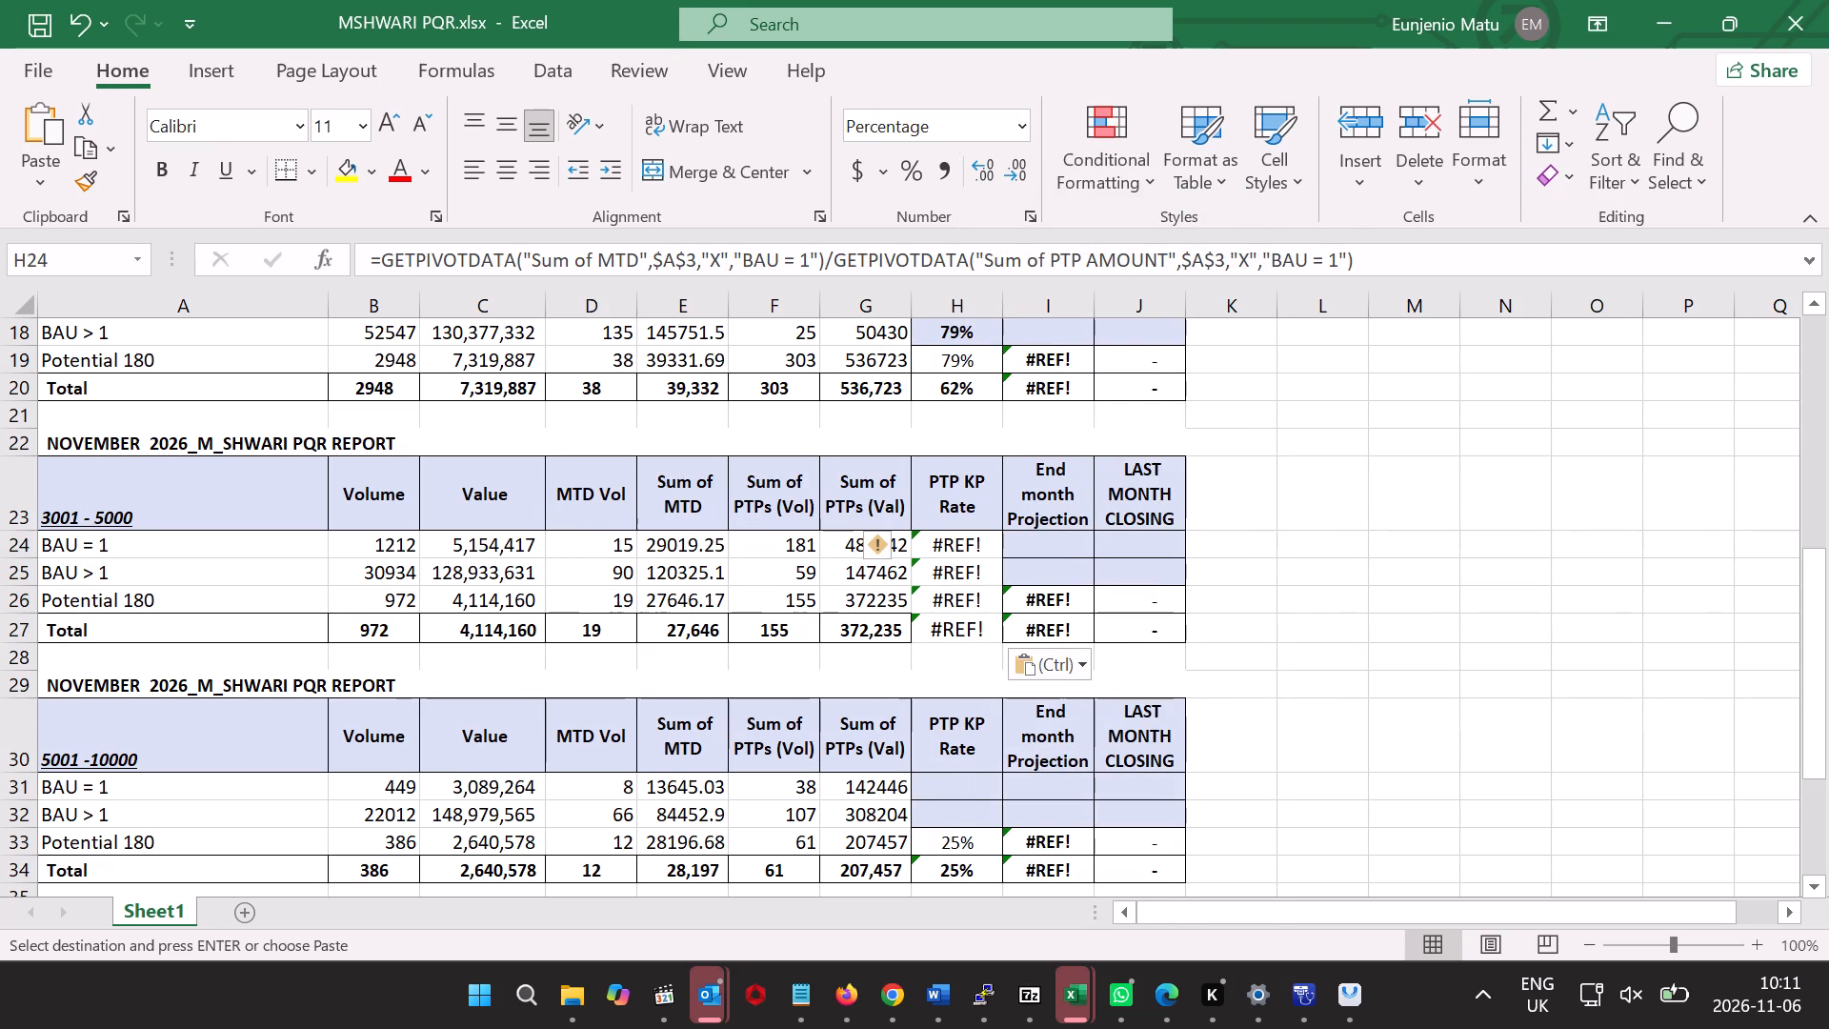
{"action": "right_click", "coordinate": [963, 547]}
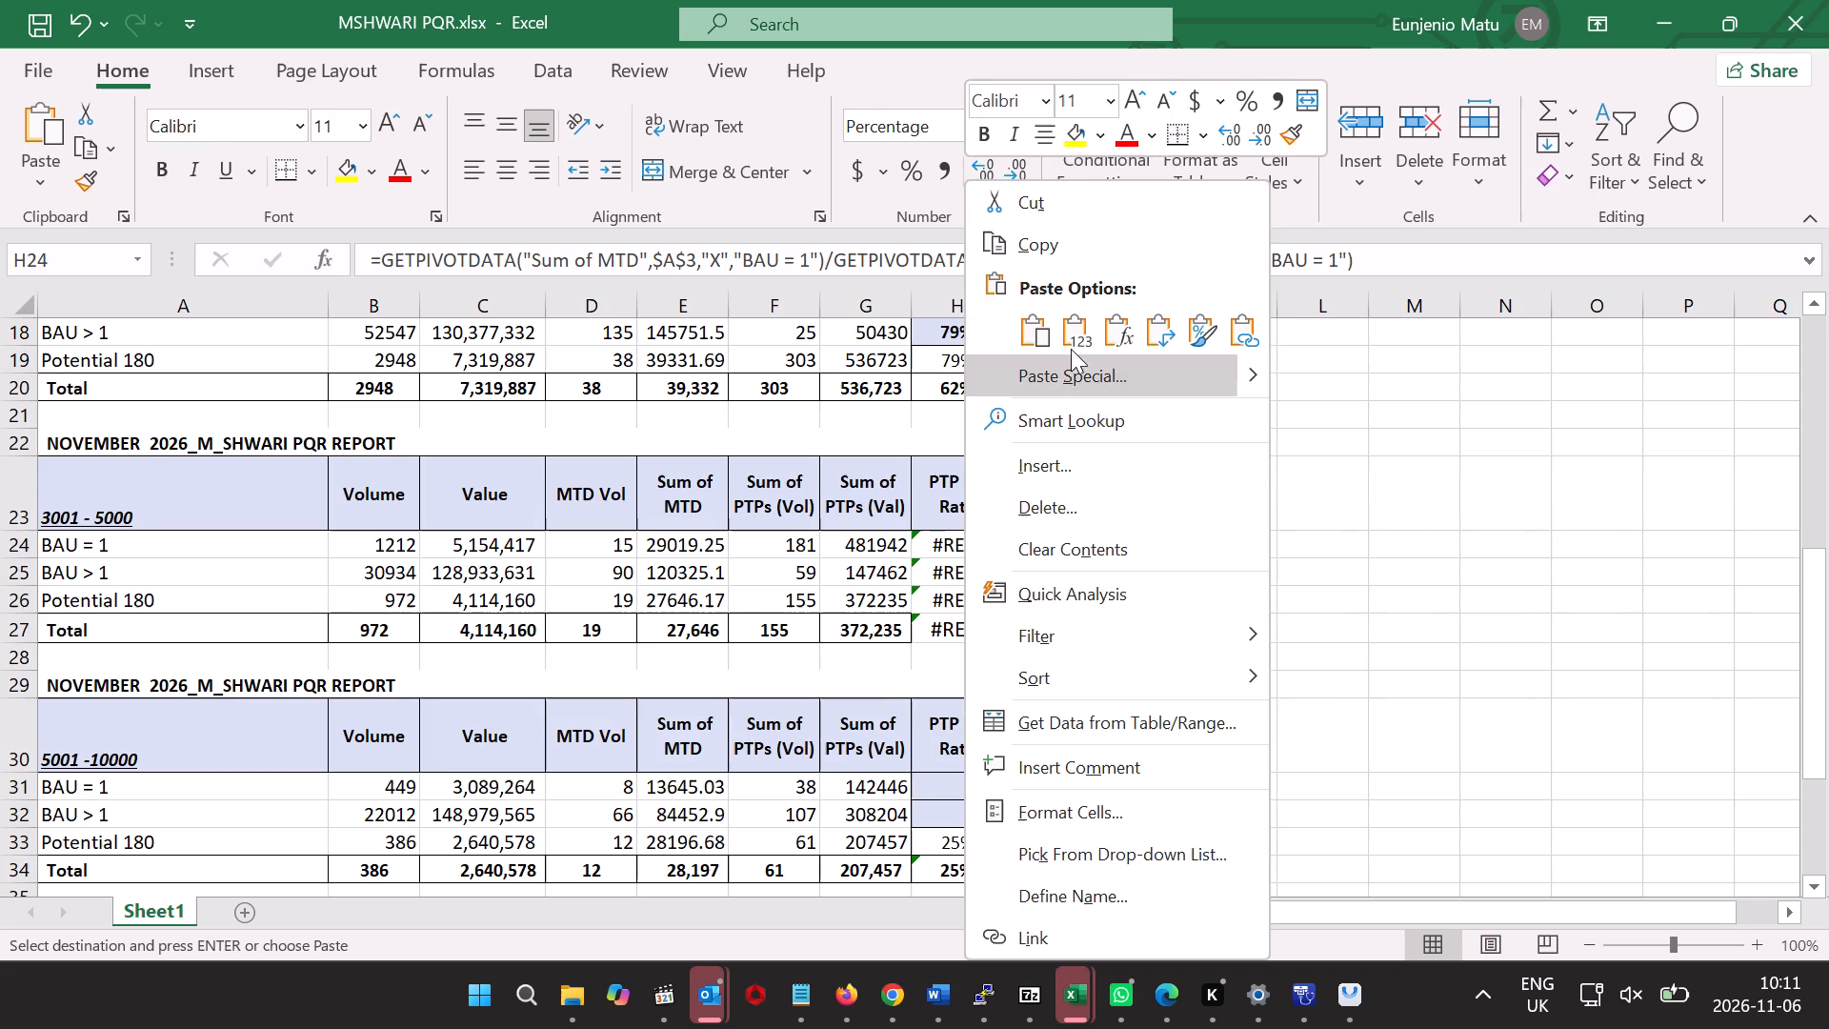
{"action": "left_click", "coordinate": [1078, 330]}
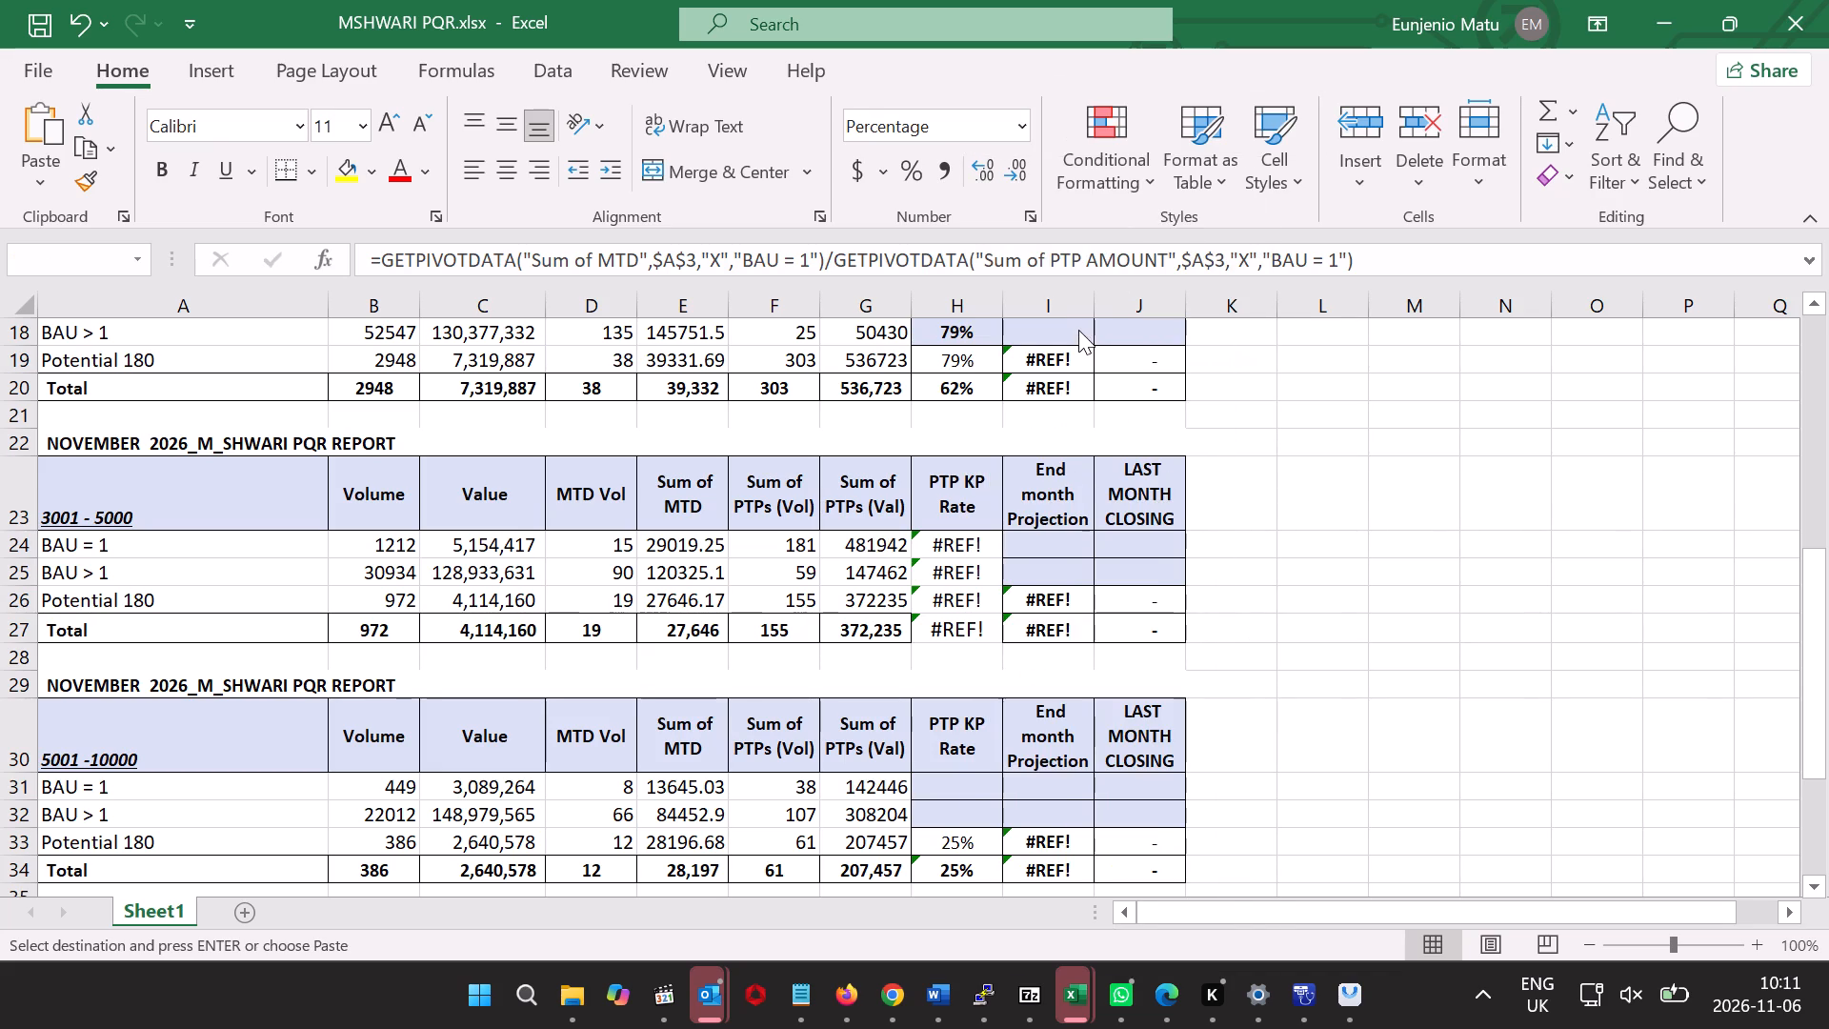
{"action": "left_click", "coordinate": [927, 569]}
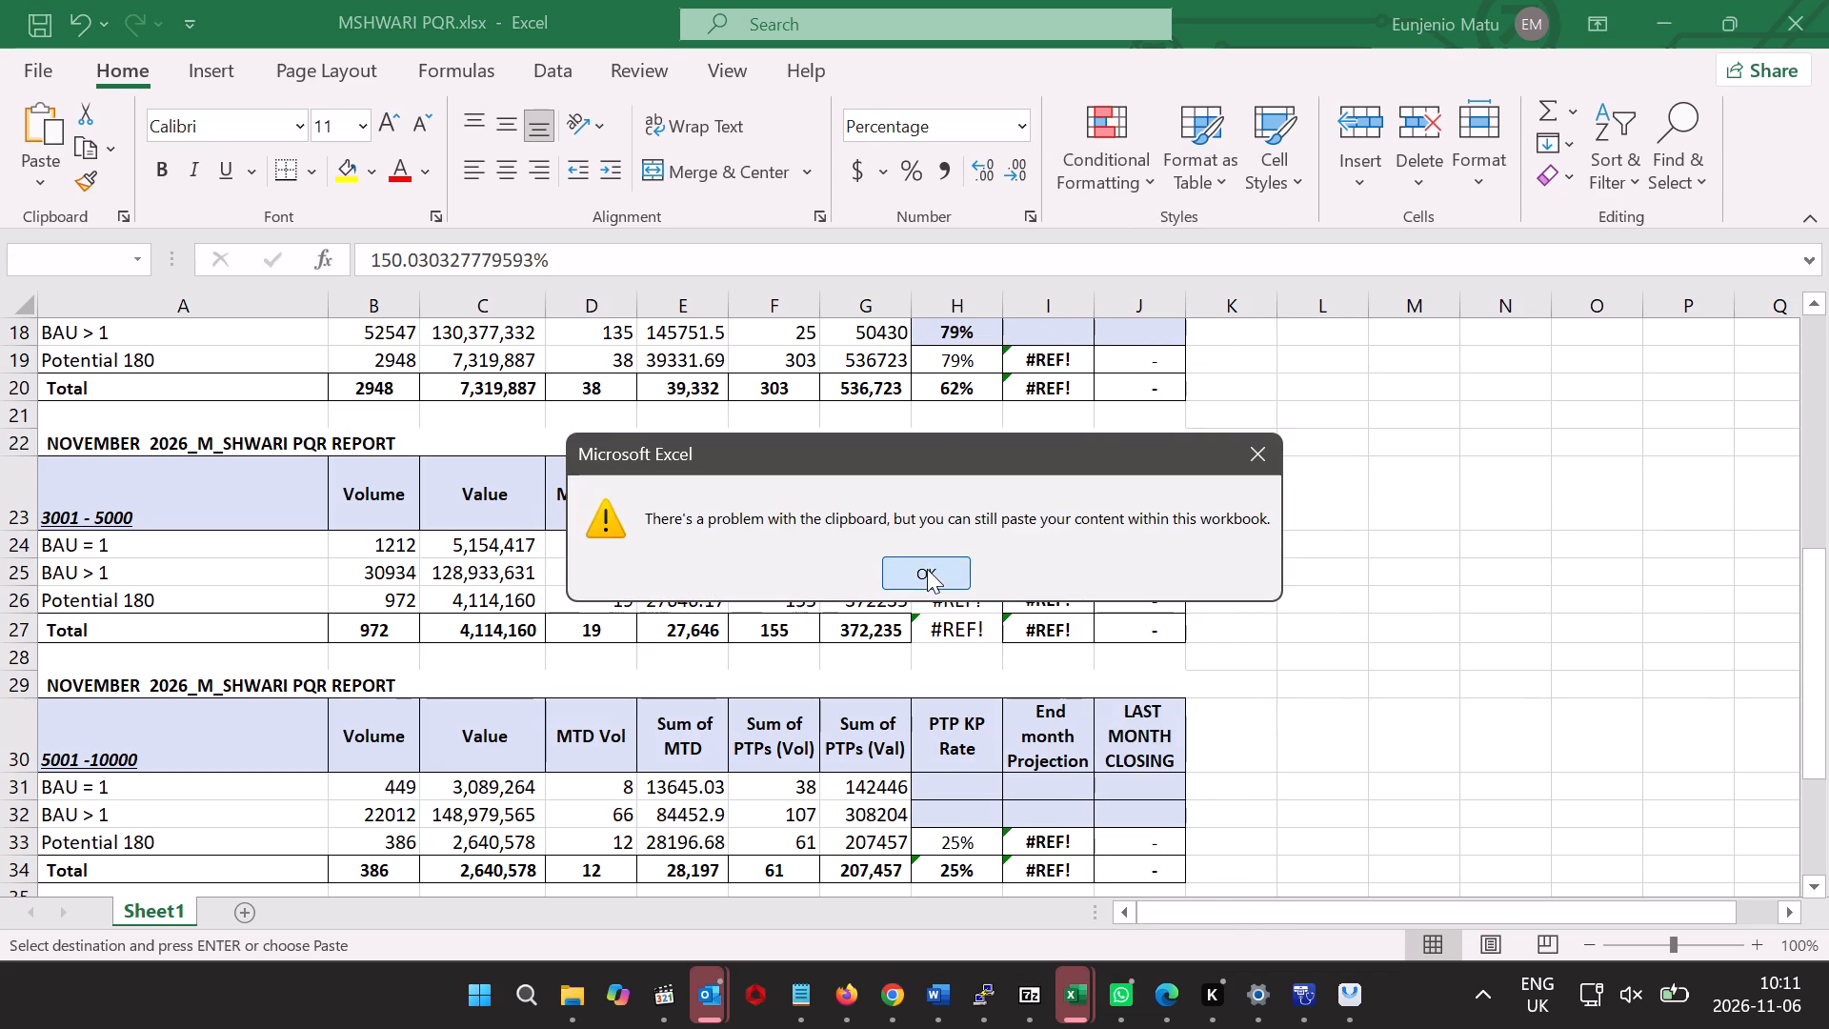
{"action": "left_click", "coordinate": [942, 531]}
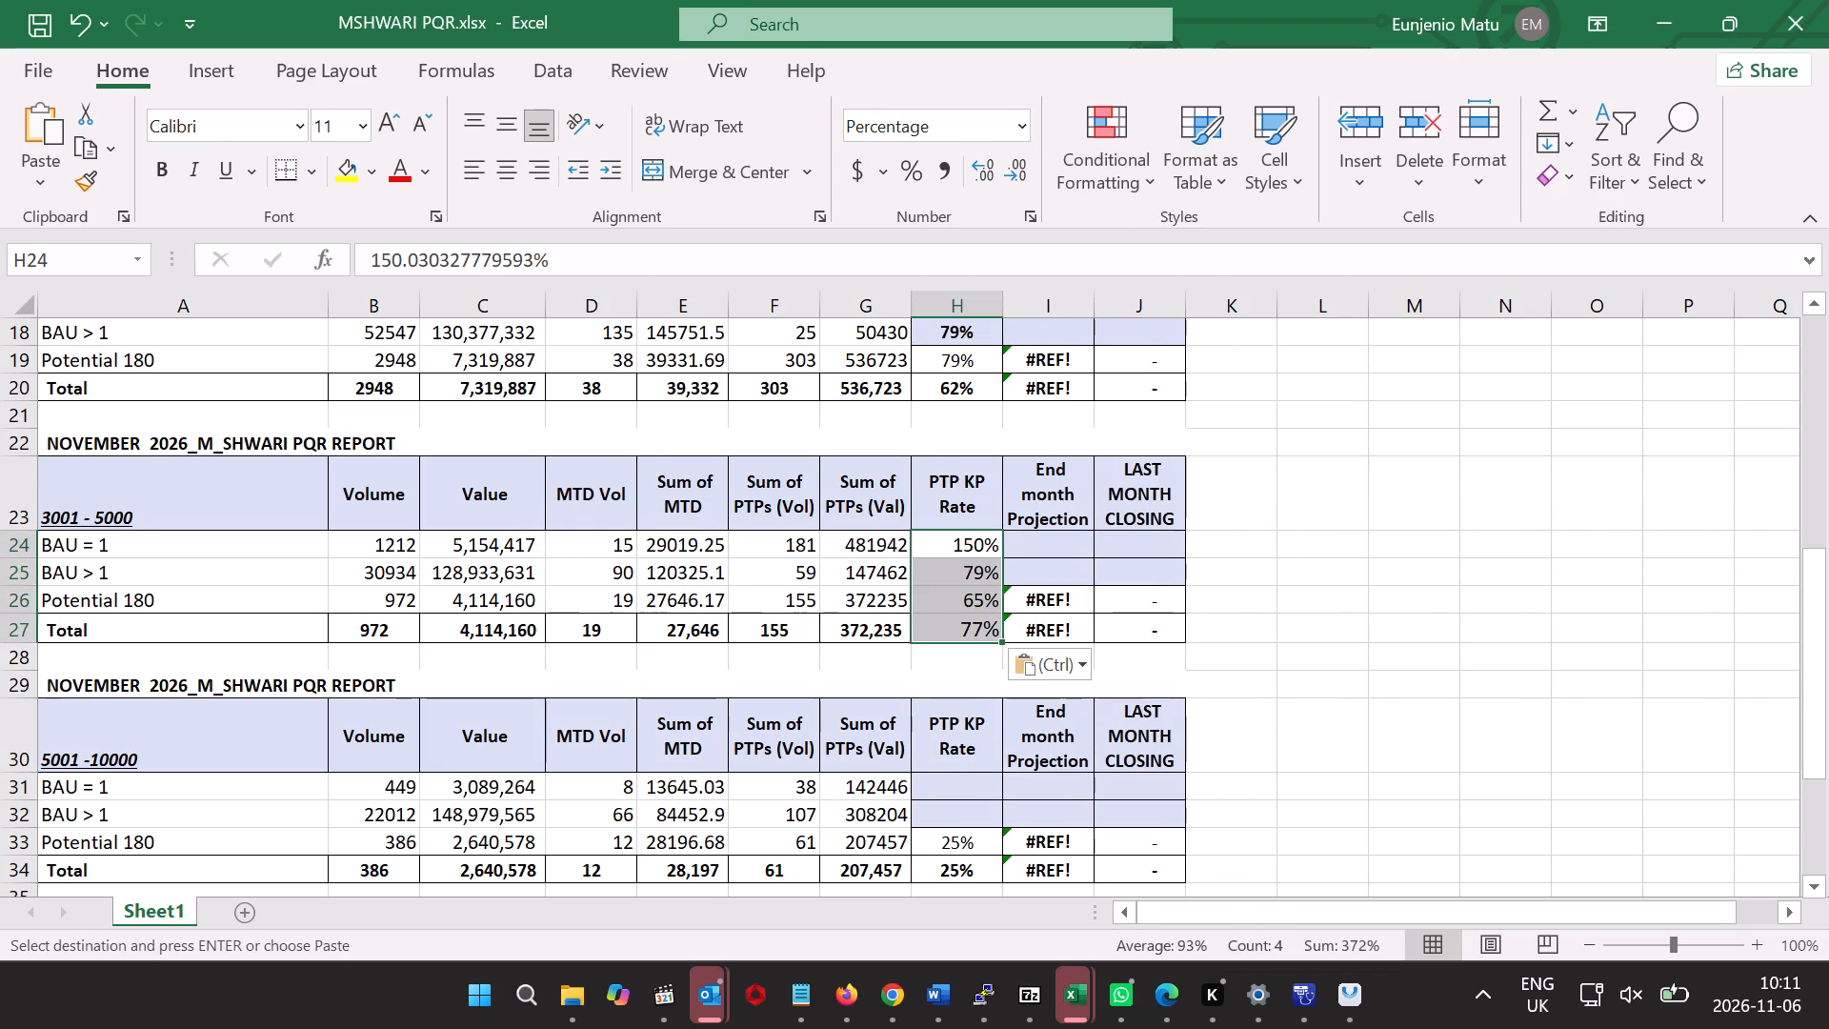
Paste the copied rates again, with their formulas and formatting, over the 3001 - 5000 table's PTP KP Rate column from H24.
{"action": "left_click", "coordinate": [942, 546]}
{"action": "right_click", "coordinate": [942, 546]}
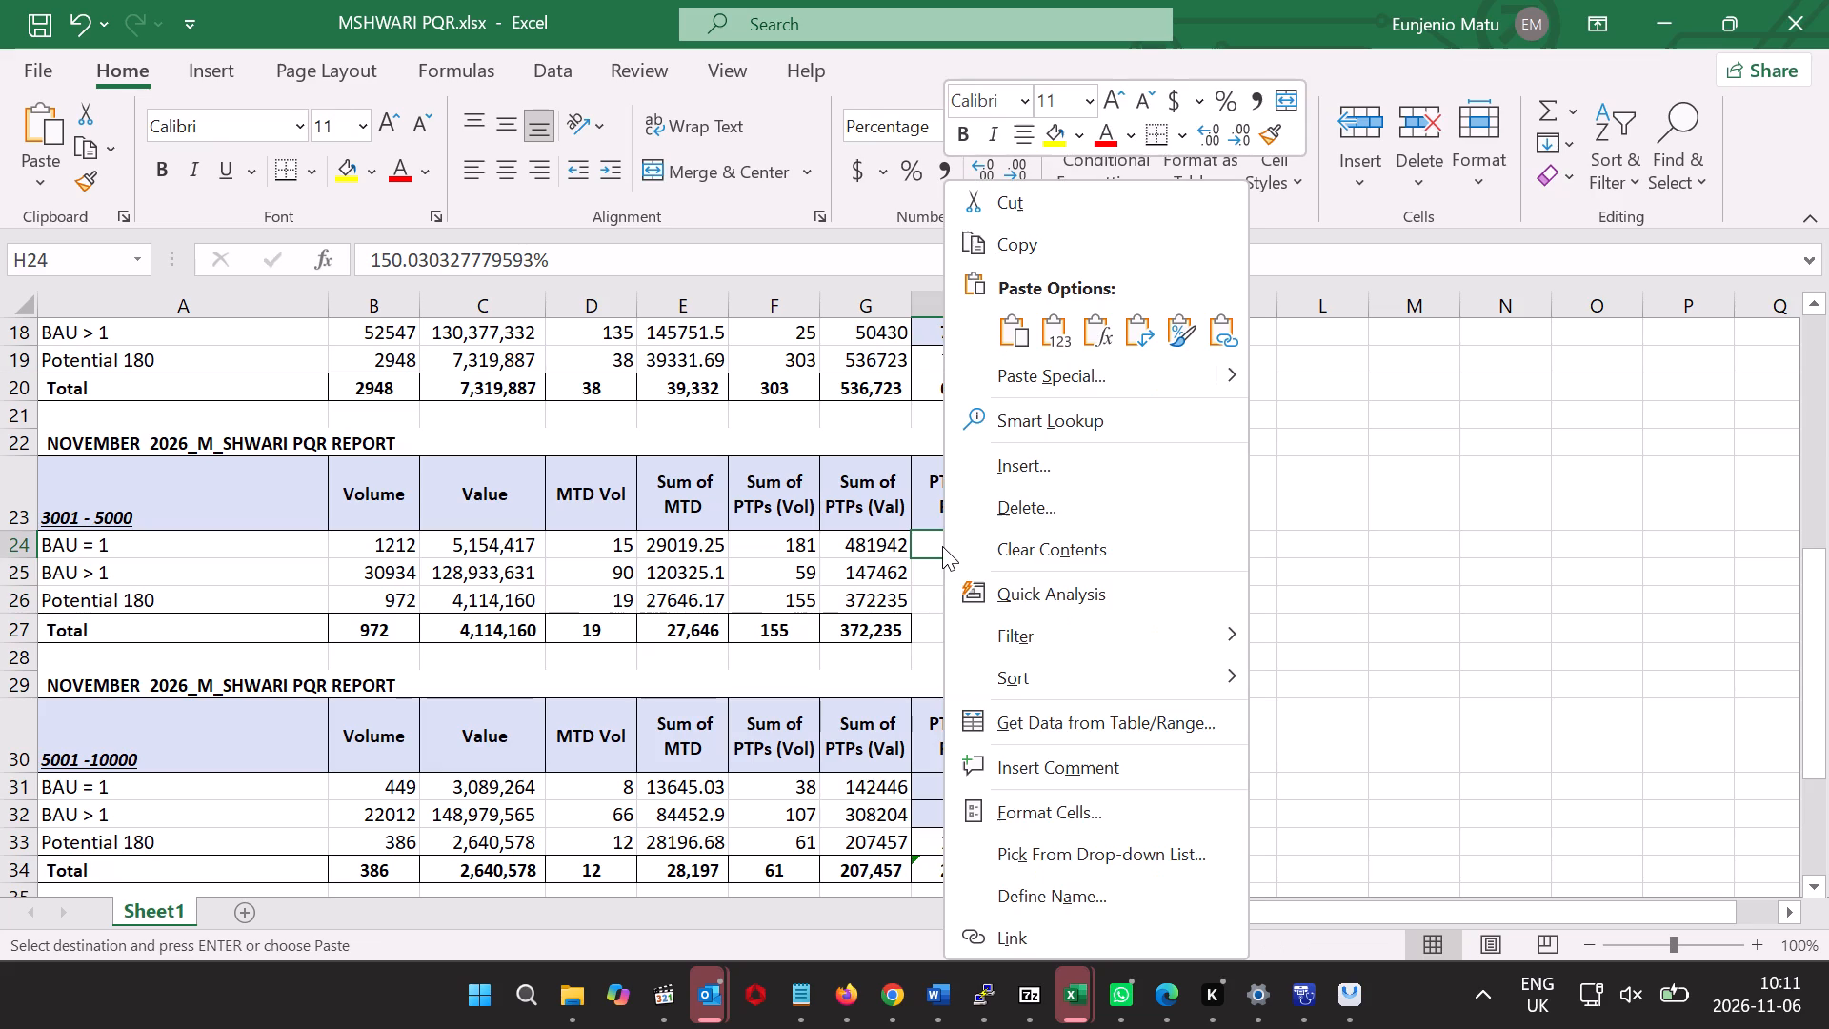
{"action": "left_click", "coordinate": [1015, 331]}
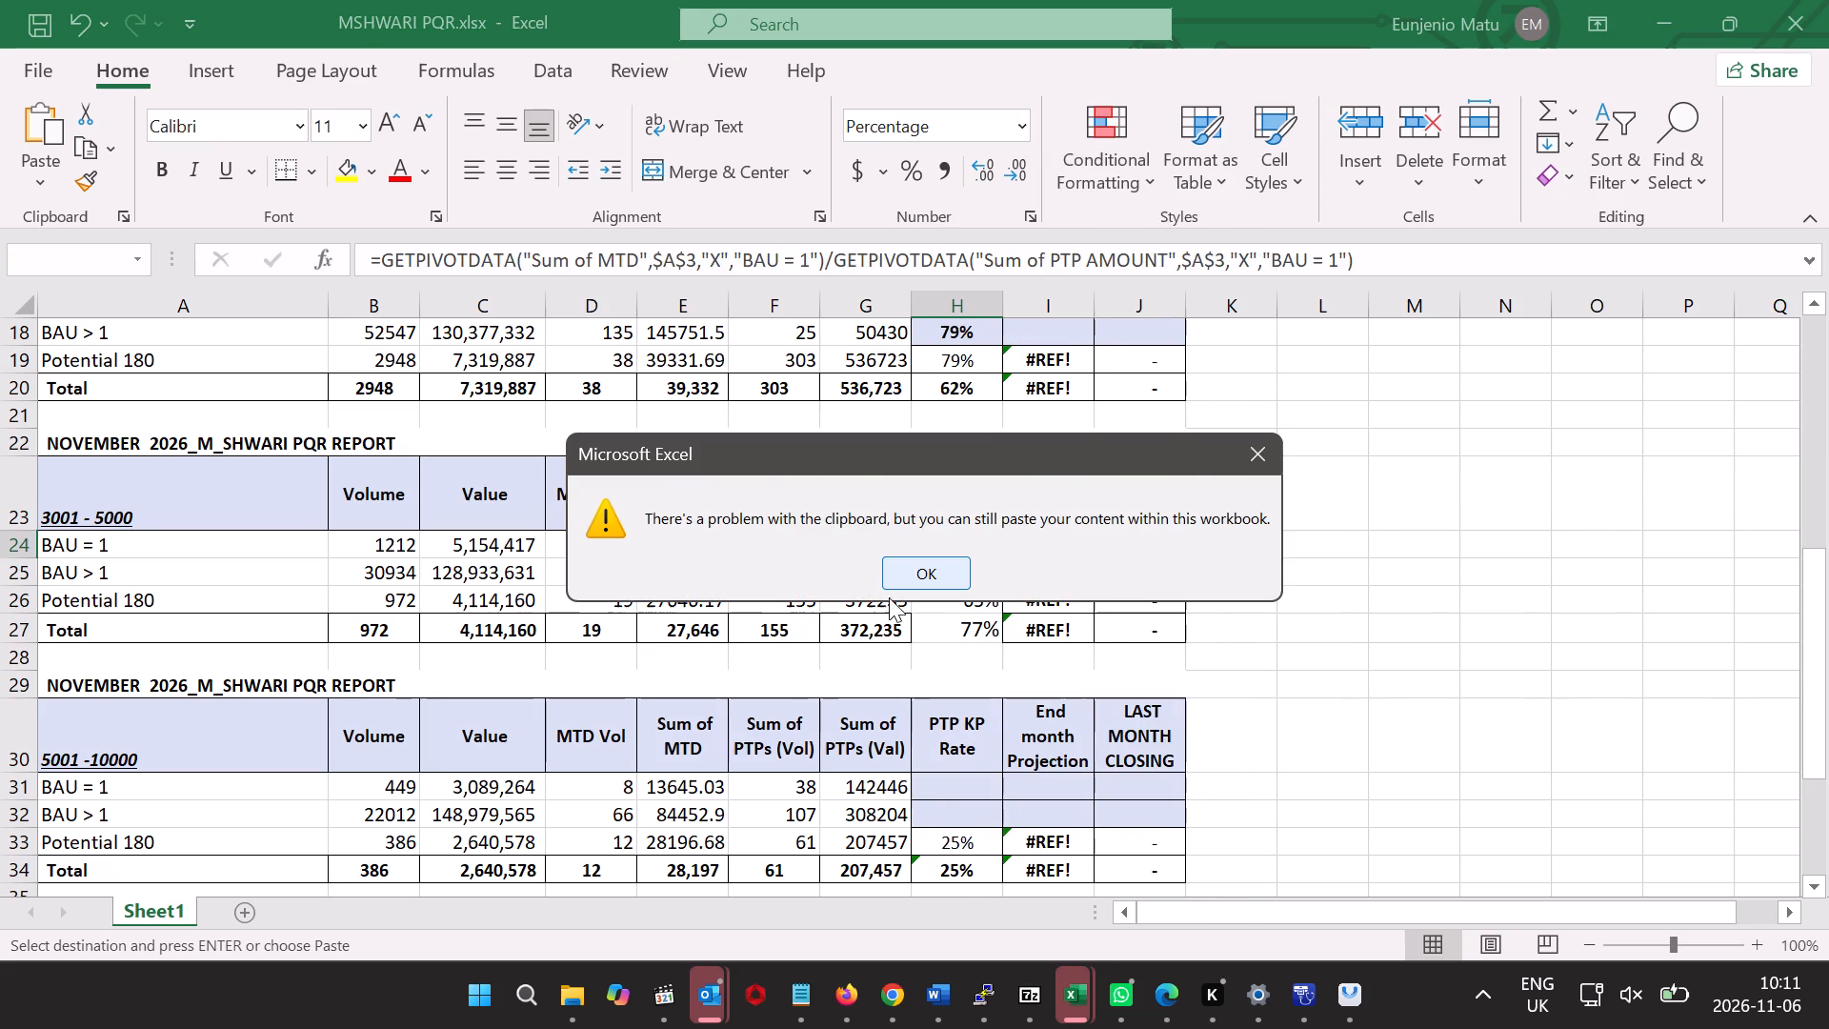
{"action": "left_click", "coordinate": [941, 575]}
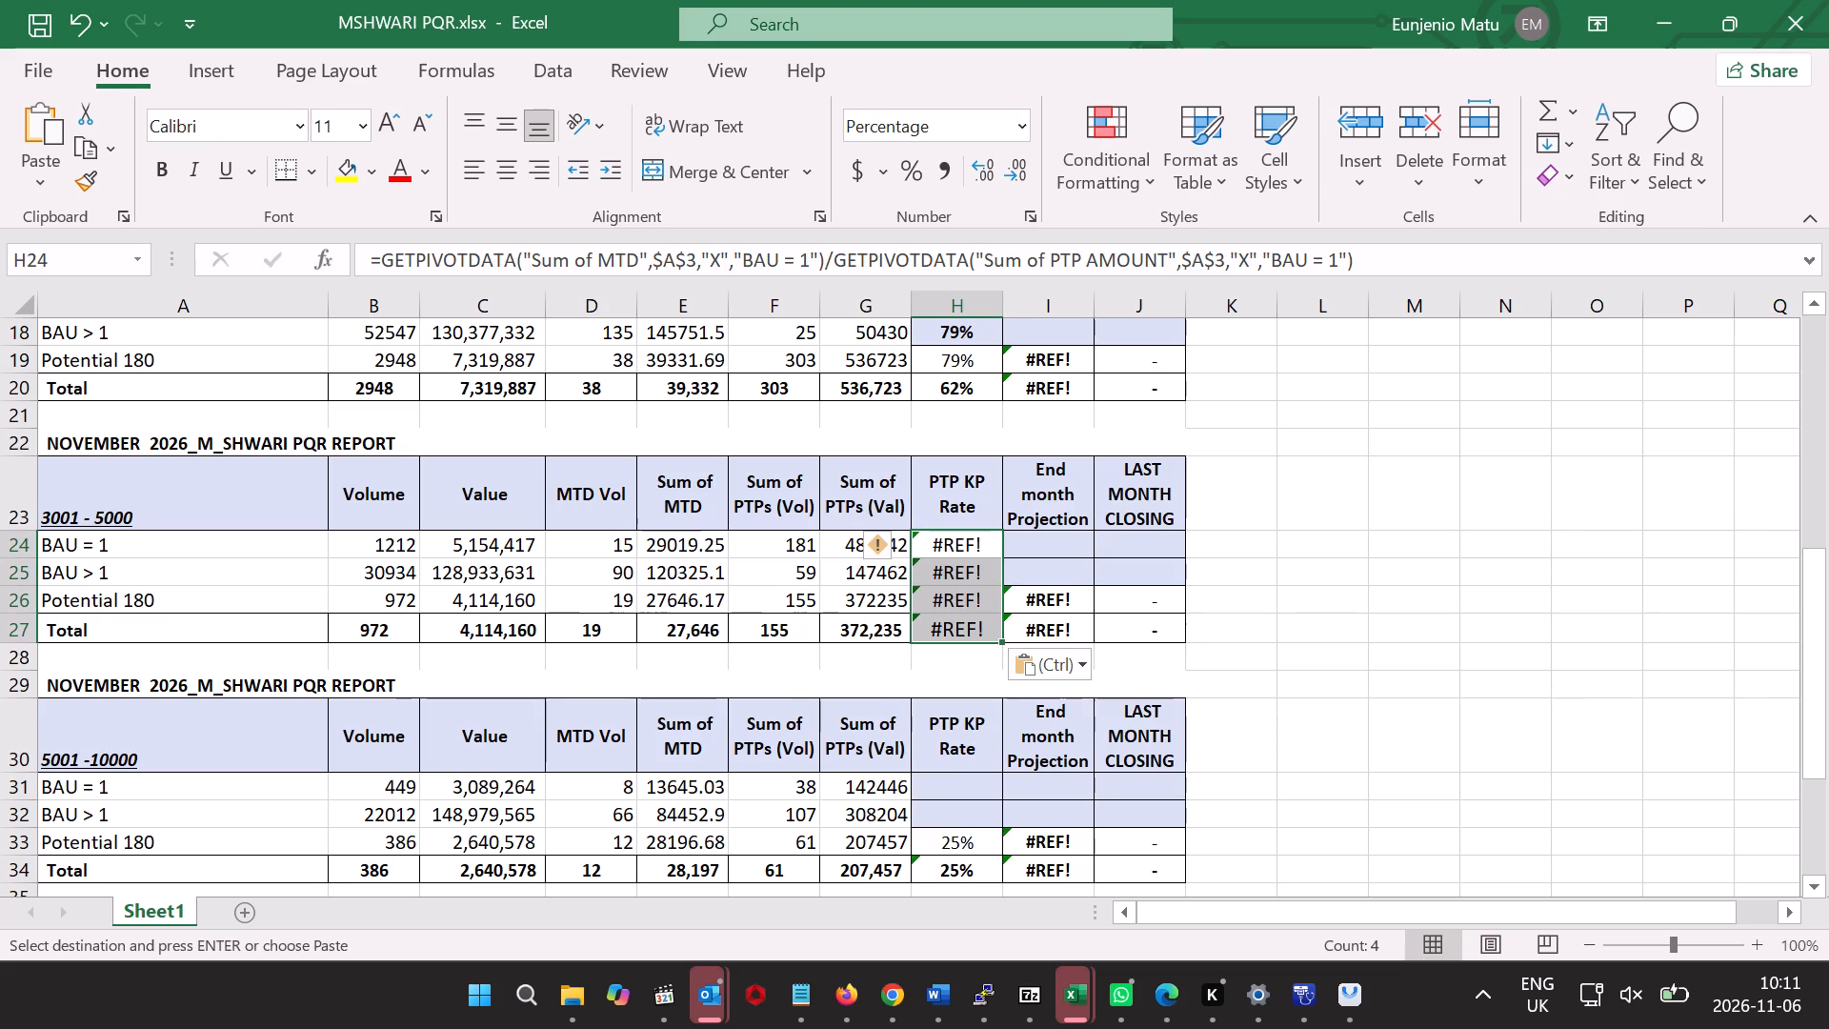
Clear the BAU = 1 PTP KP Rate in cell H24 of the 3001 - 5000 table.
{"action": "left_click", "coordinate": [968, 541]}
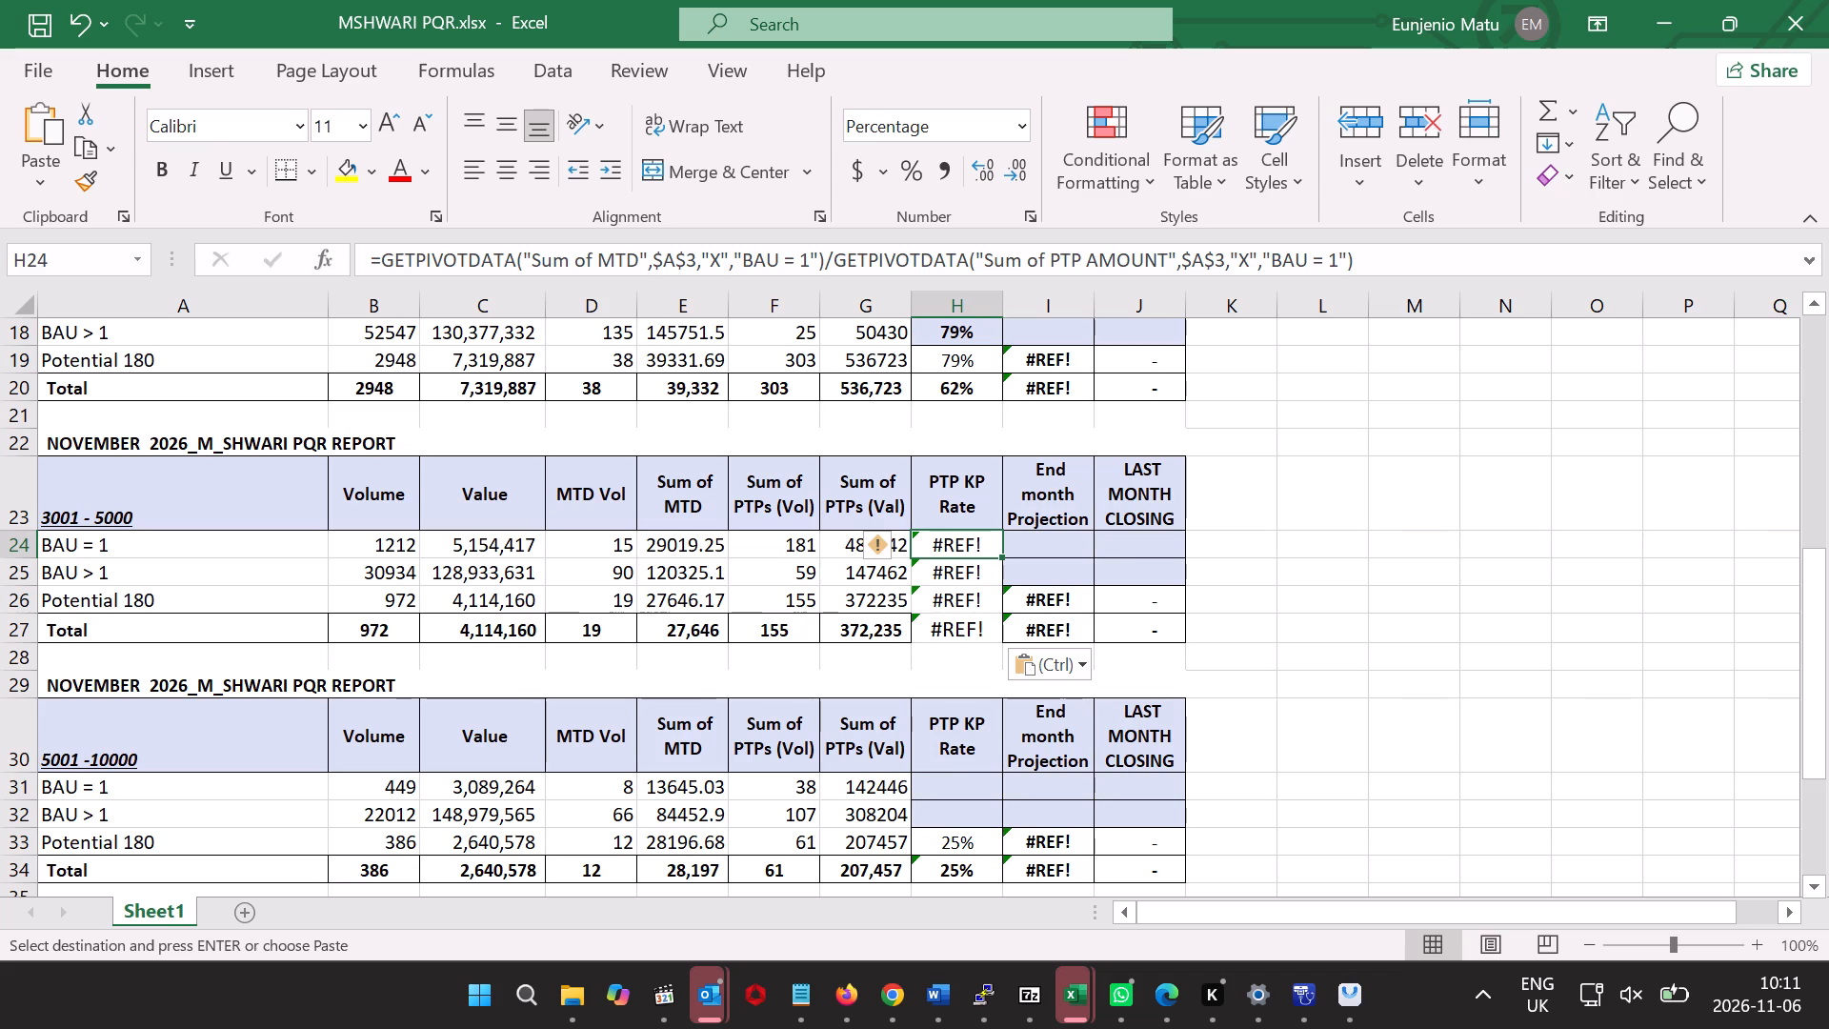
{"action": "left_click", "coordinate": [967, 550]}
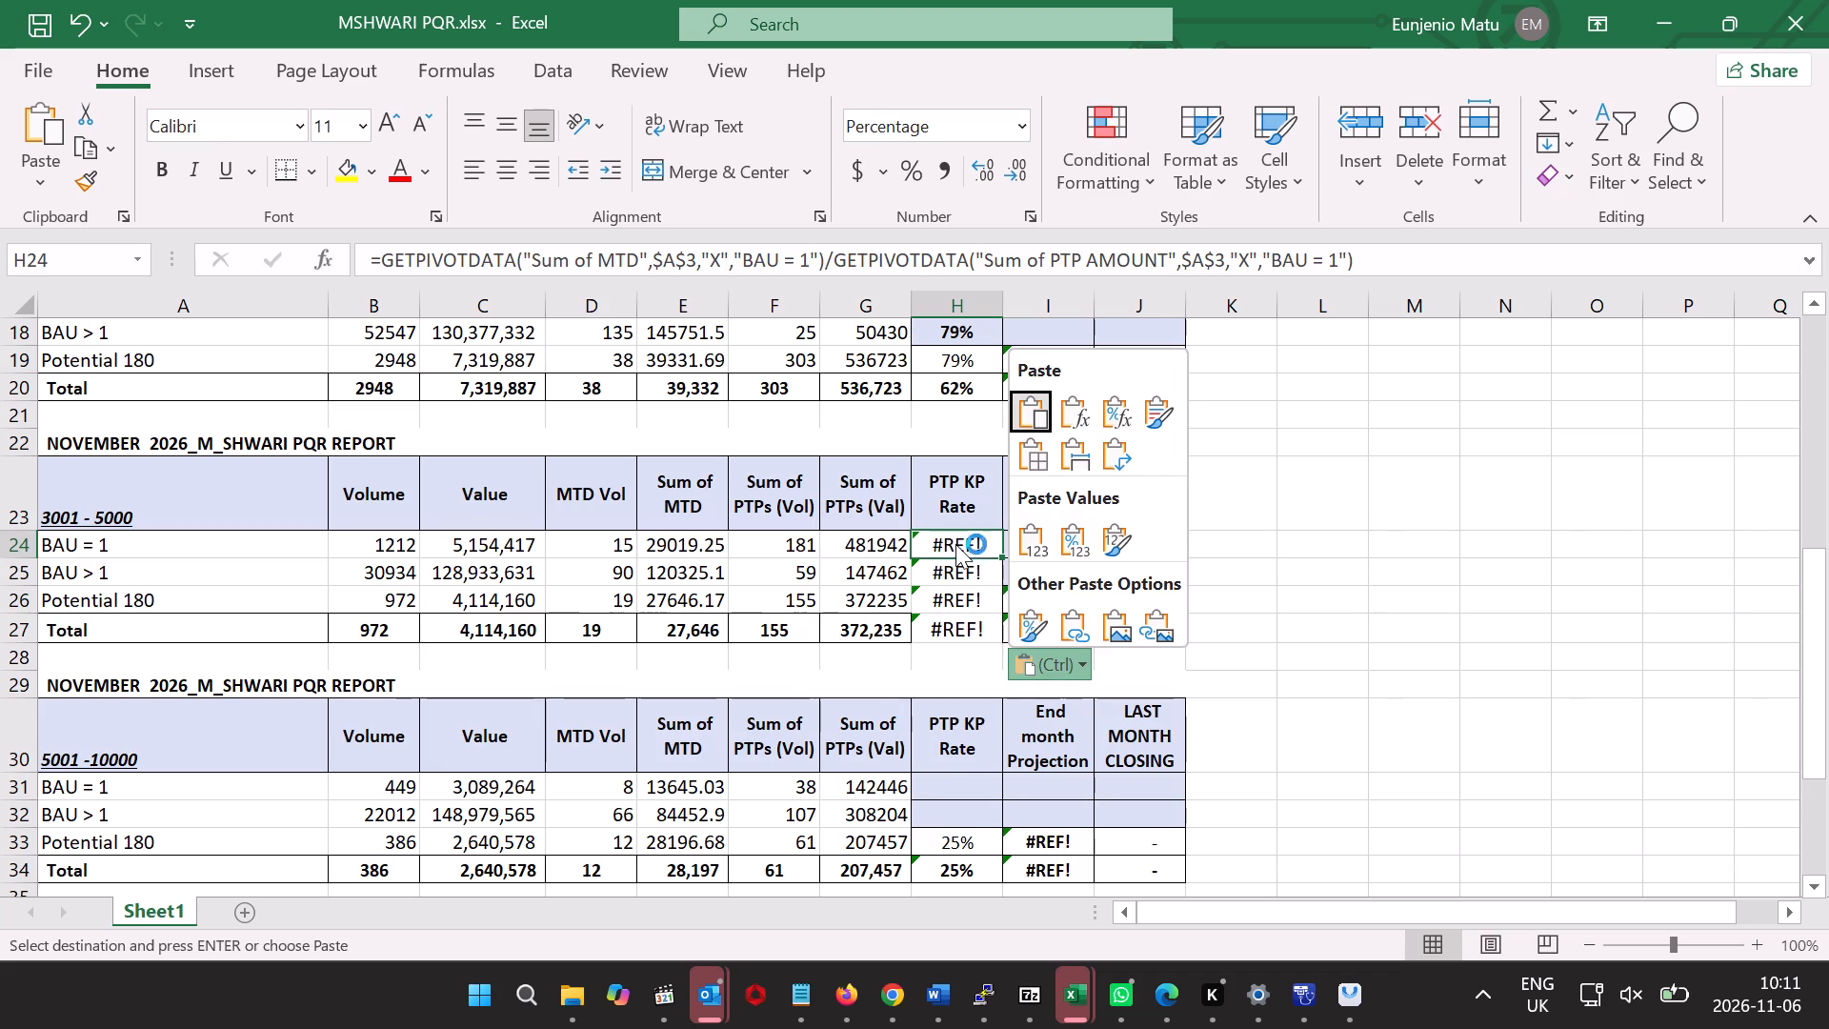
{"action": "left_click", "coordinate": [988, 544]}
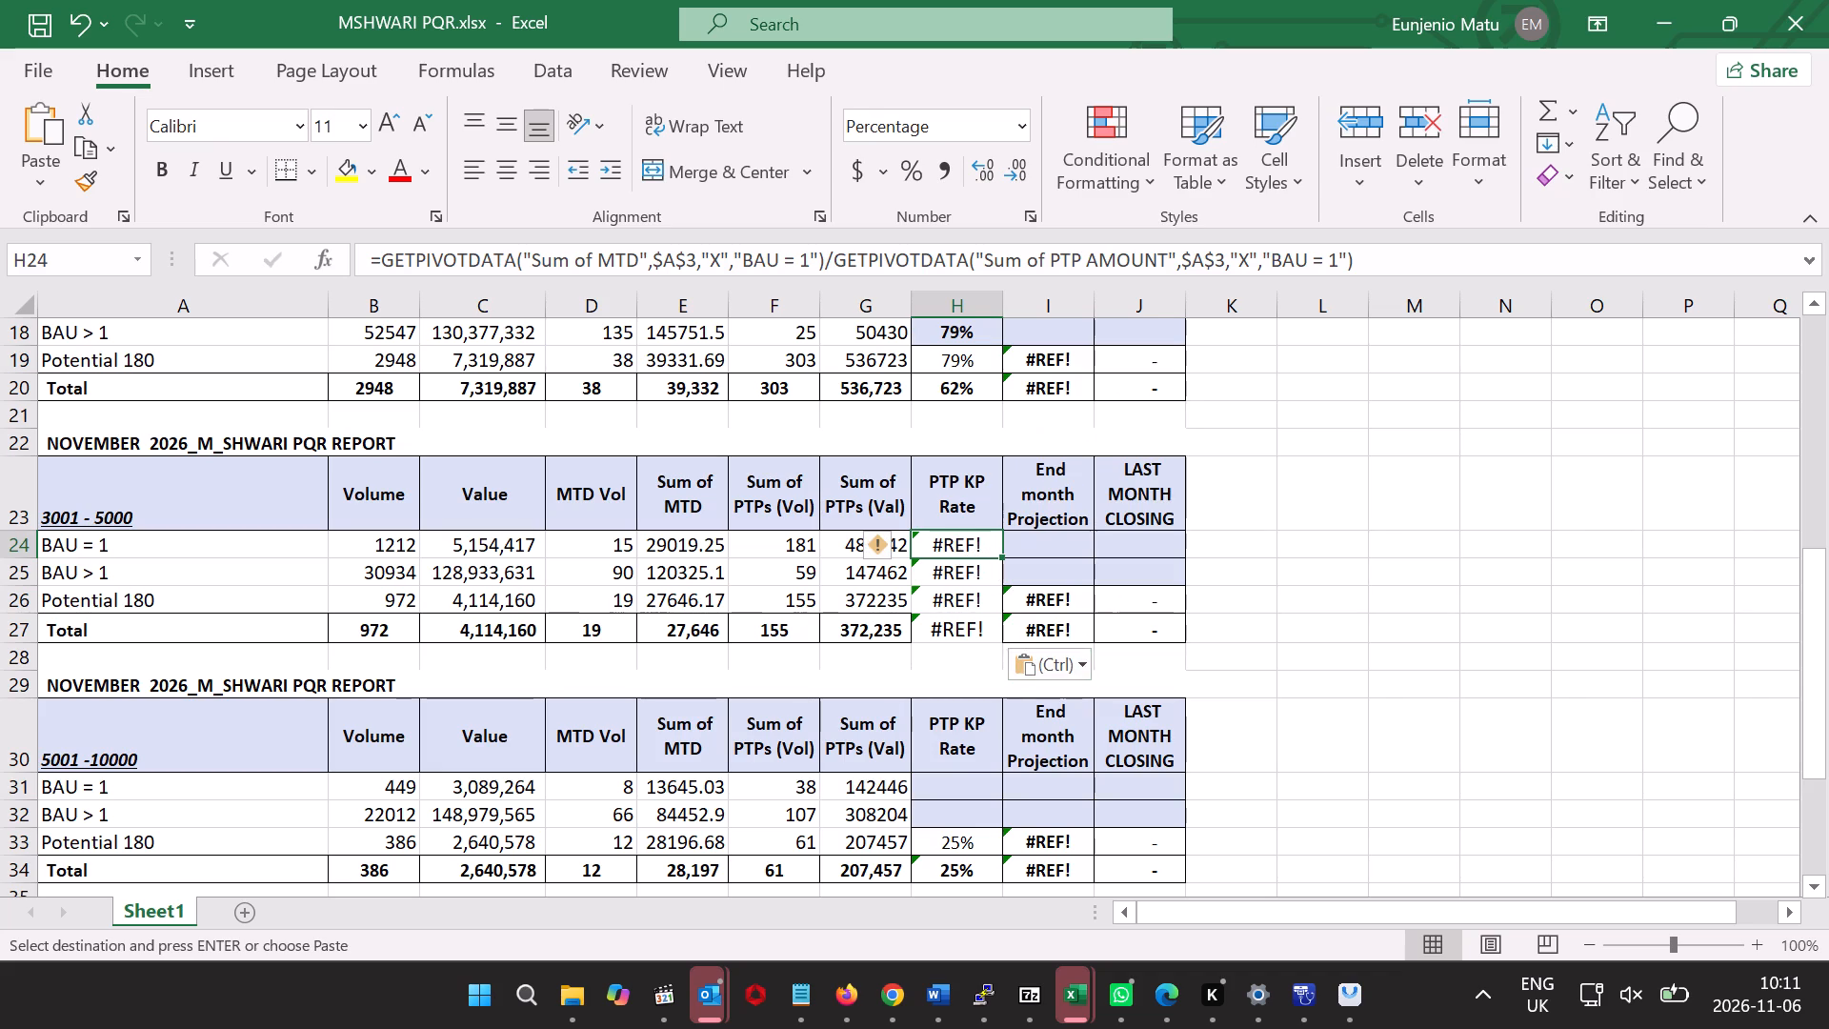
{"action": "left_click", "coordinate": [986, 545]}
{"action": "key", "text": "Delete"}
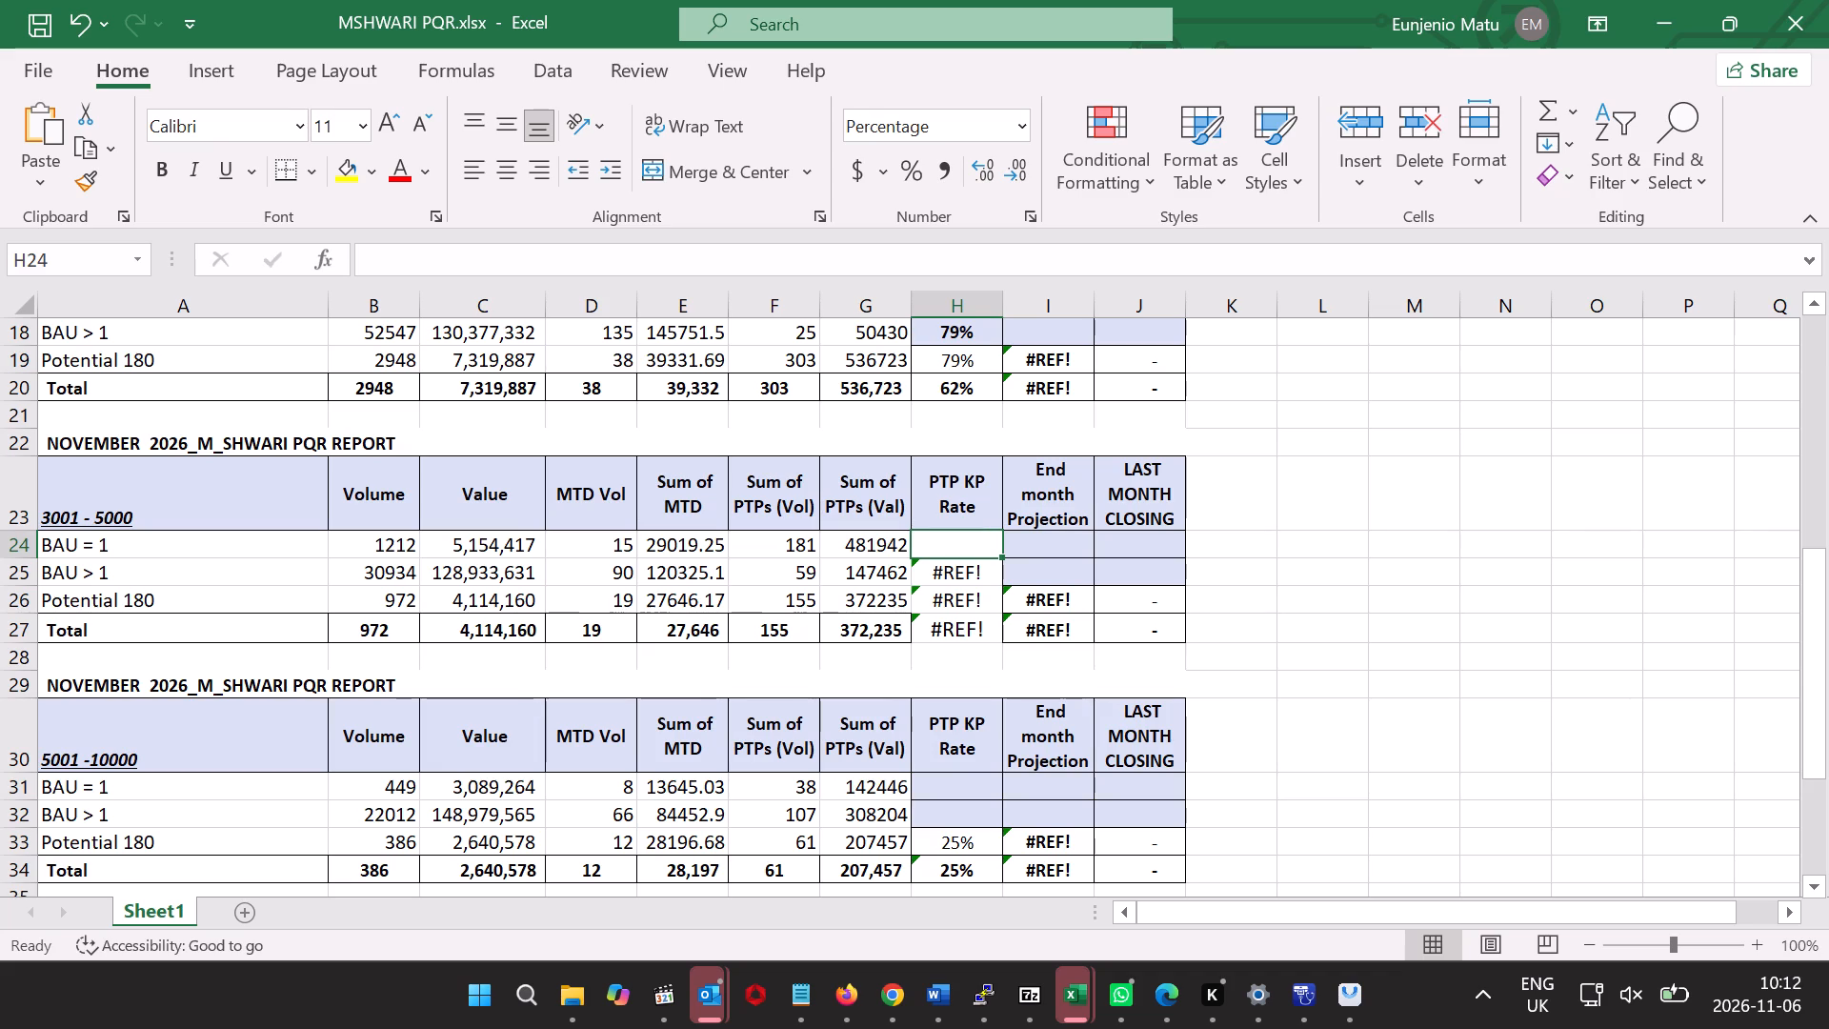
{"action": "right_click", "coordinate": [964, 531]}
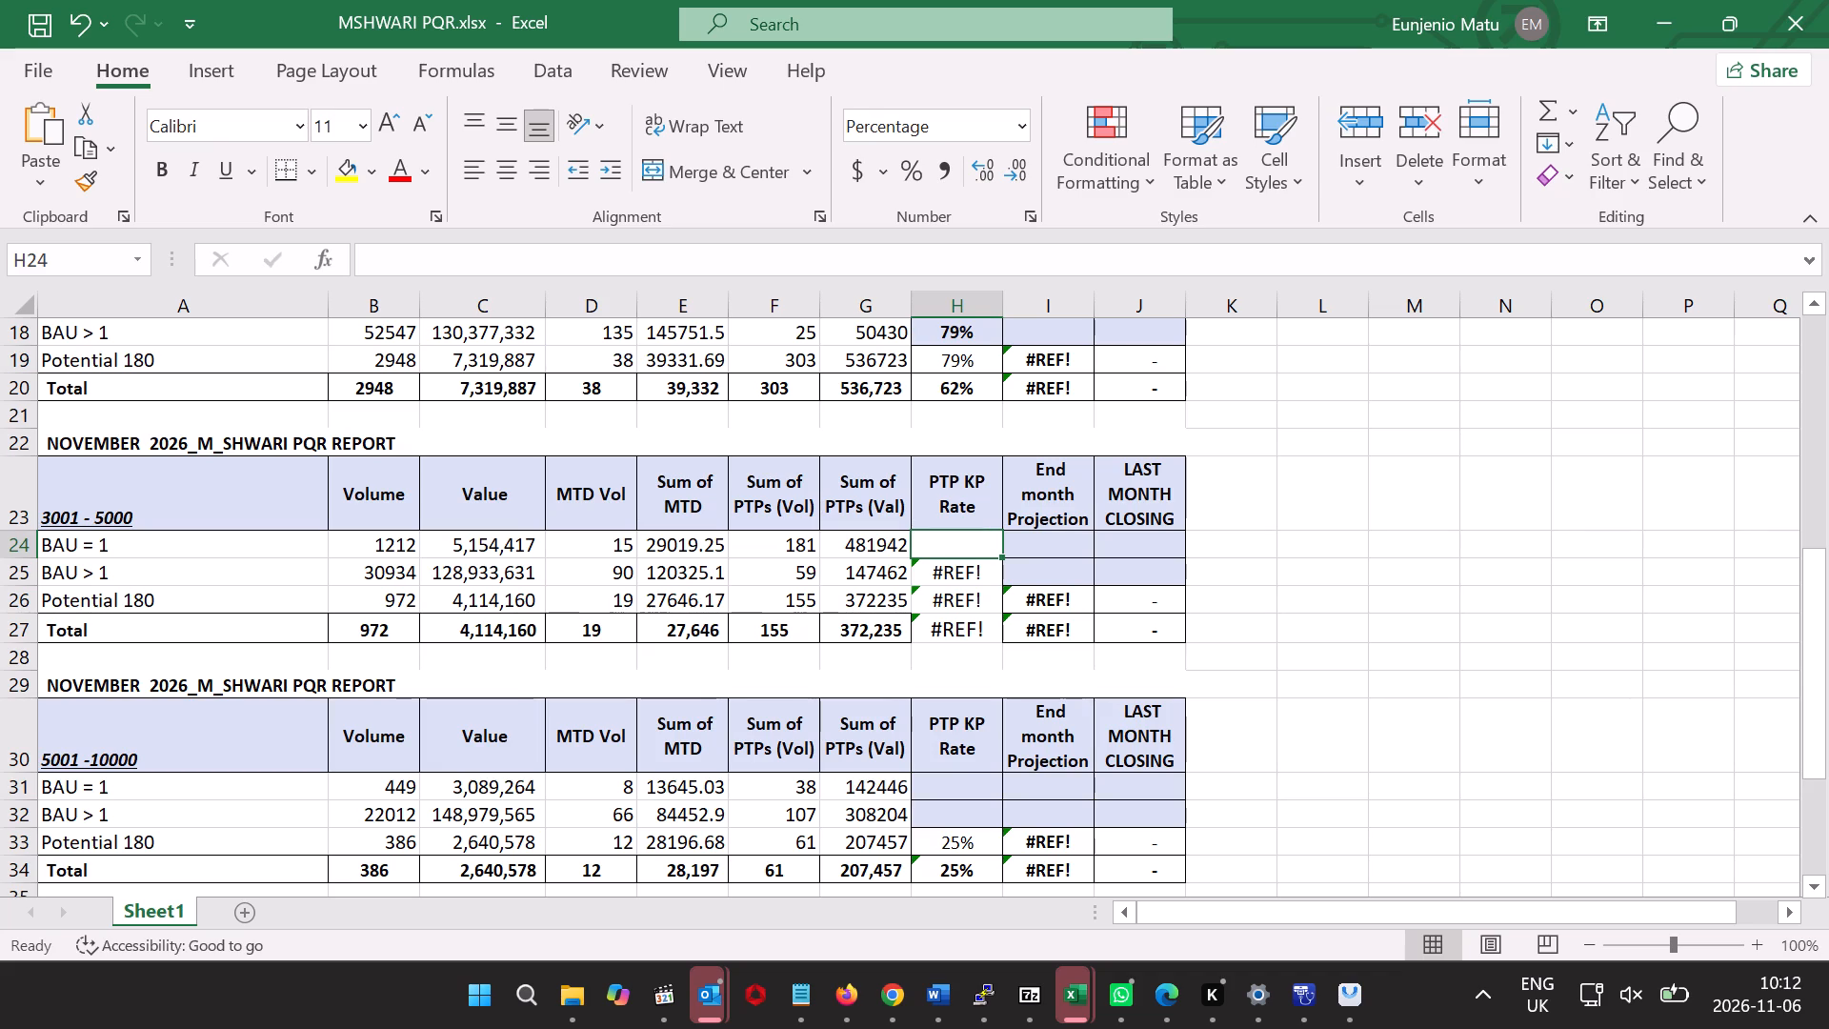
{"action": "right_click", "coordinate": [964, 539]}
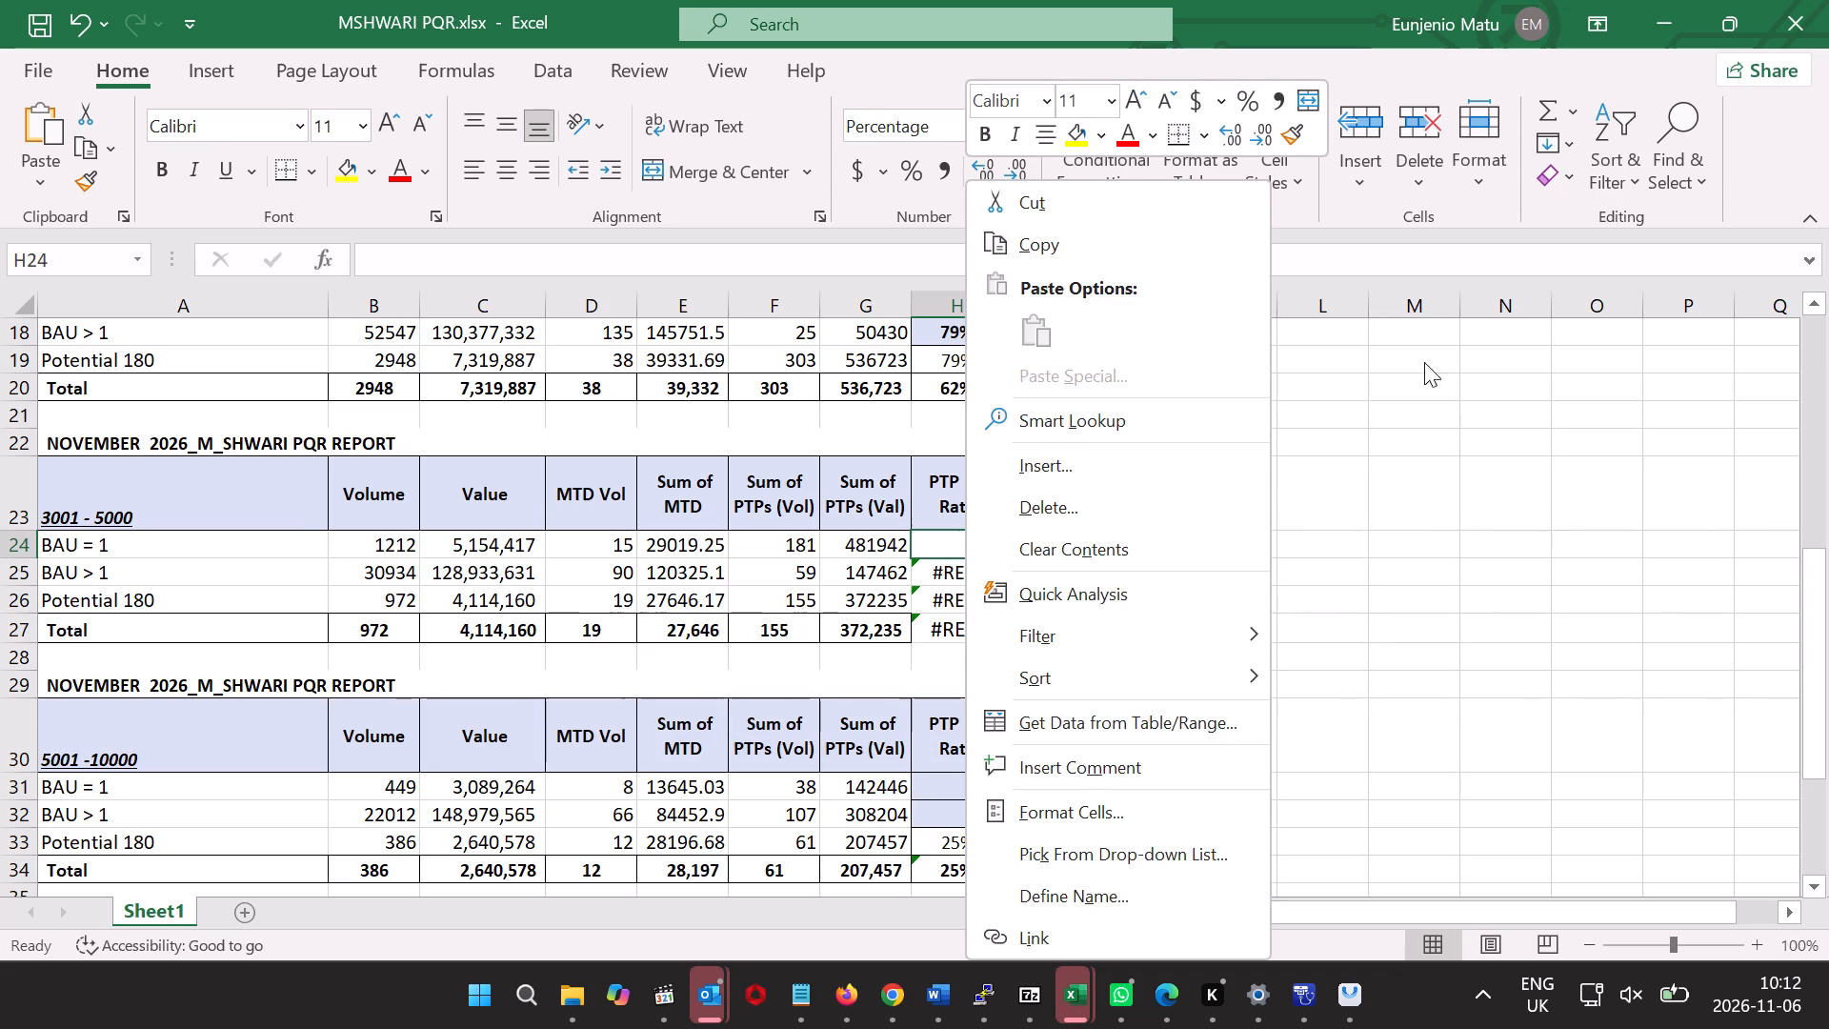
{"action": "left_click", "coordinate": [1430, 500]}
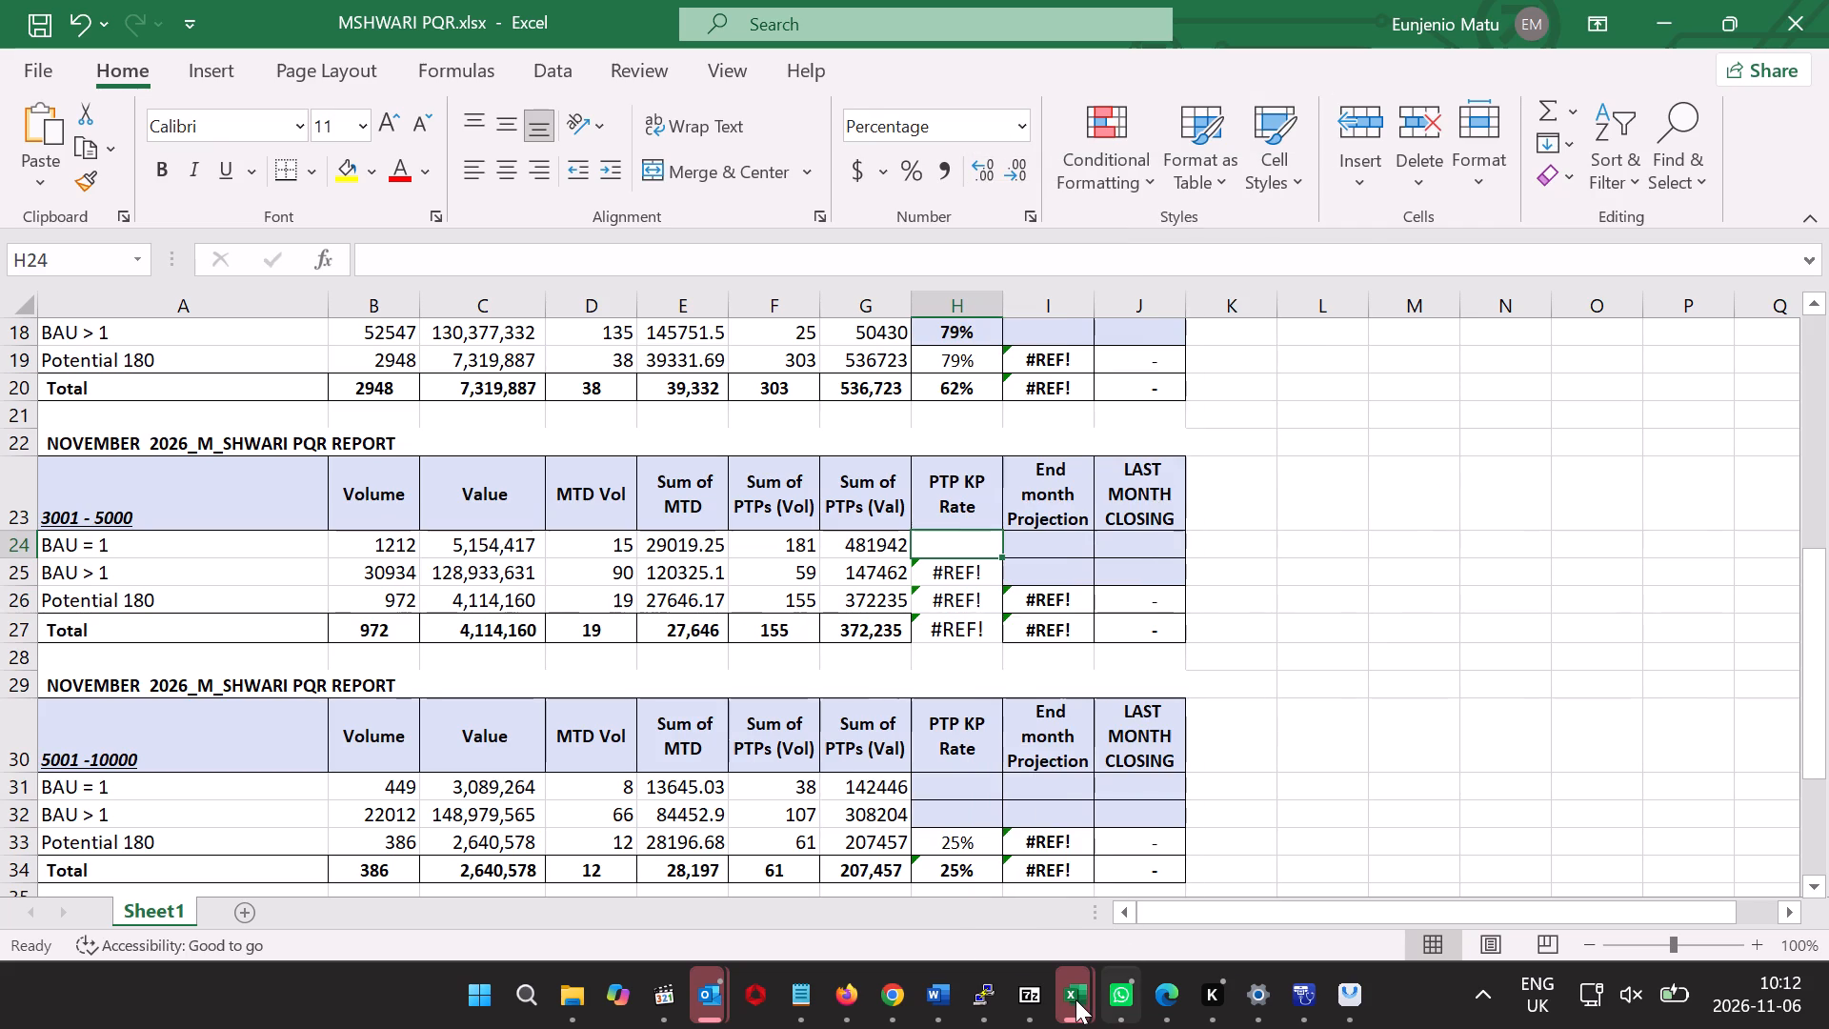
Switch to ptp_all_2026-11-05_155123.xlsx and copy the 3001 - 5000 rates in D4:D7 on Sheet4.
{"action": "left_click", "coordinate": [1075, 999]}
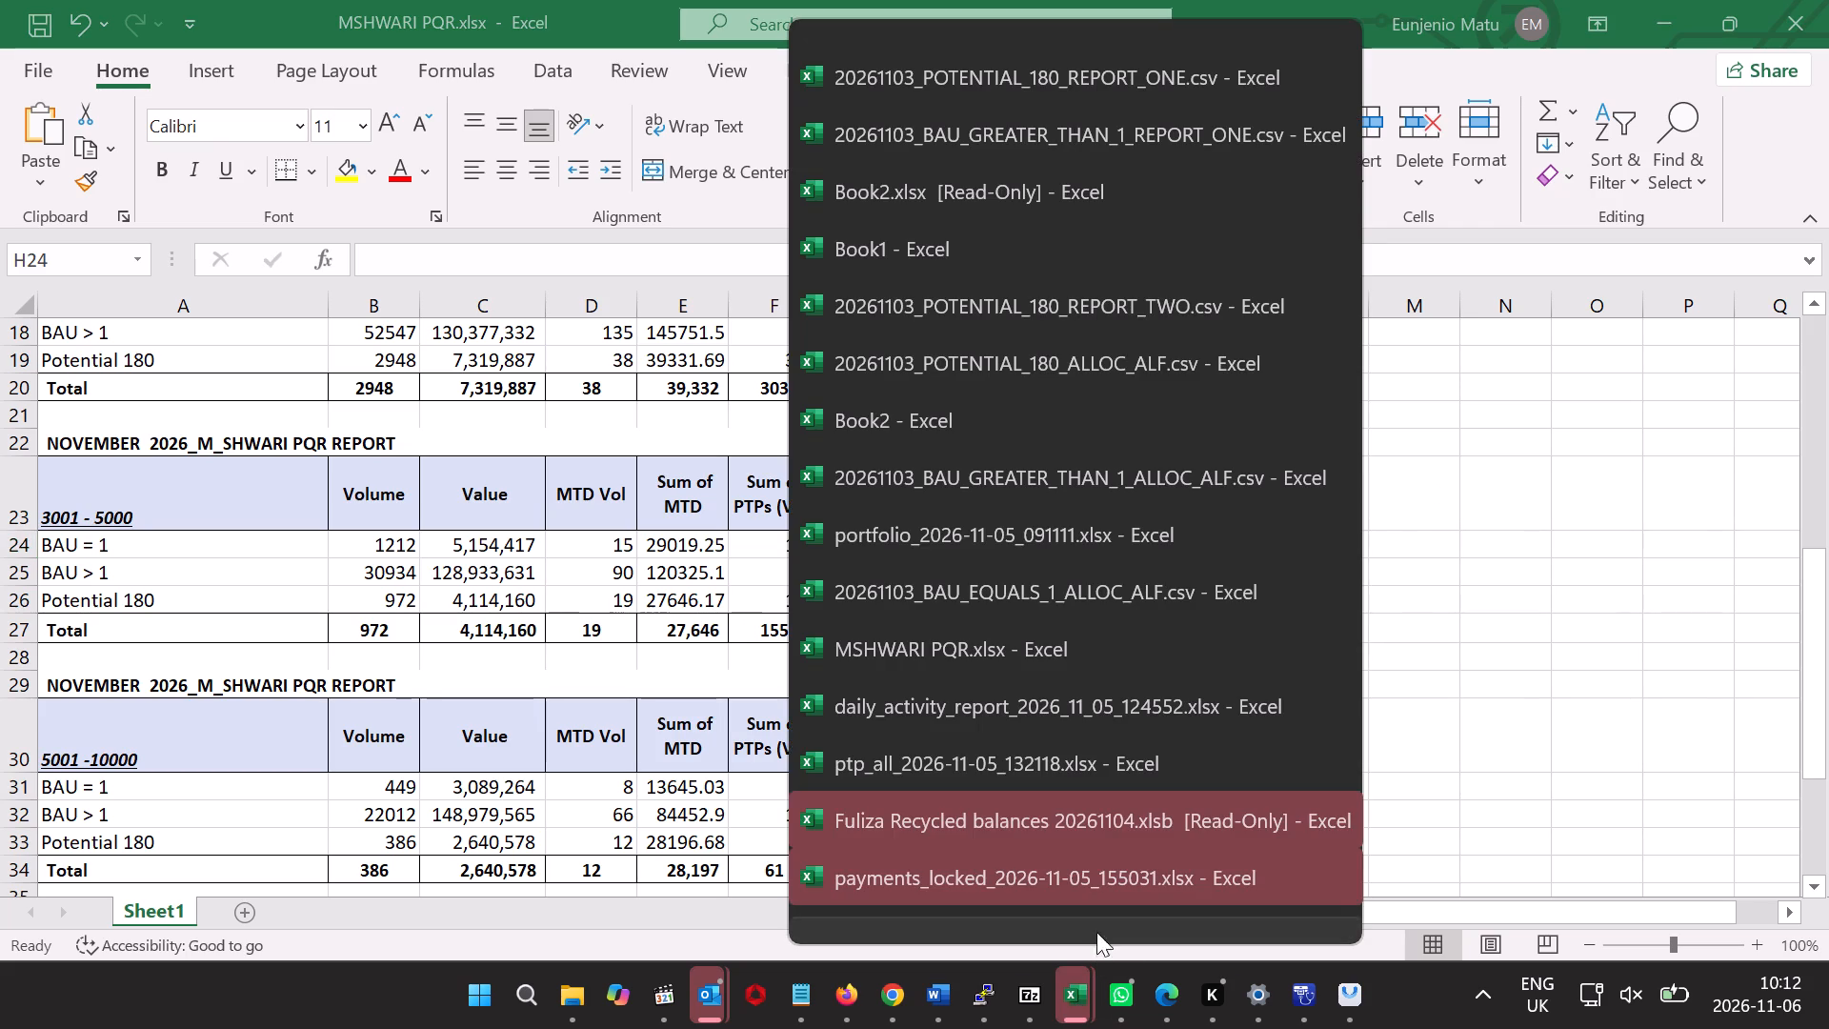
{"action": "left_click", "coordinate": [1108, 880]}
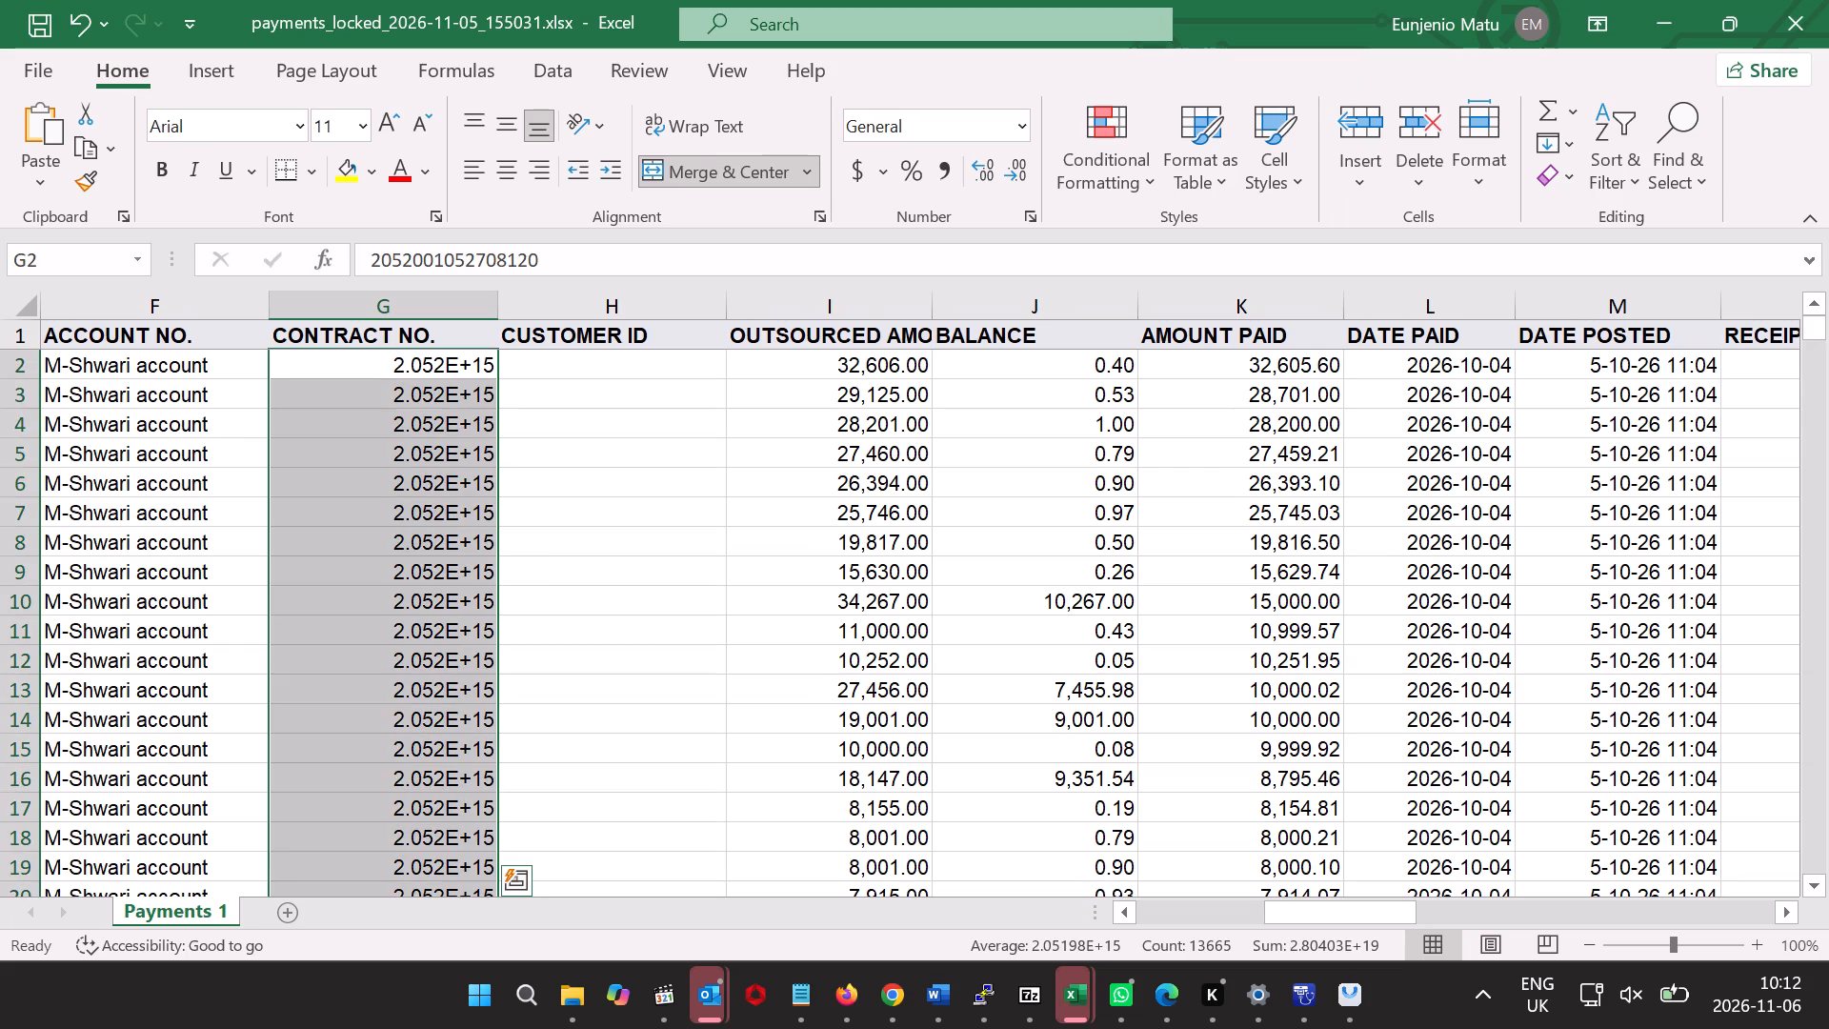
{"action": "left_click", "coordinate": [1078, 981]}
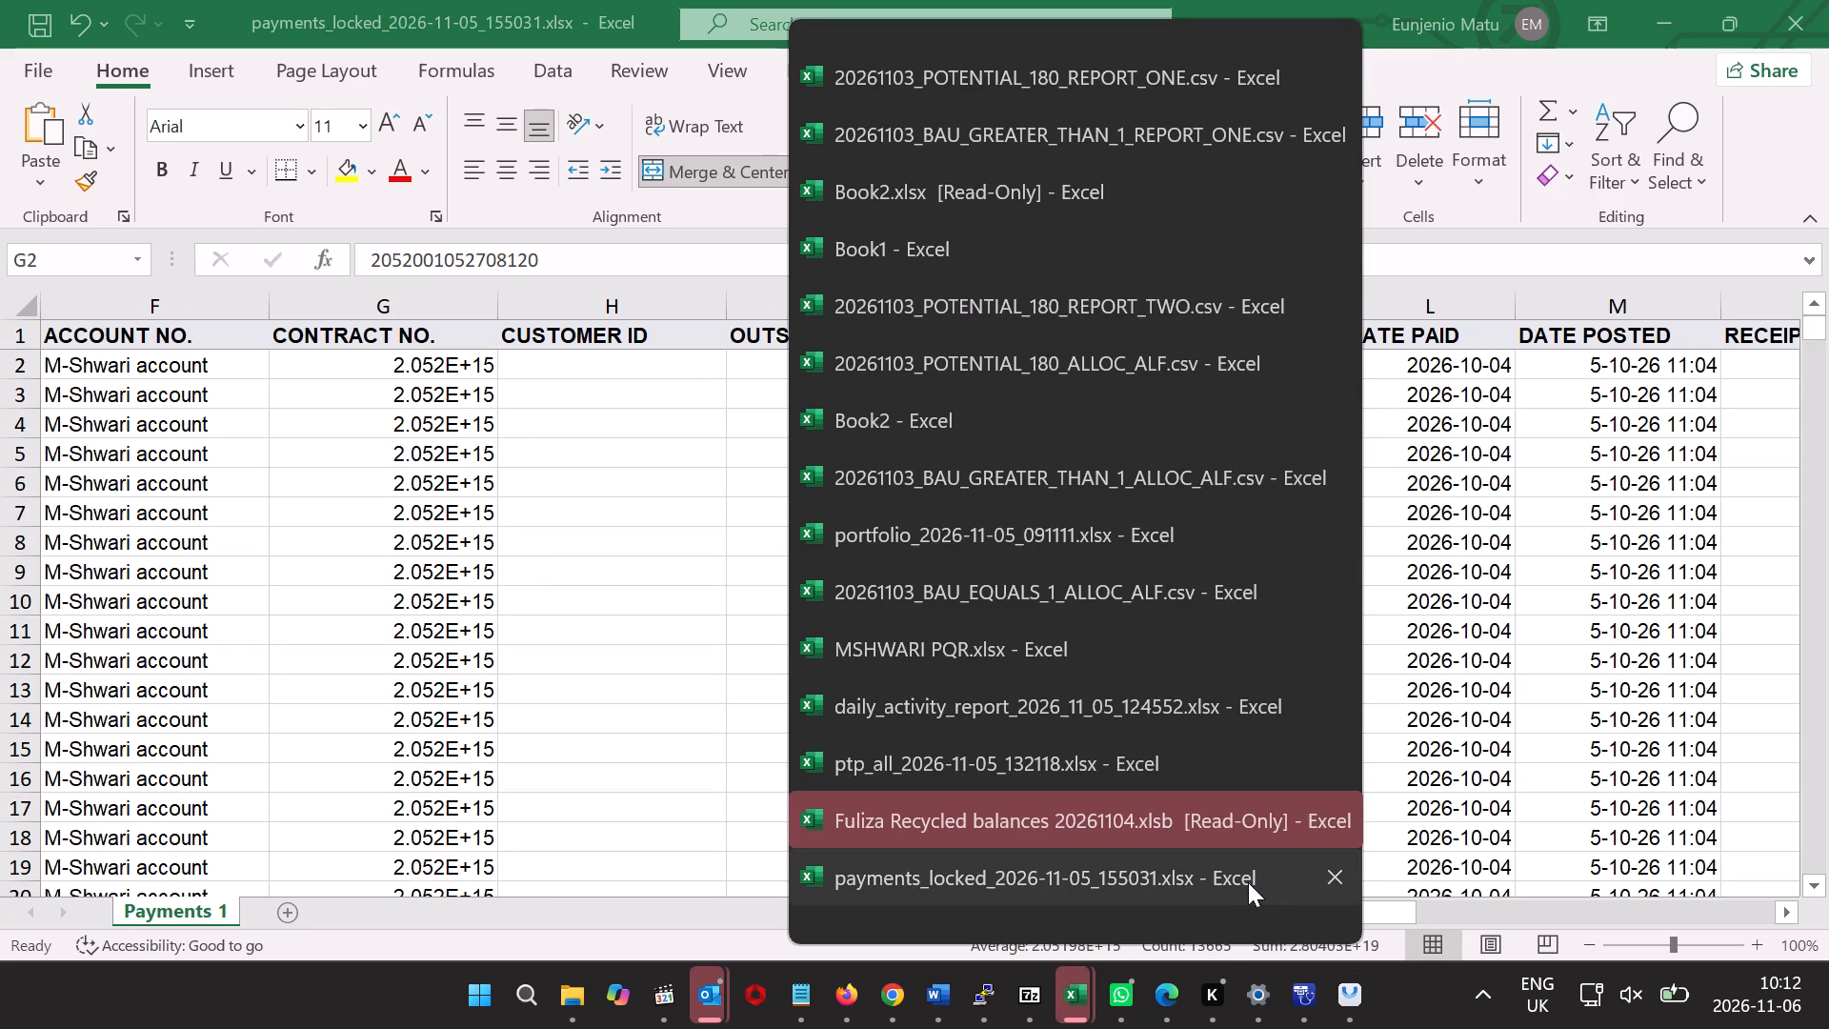
{"action": "left_click", "coordinate": [1232, 885]}
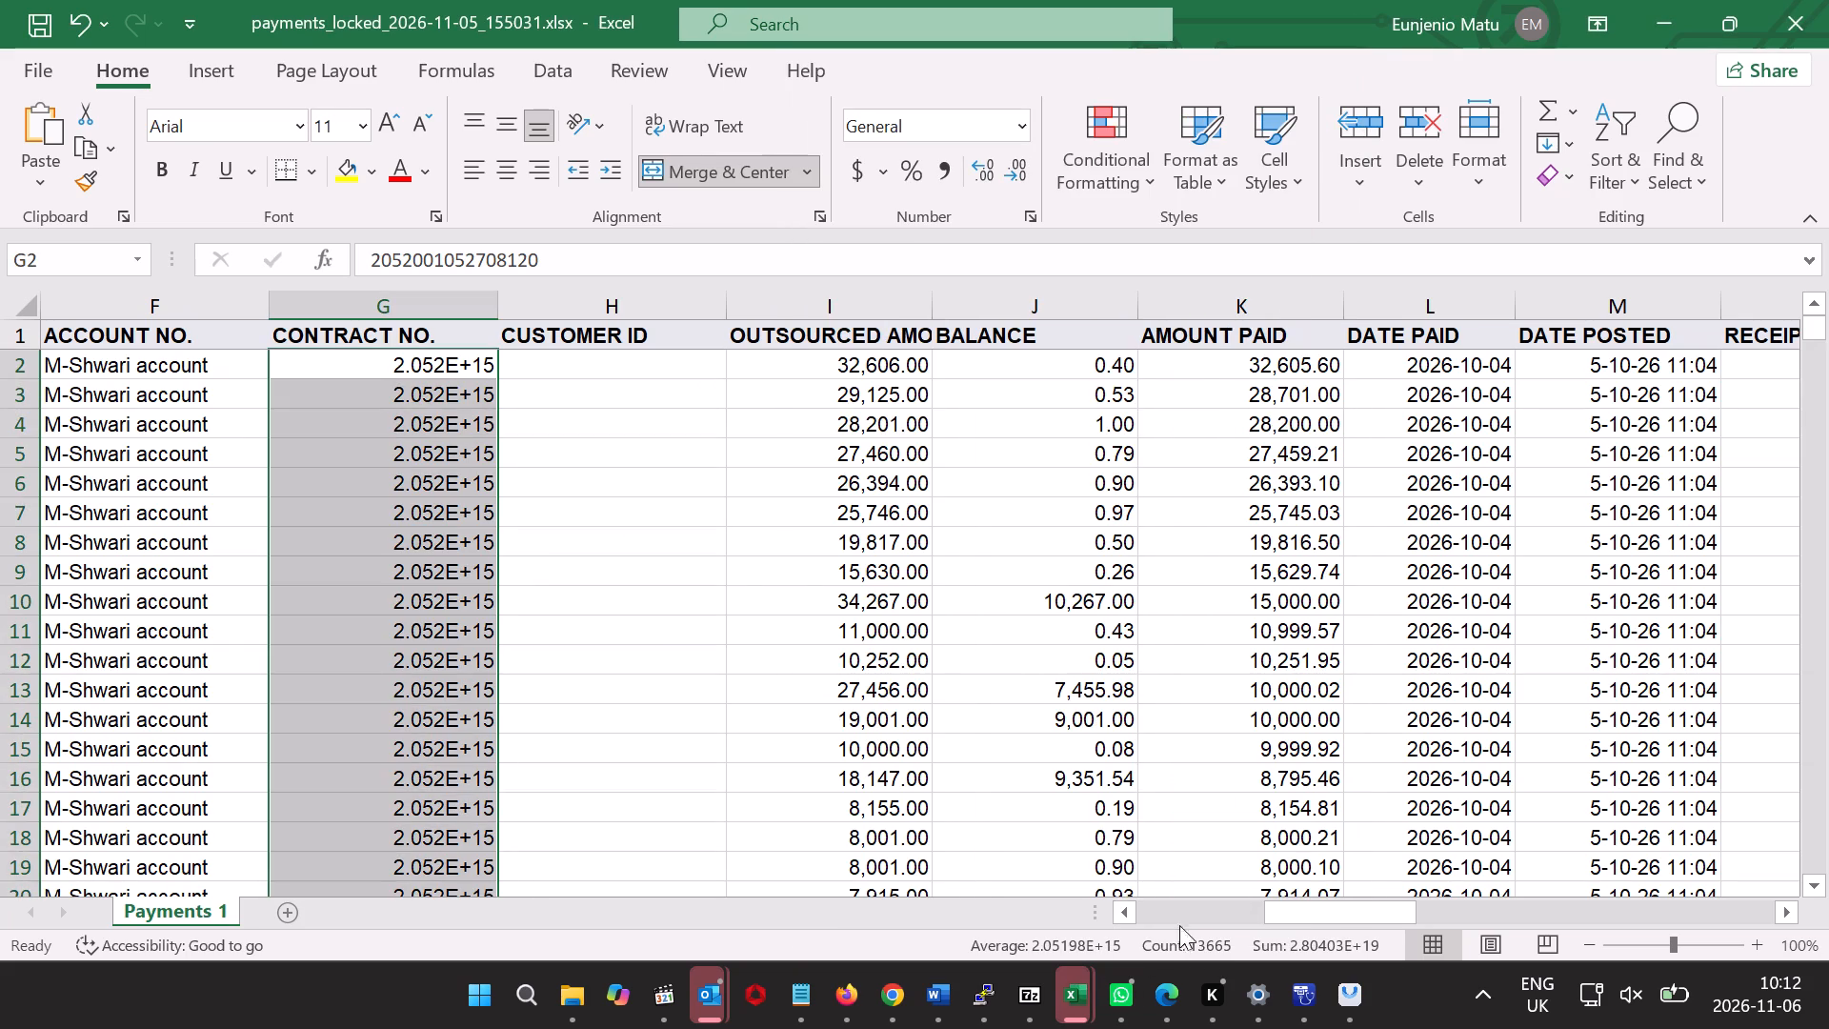
{"action": "left_click", "coordinate": [1084, 995]}
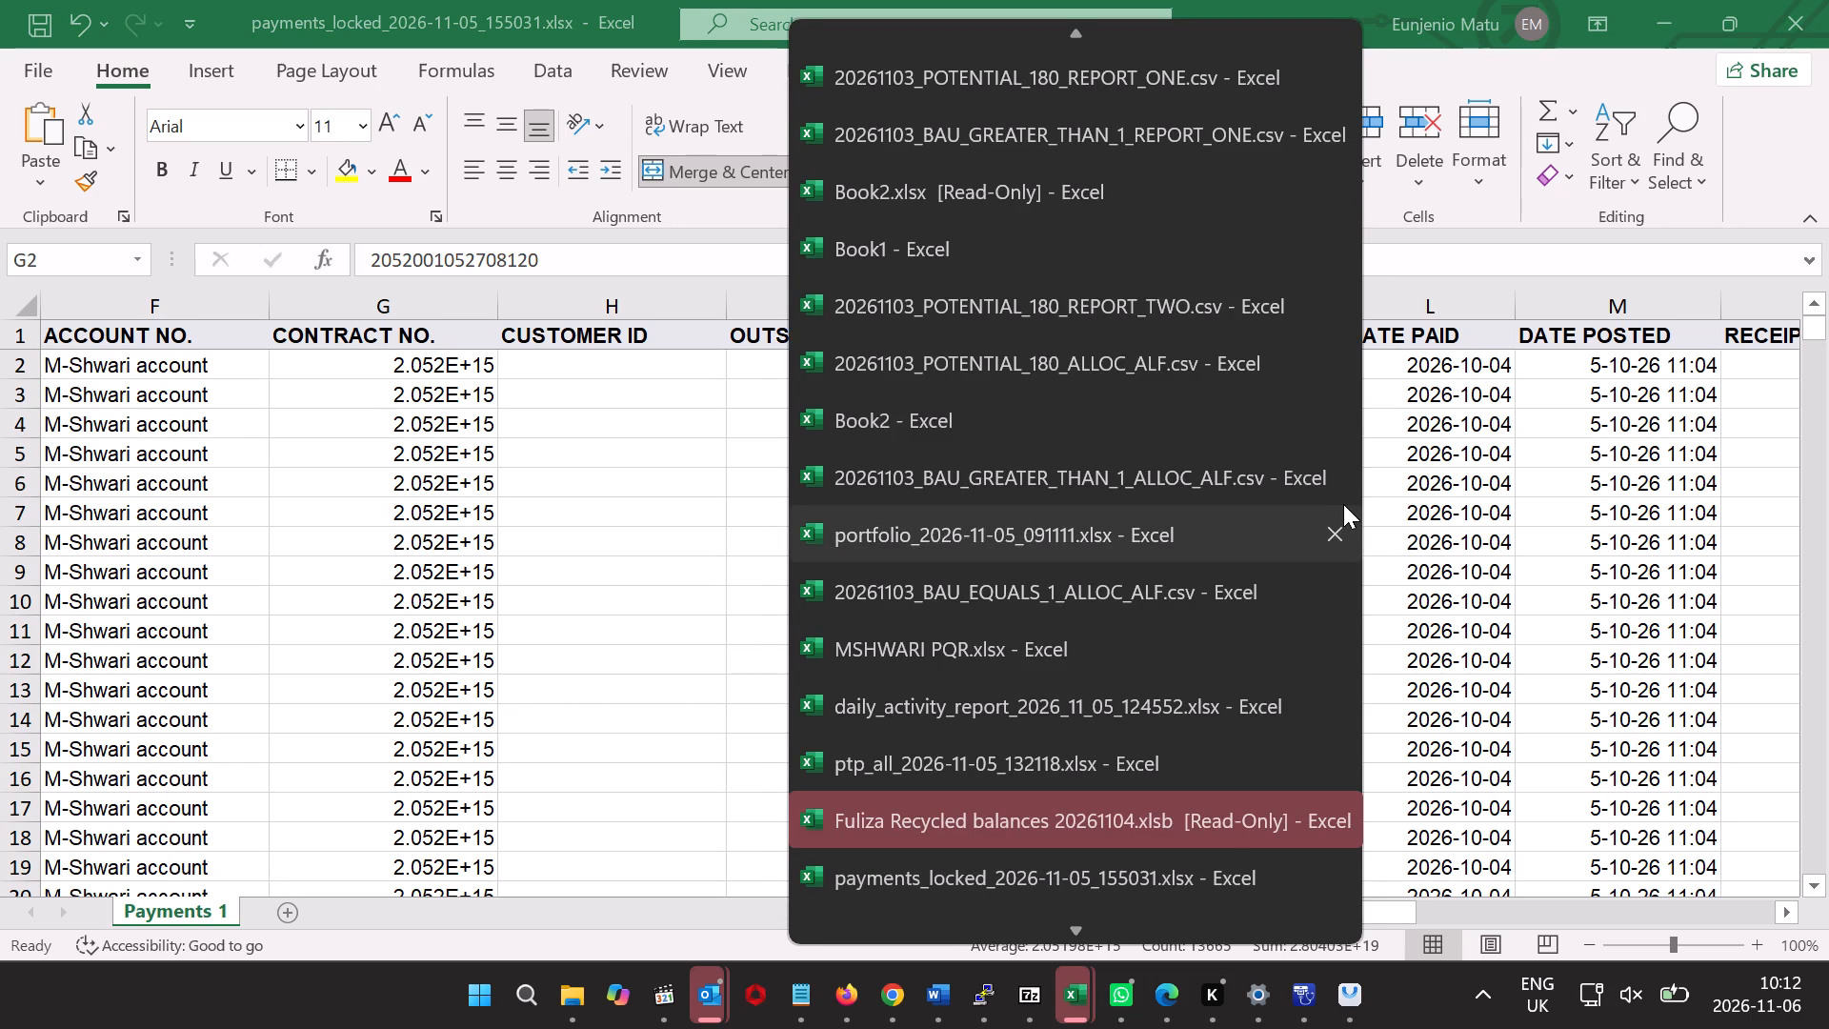
{"action": "triple_click", "coordinate": [1077, 933]}
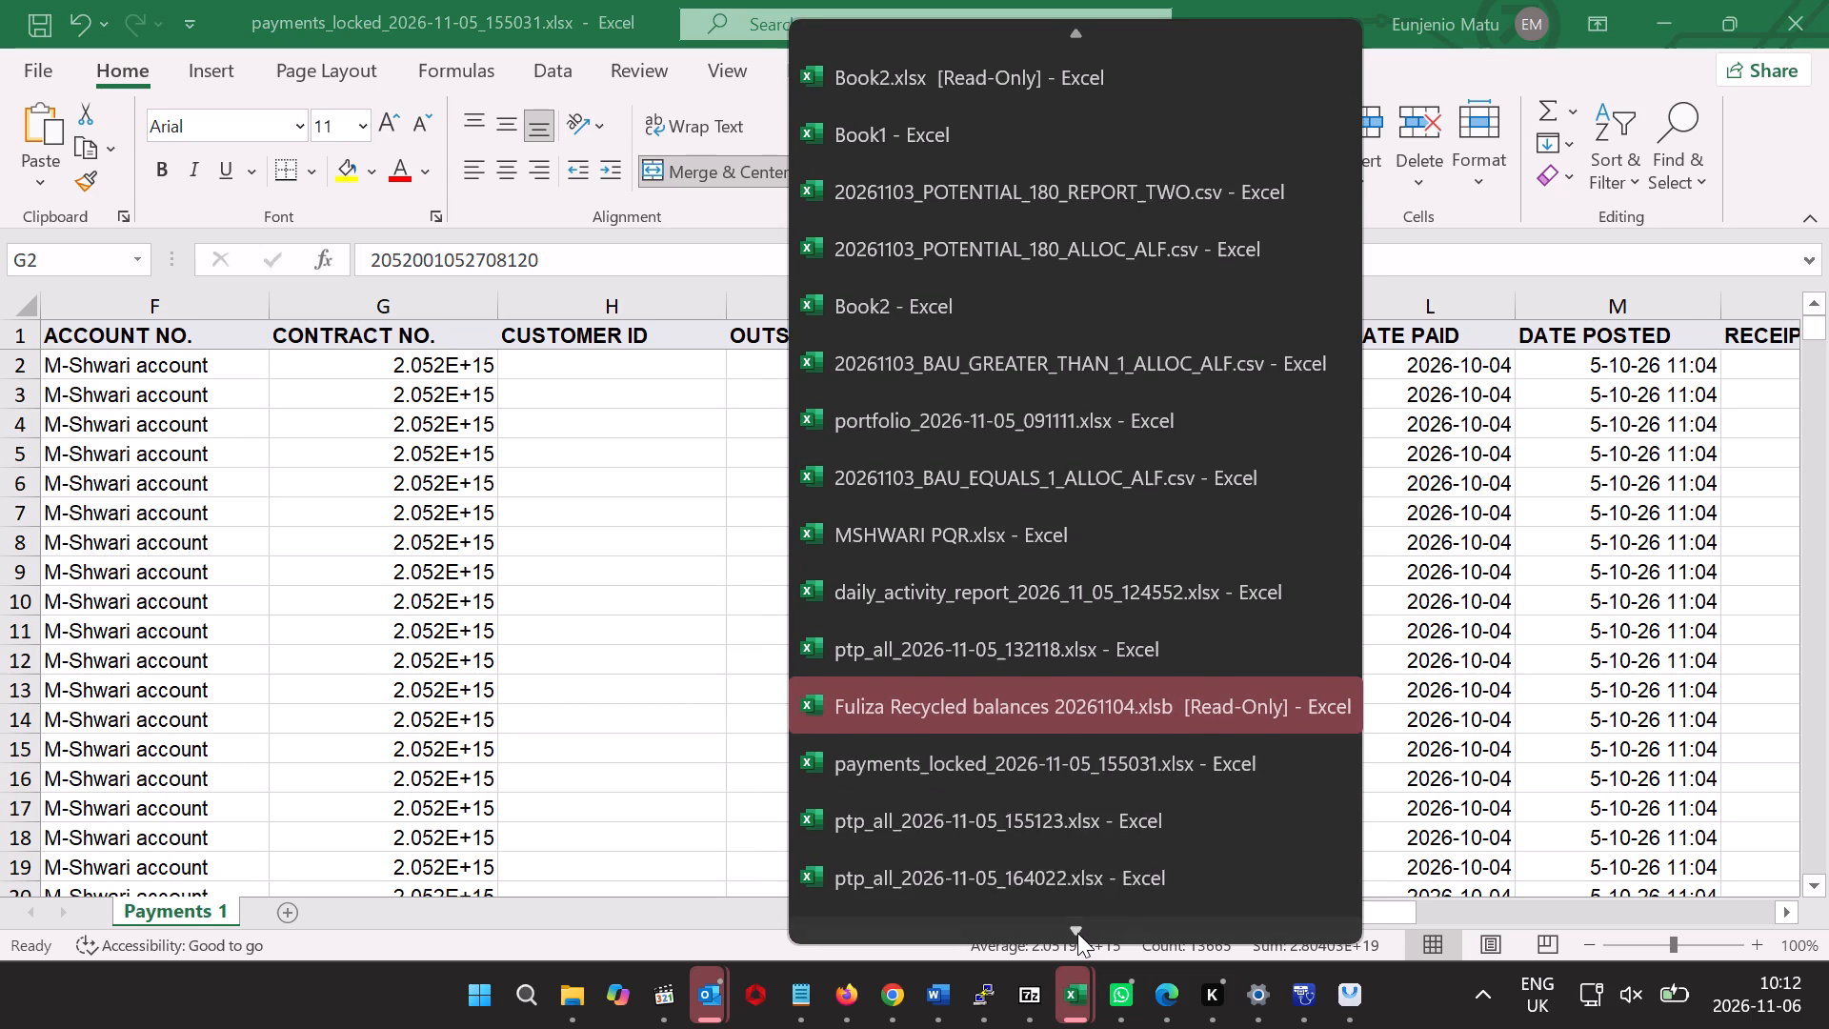
{"action": "left_click", "coordinate": [1077, 933]}
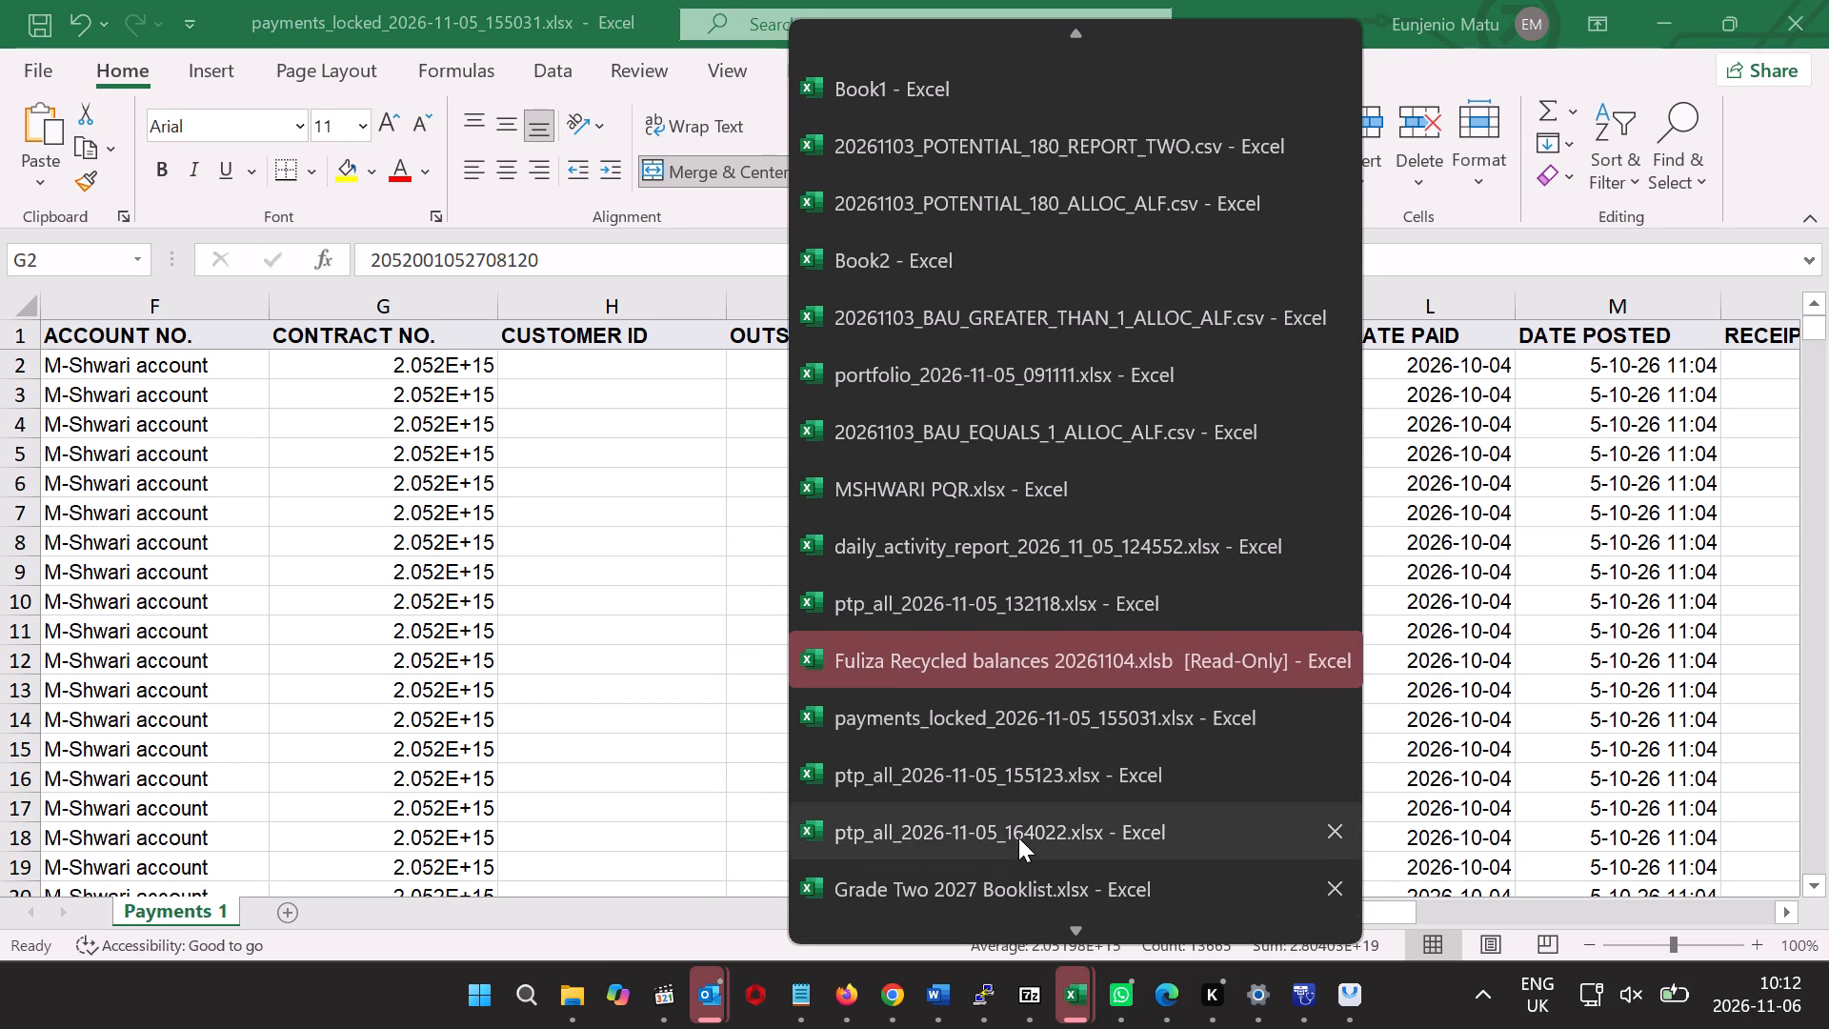
{"action": "left_click", "coordinate": [1018, 837]}
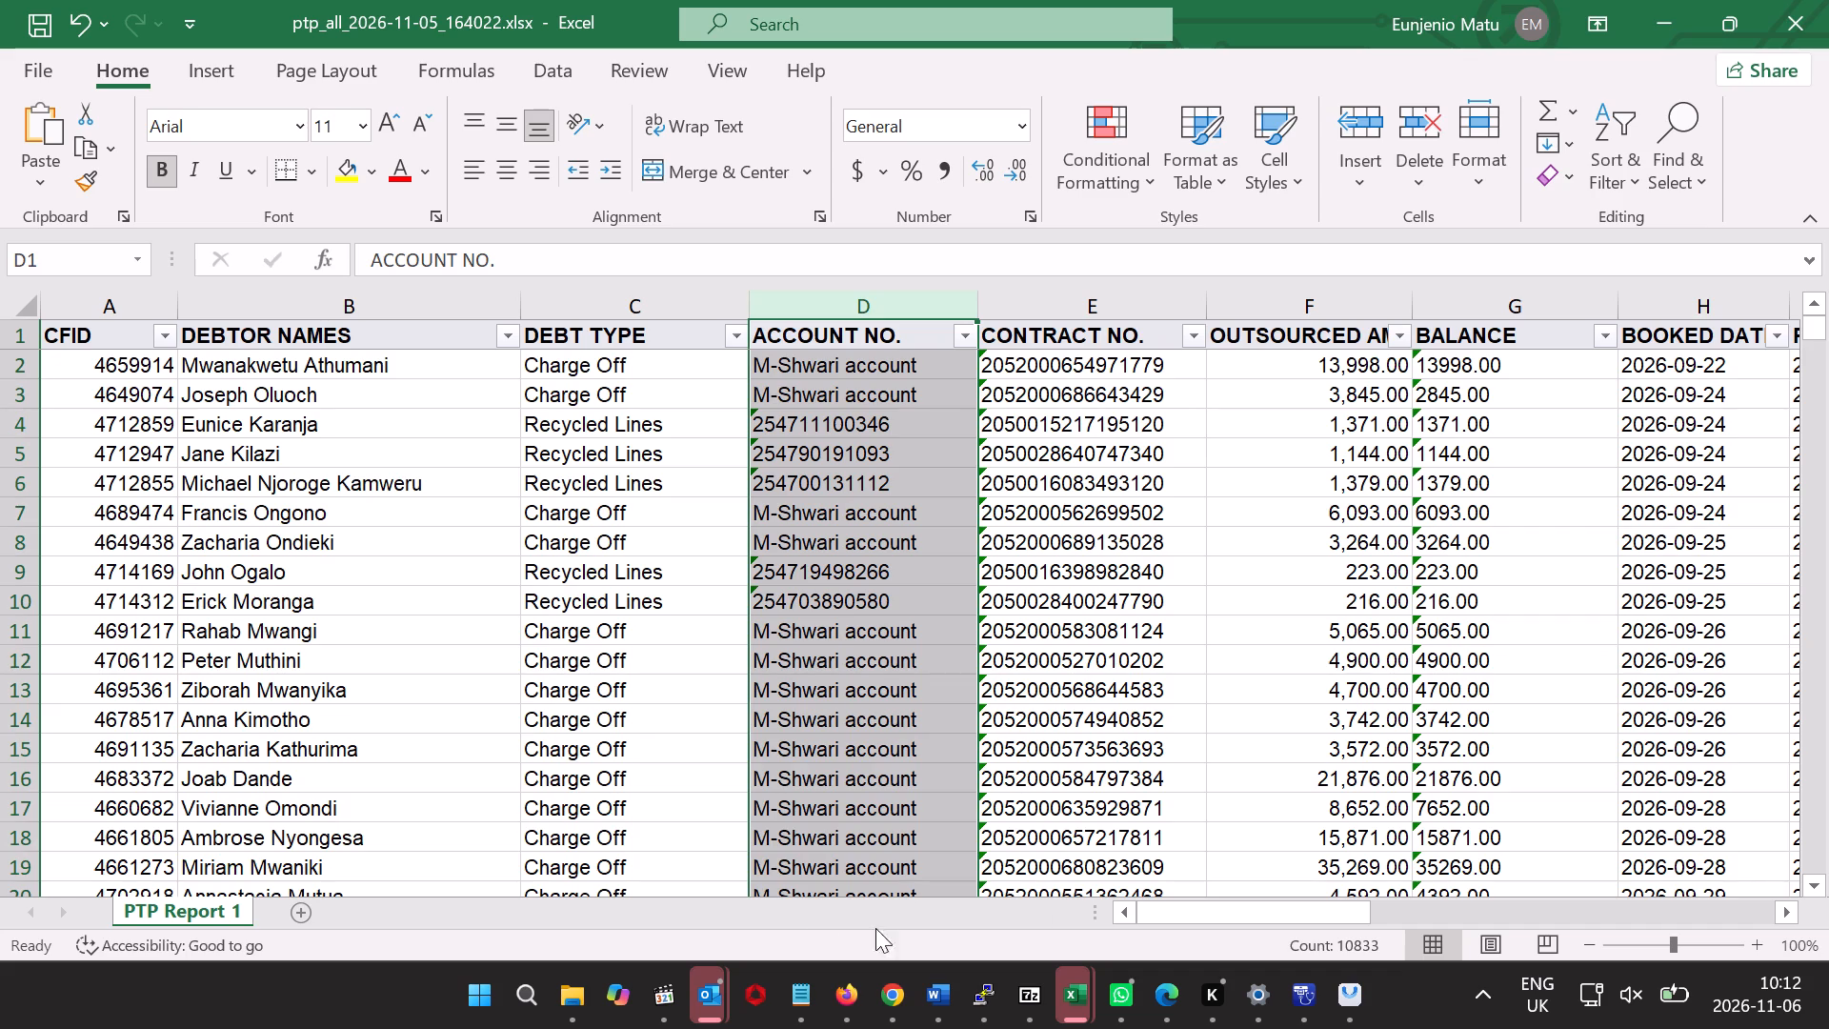
{"action": "left_click", "coordinate": [1054, 981]}
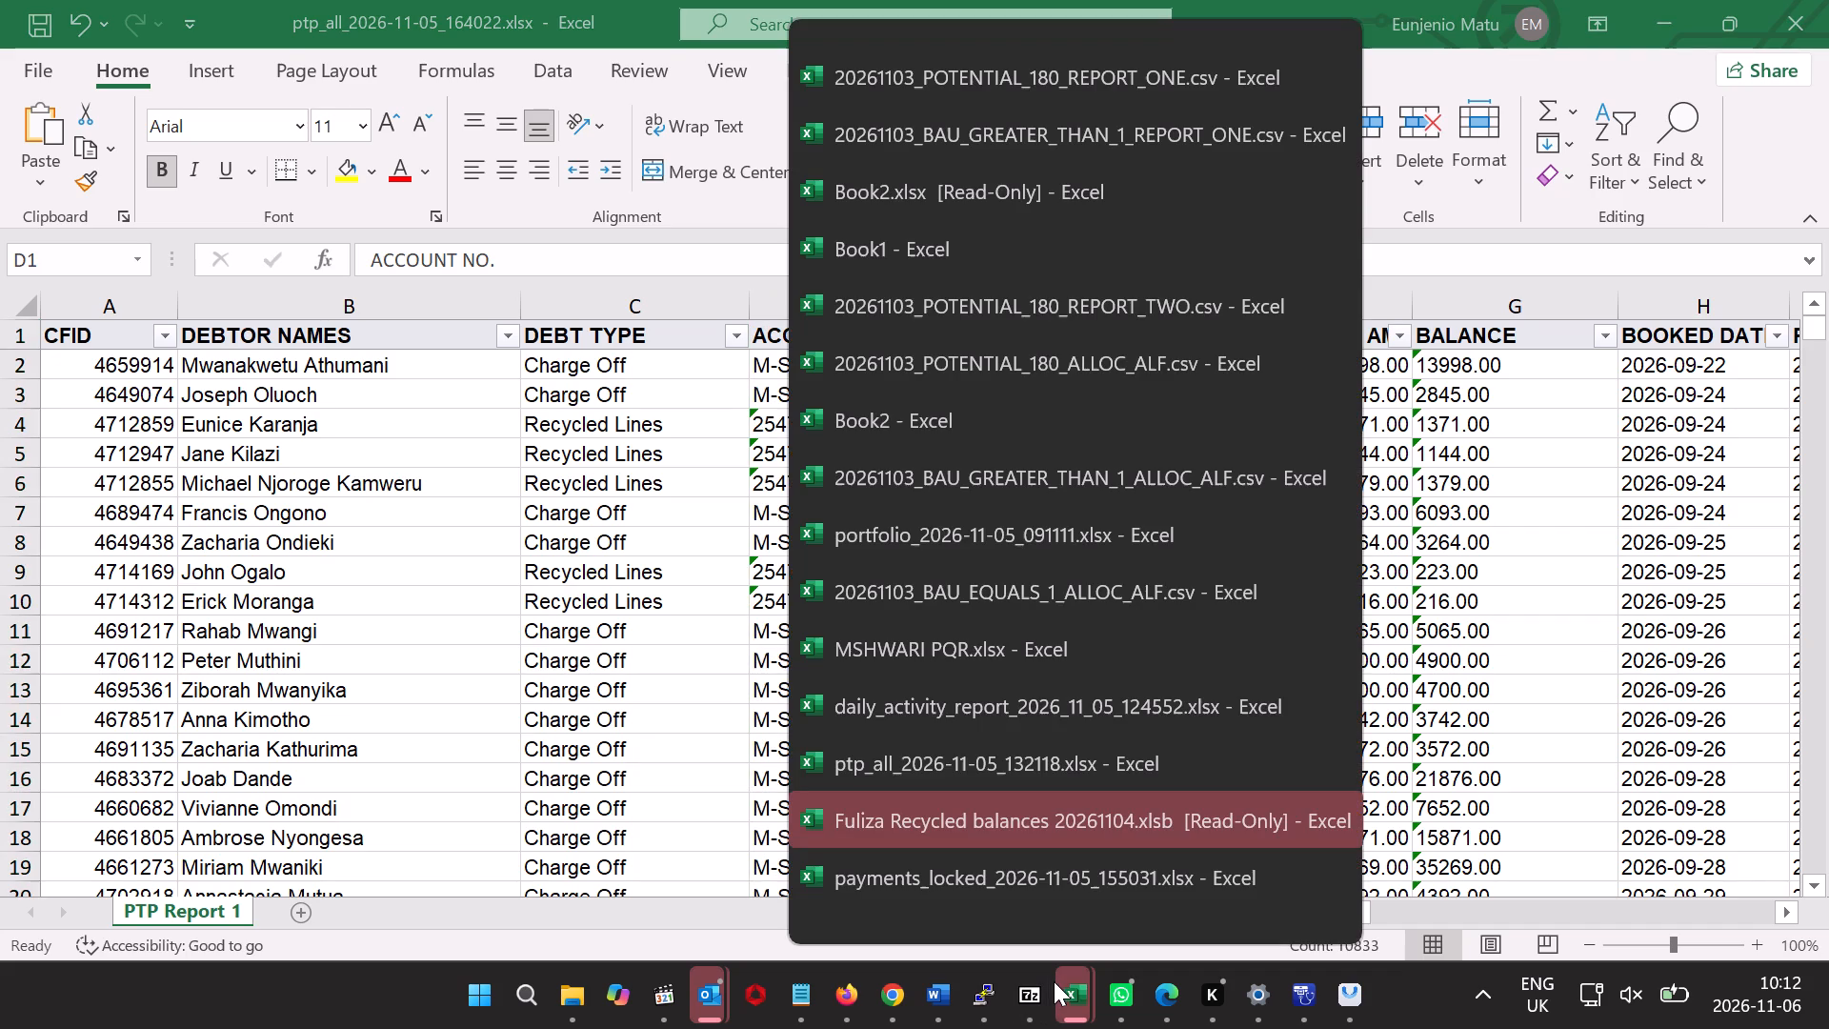
{"action": "triple_click", "coordinate": [1074, 928]}
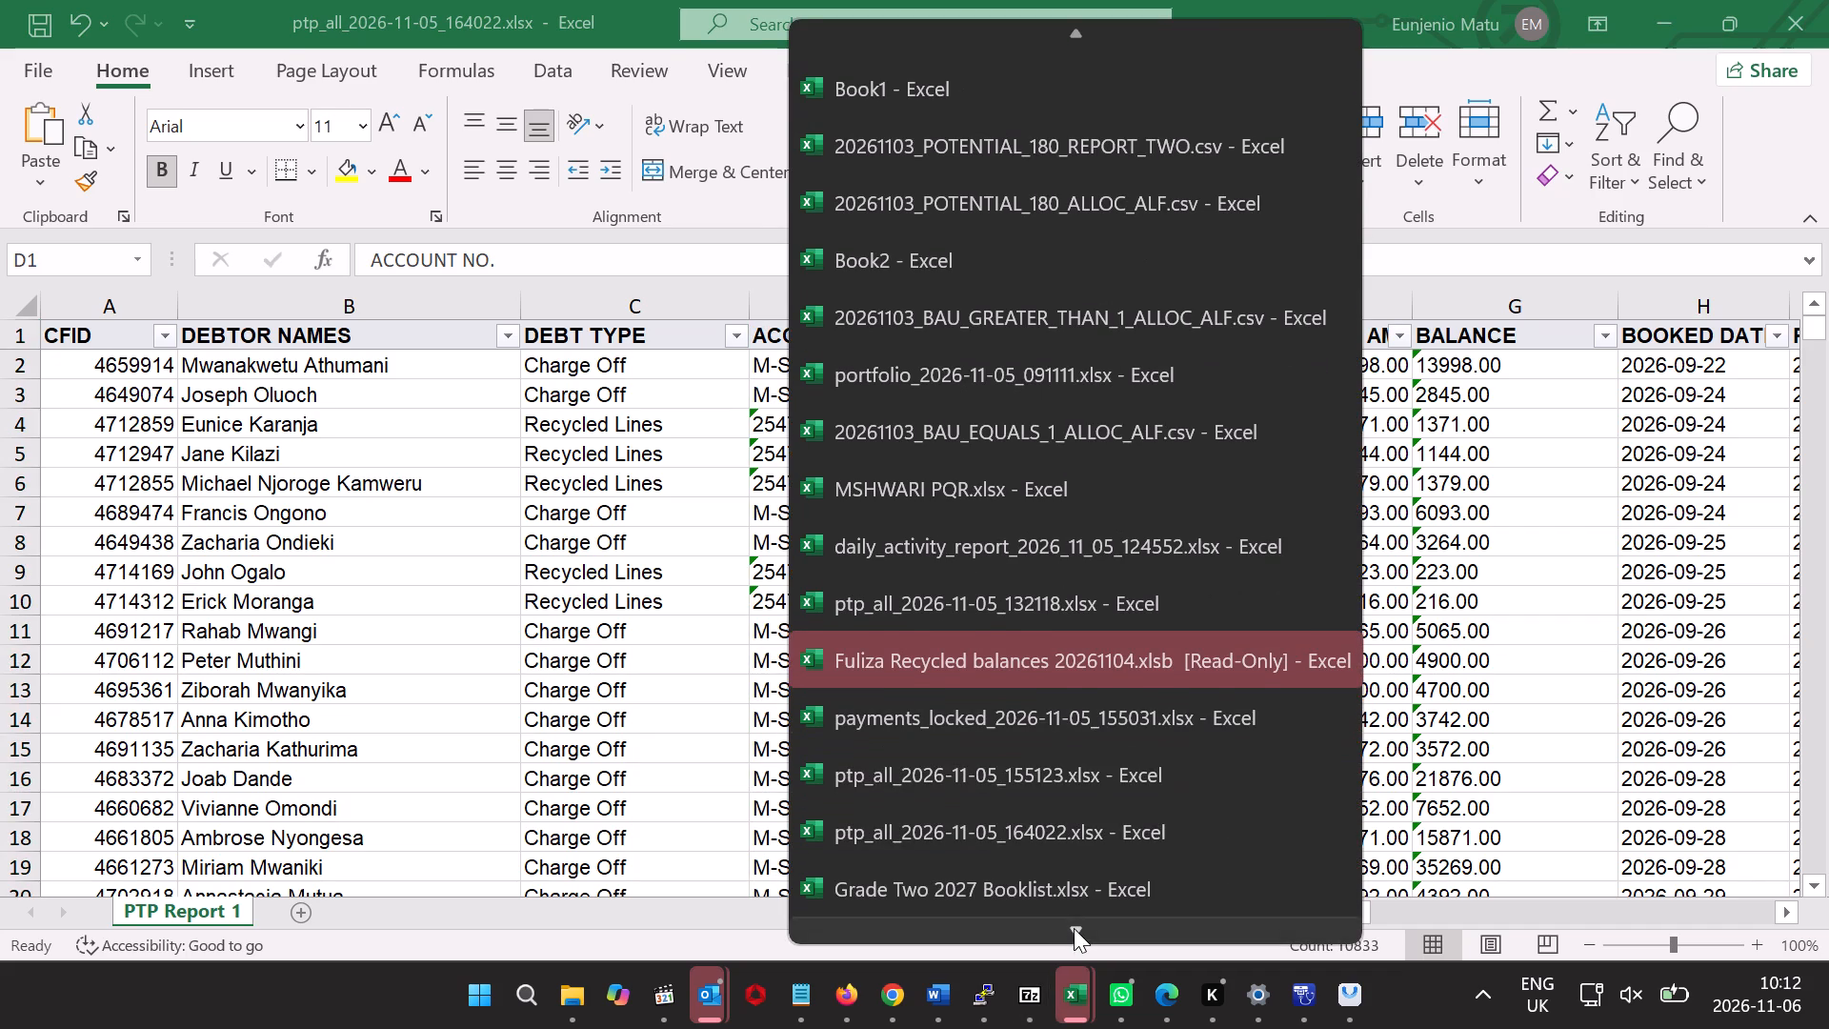
{"action": "left_click", "coordinate": [1074, 928]}
{"action": "left_click", "coordinate": [1027, 780]}
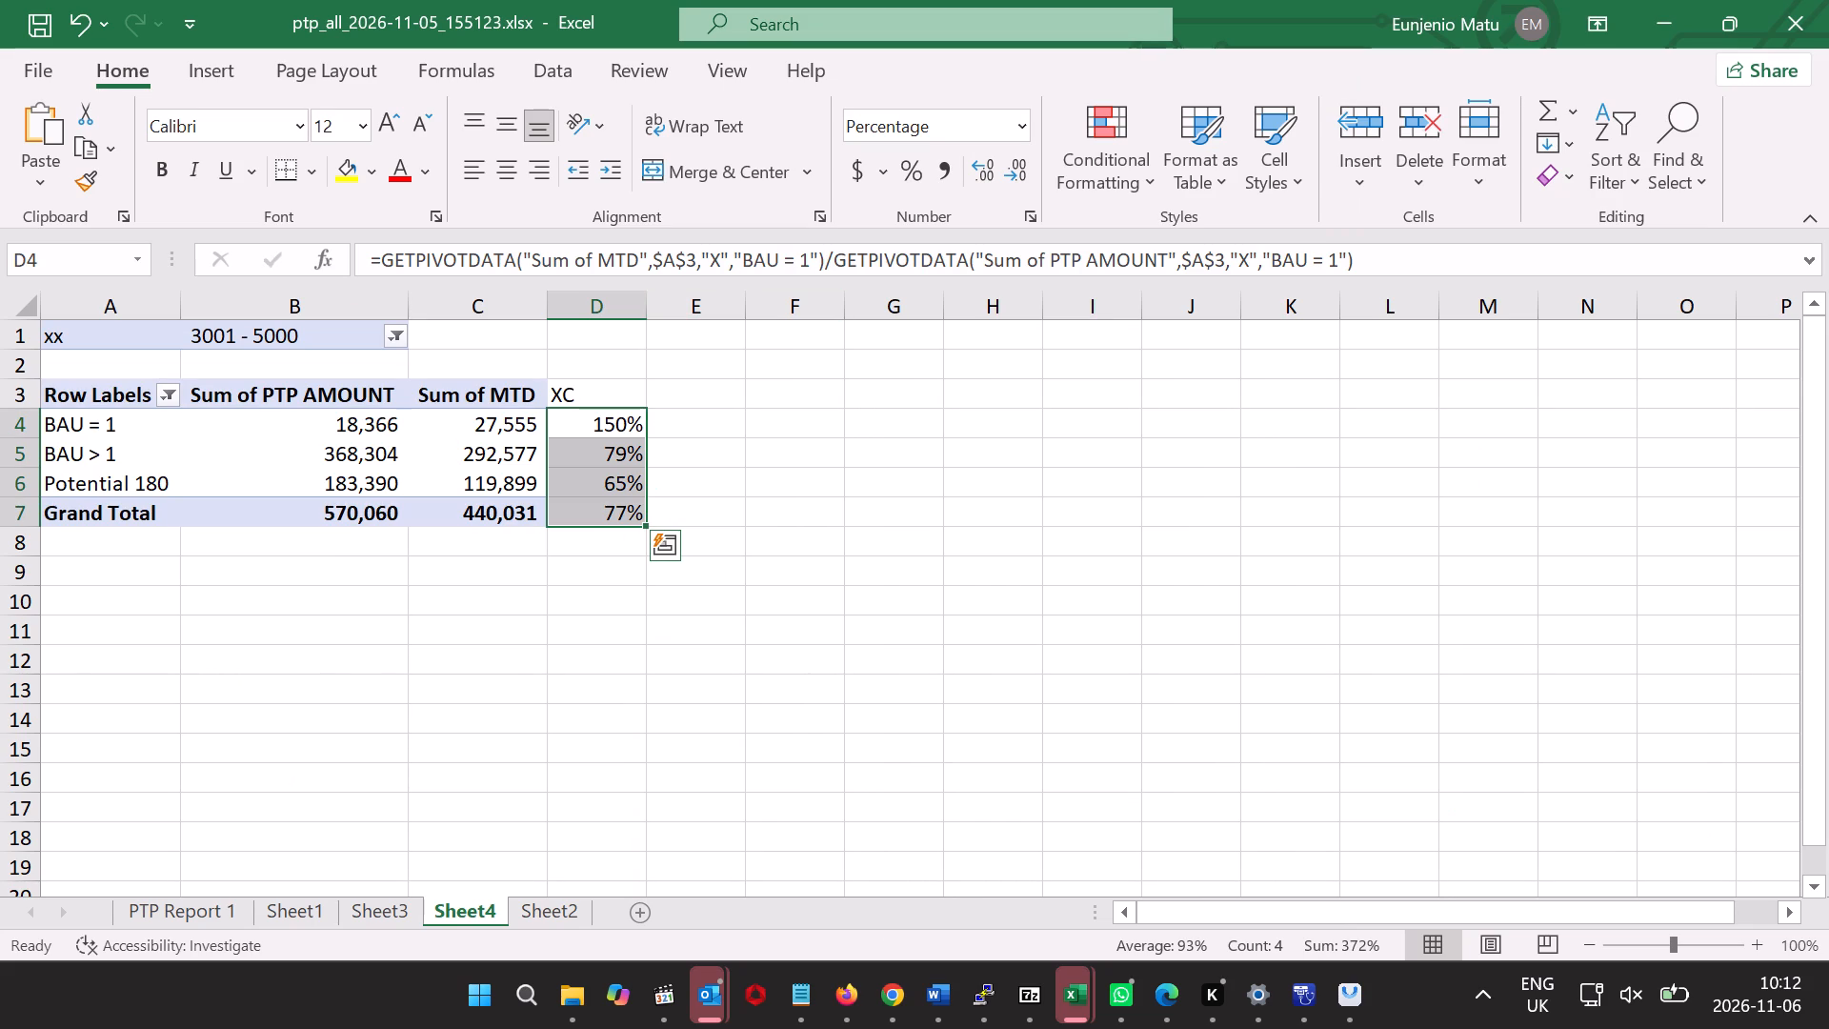
{"action": "key", "text": "ctrl+c"}
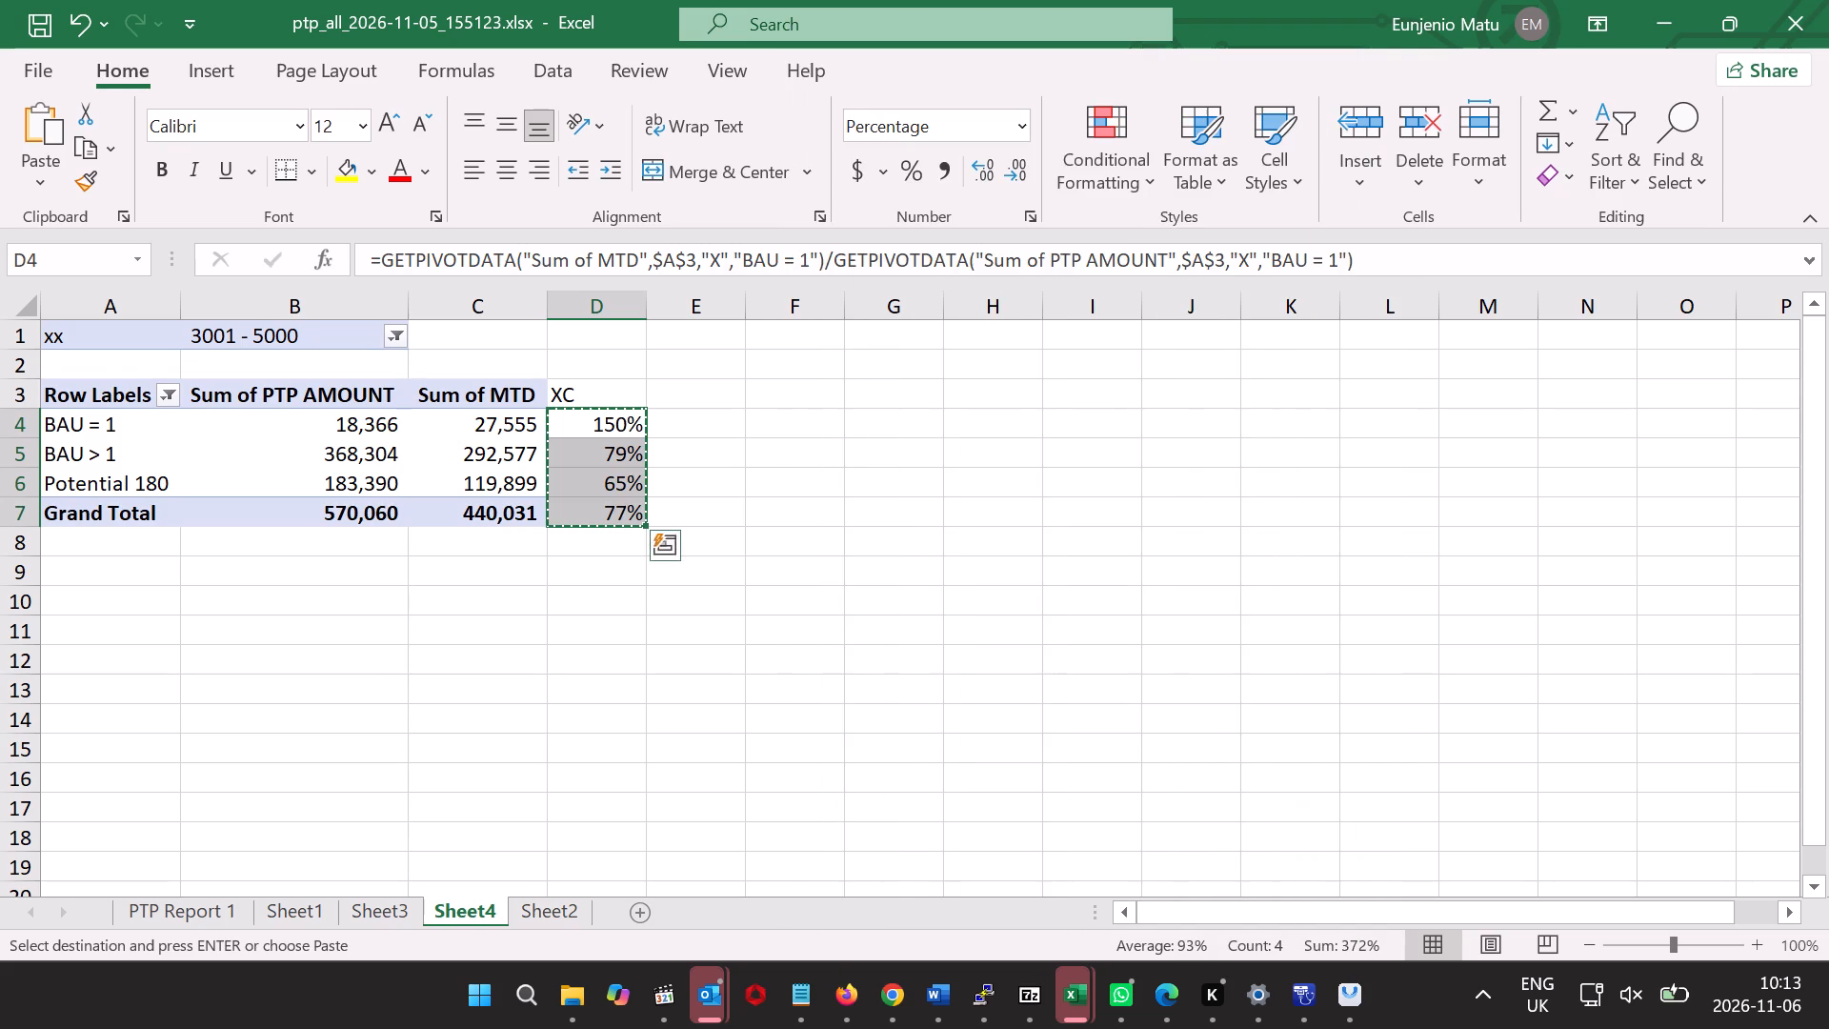
{"action": "key", "text": "ctrl+c"}
Return to MSHWARI PQR.xlsx and paste the copied rates as values only into the 3001 - 5000 table's PTP KP Rate cells H24:H27.
{"action": "left_click", "coordinate": [1075, 1005]}
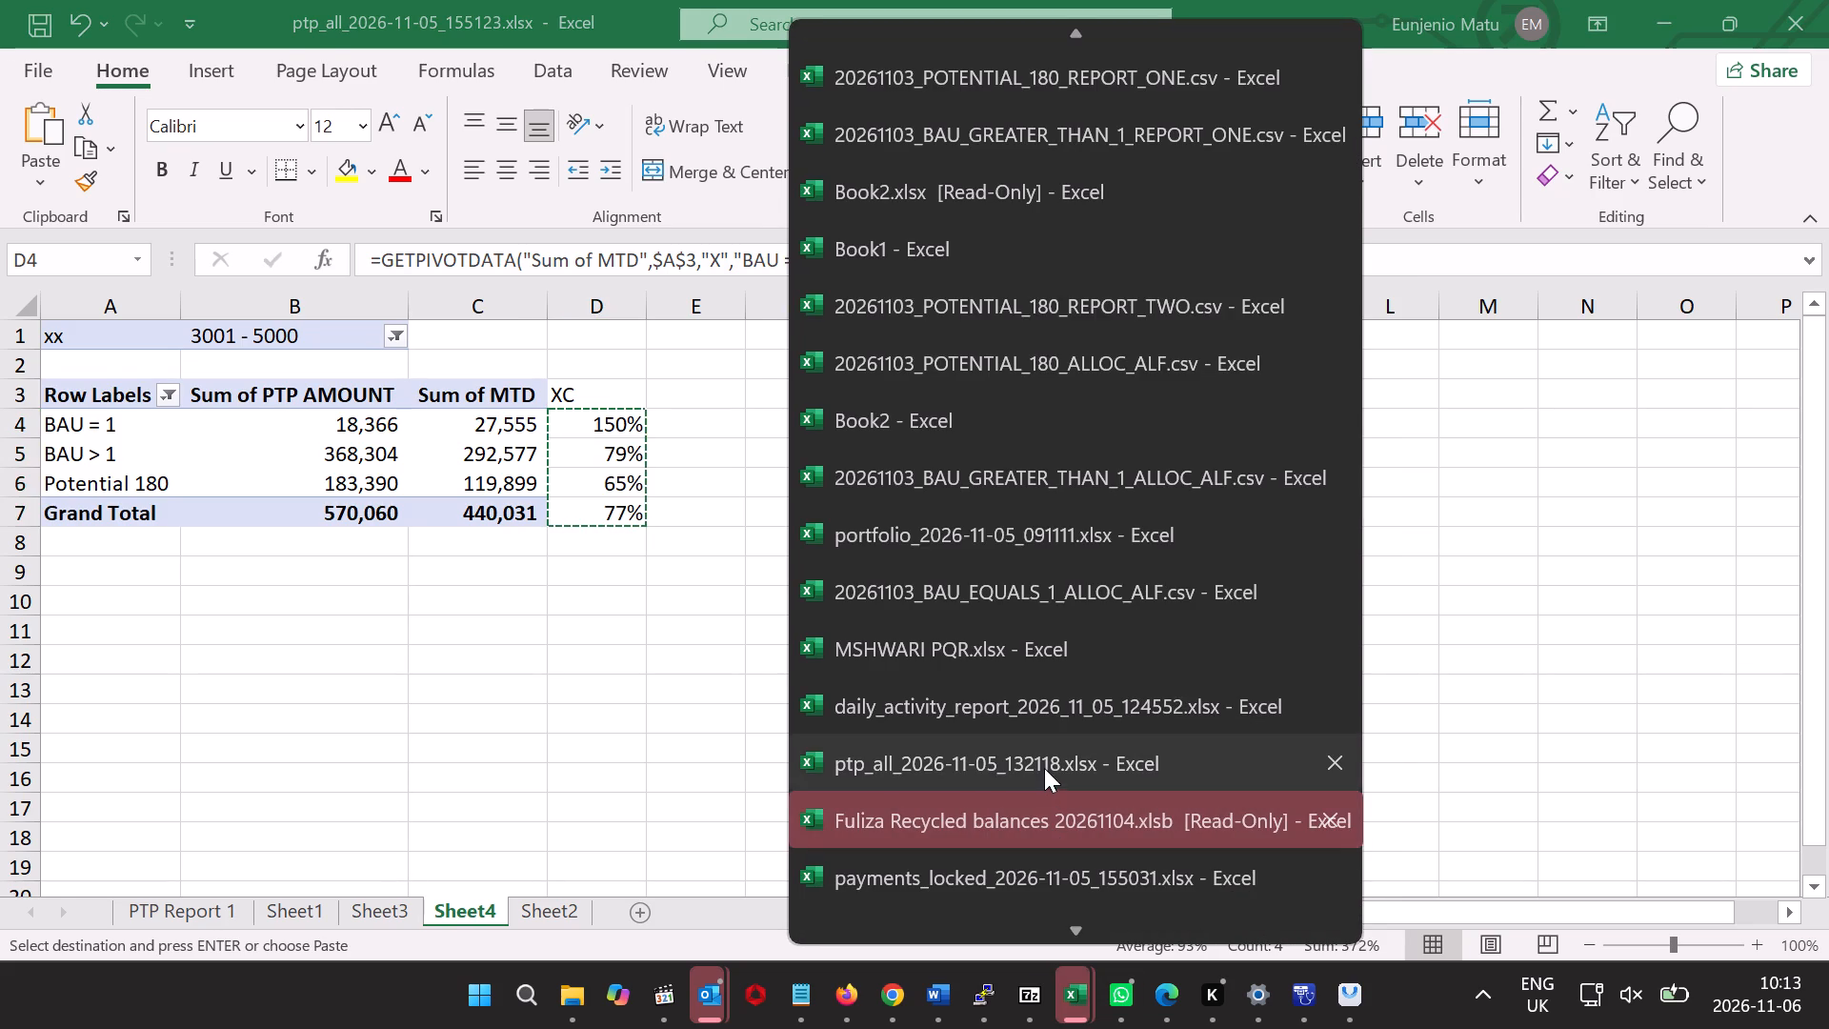
{"action": "triple_click", "coordinate": [1090, 938]}
{"action": "double_click", "coordinate": [1090, 938]}
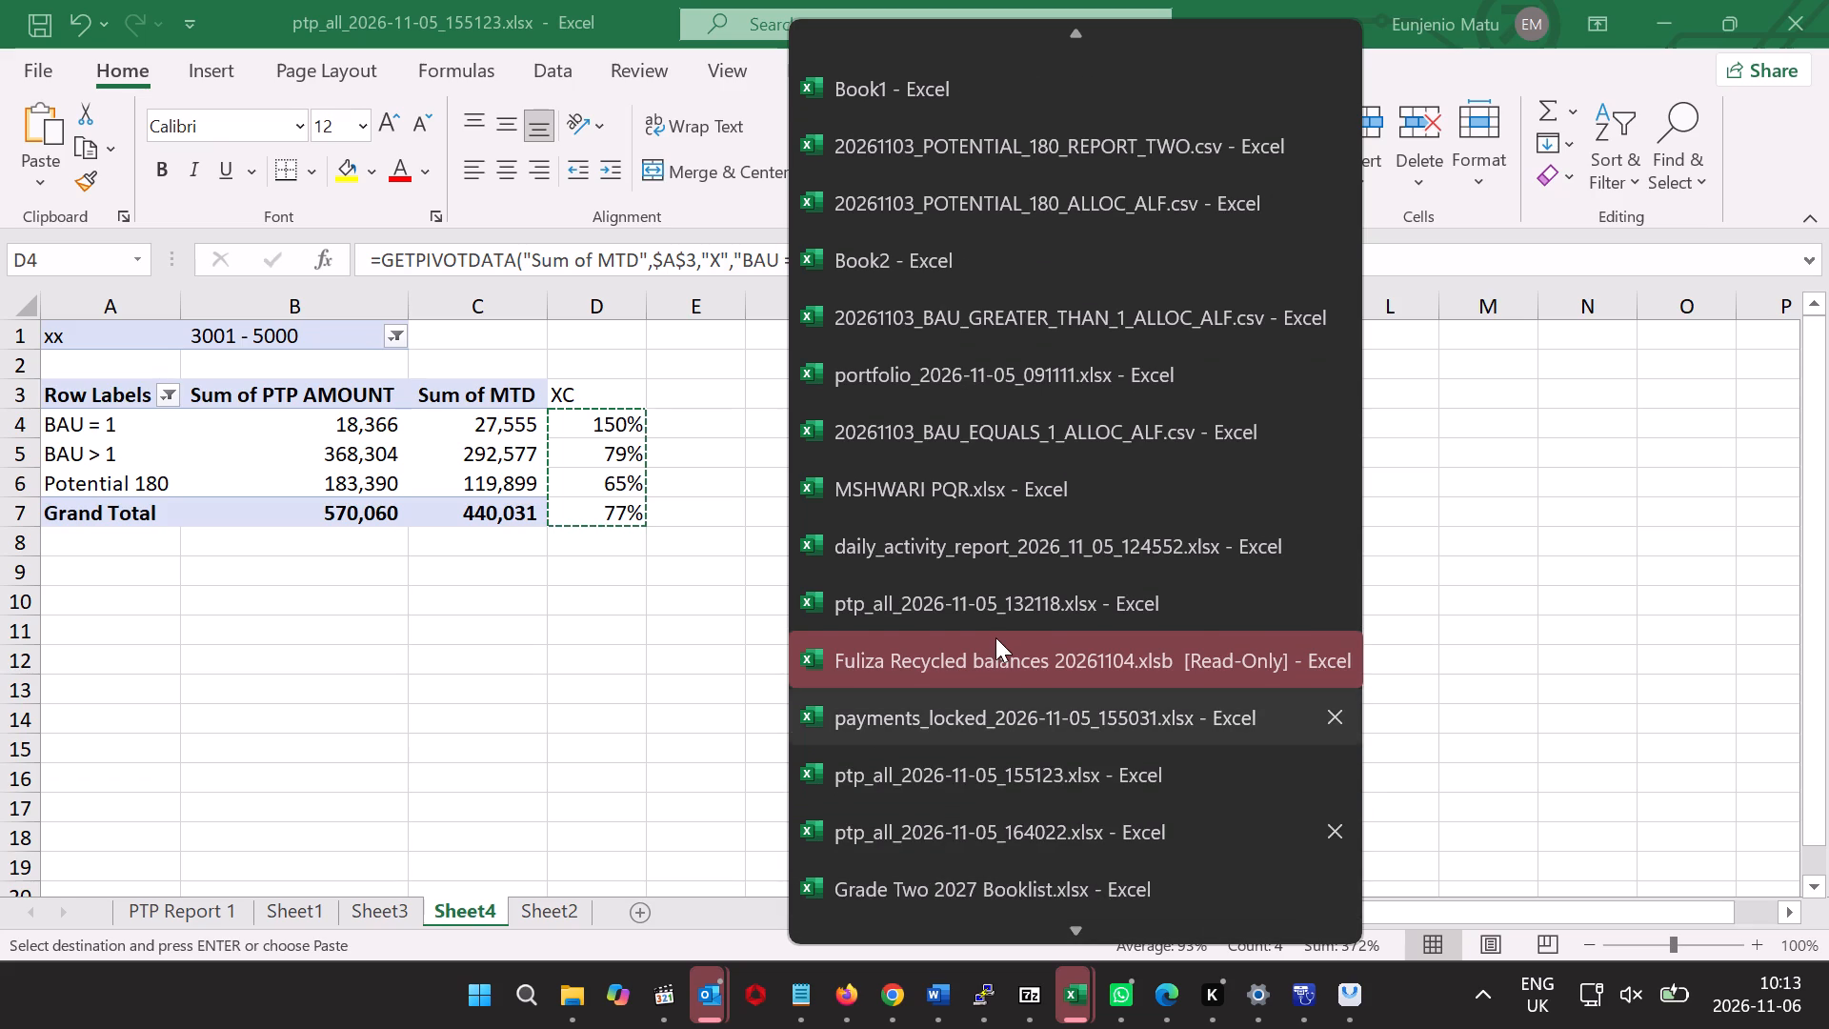
{"action": "left_click", "coordinate": [962, 488]}
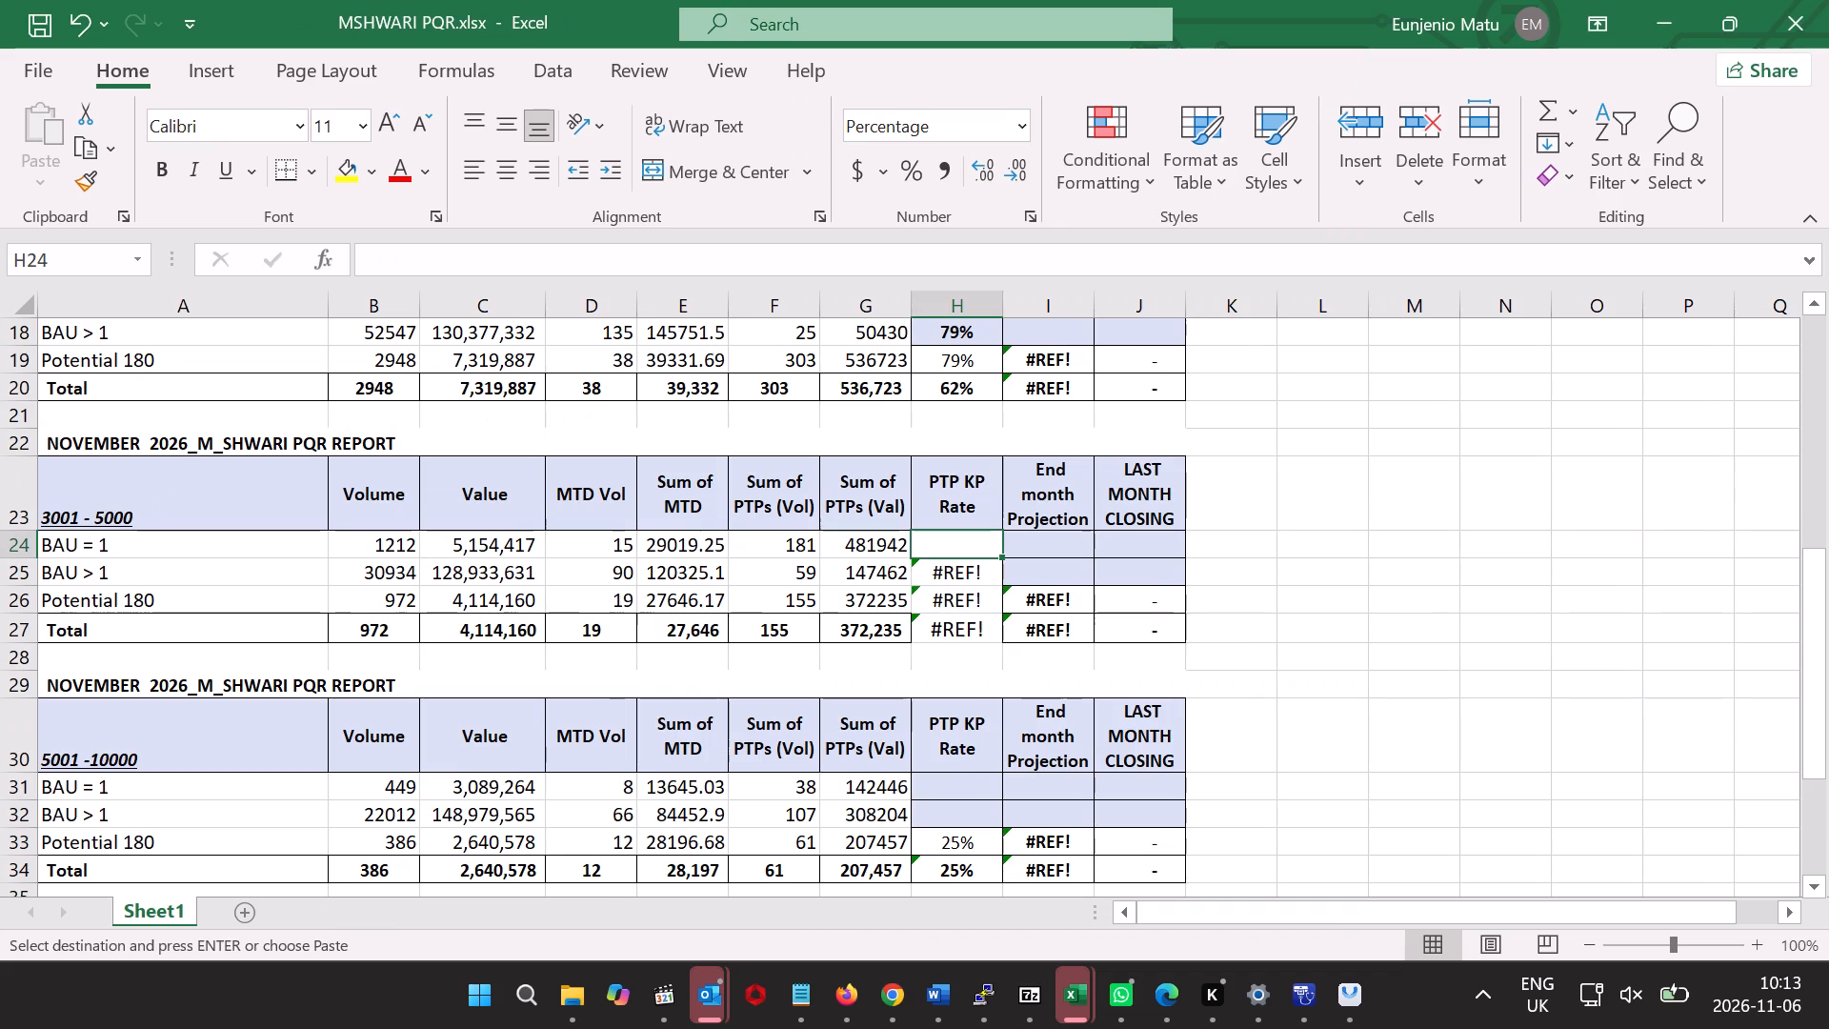
{"action": "left_click", "coordinate": [958, 546]}
{"action": "right_click", "coordinate": [958, 546]}
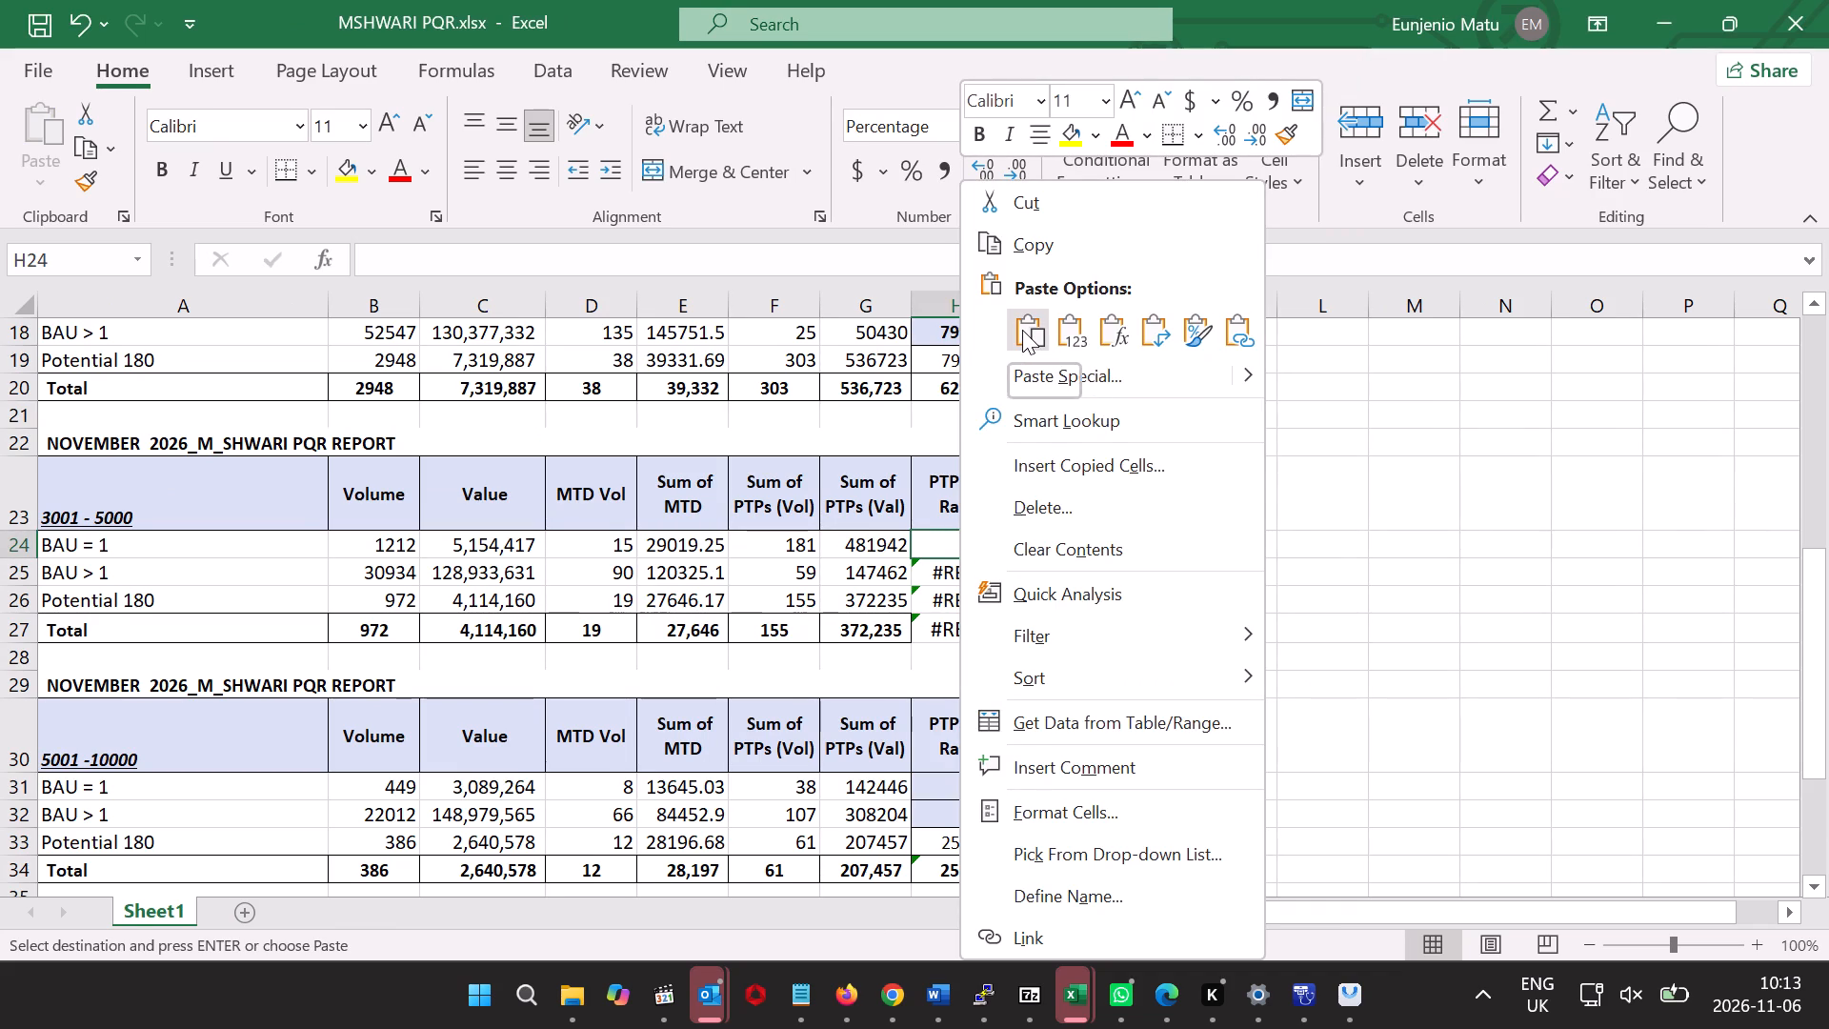
{"action": "left_click", "coordinate": [1079, 333]}
{"action": "left_click", "coordinate": [1079, 333]}
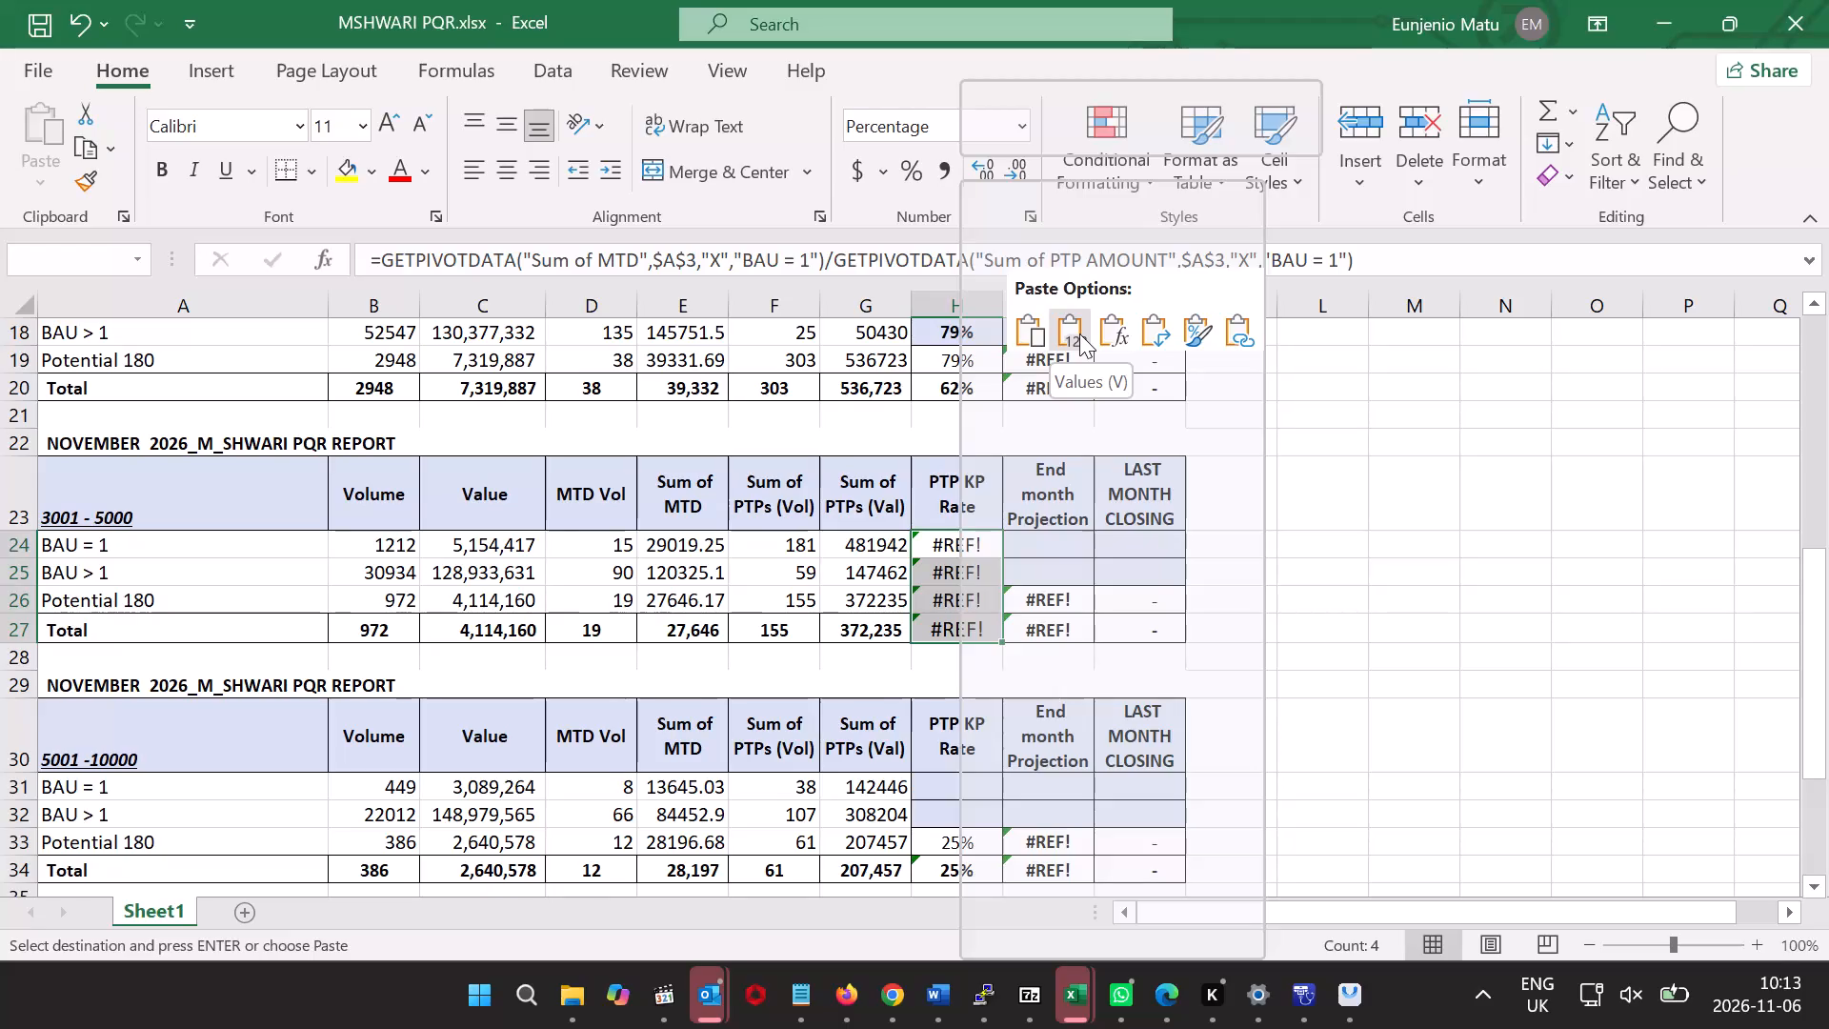
{"action": "left_click", "coordinate": [1079, 333]}
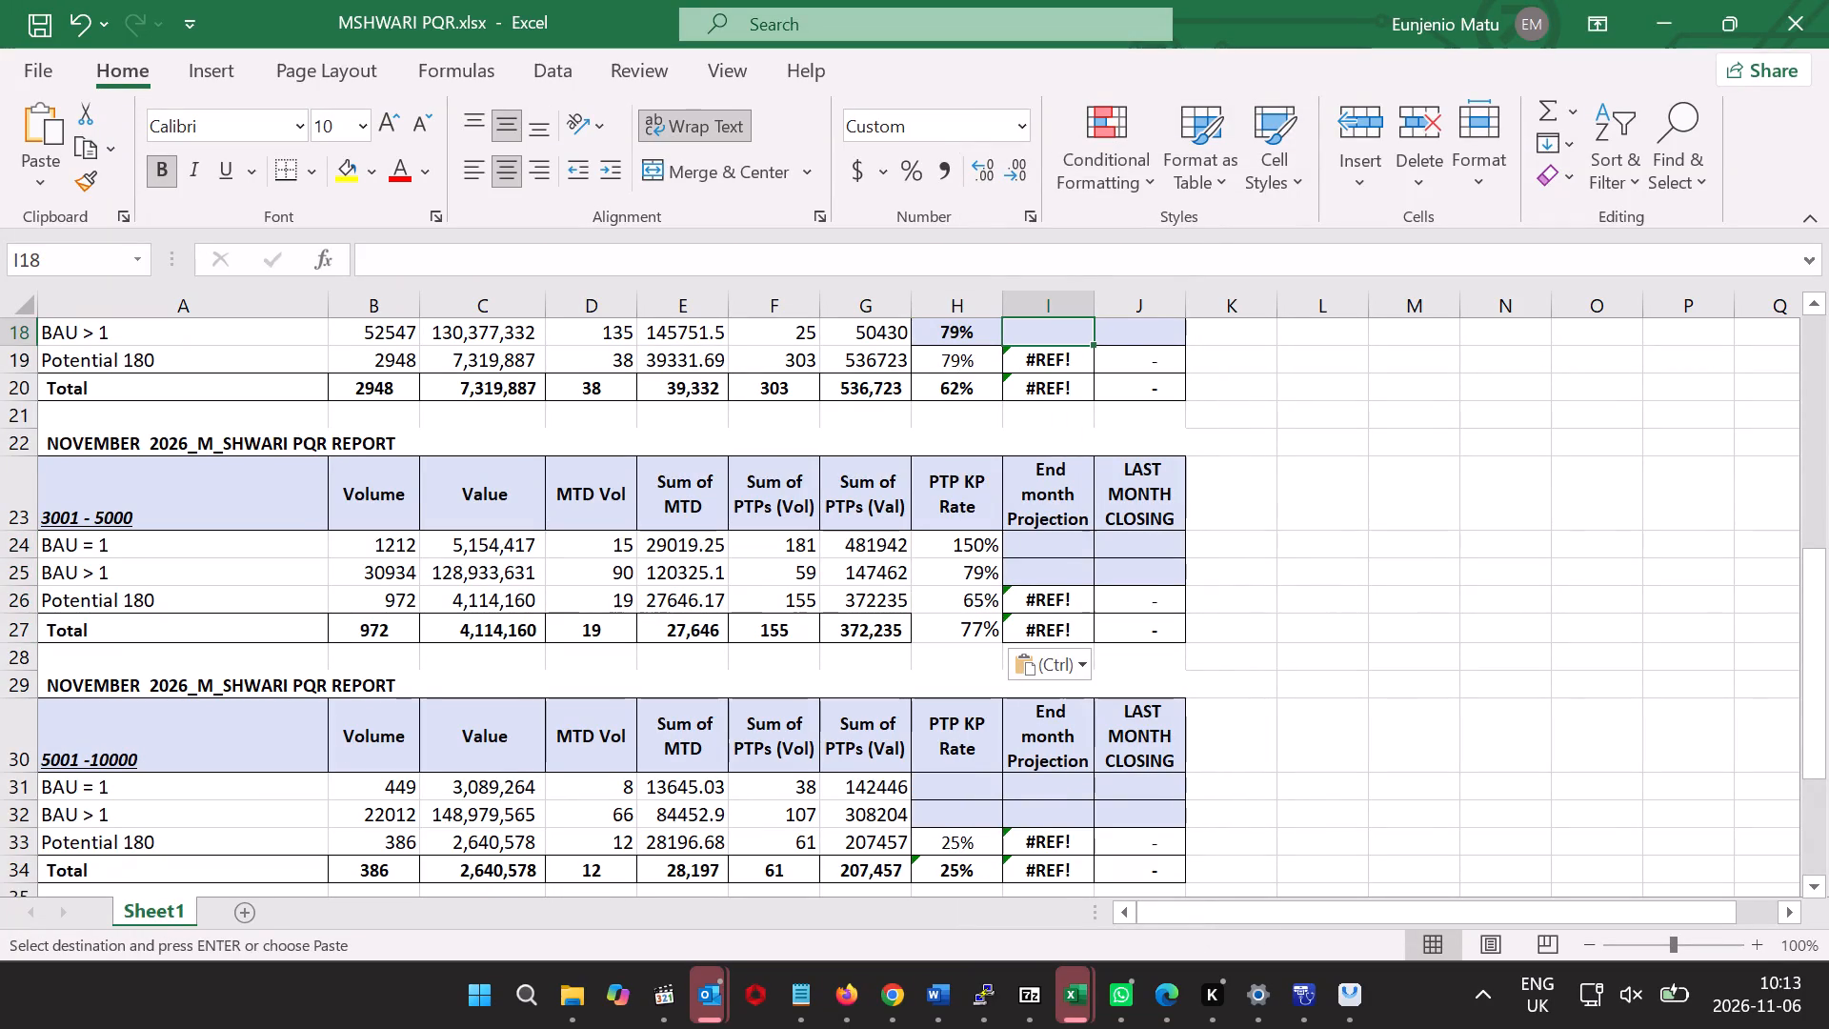
{"action": "left_click", "coordinate": [1336, 582]}
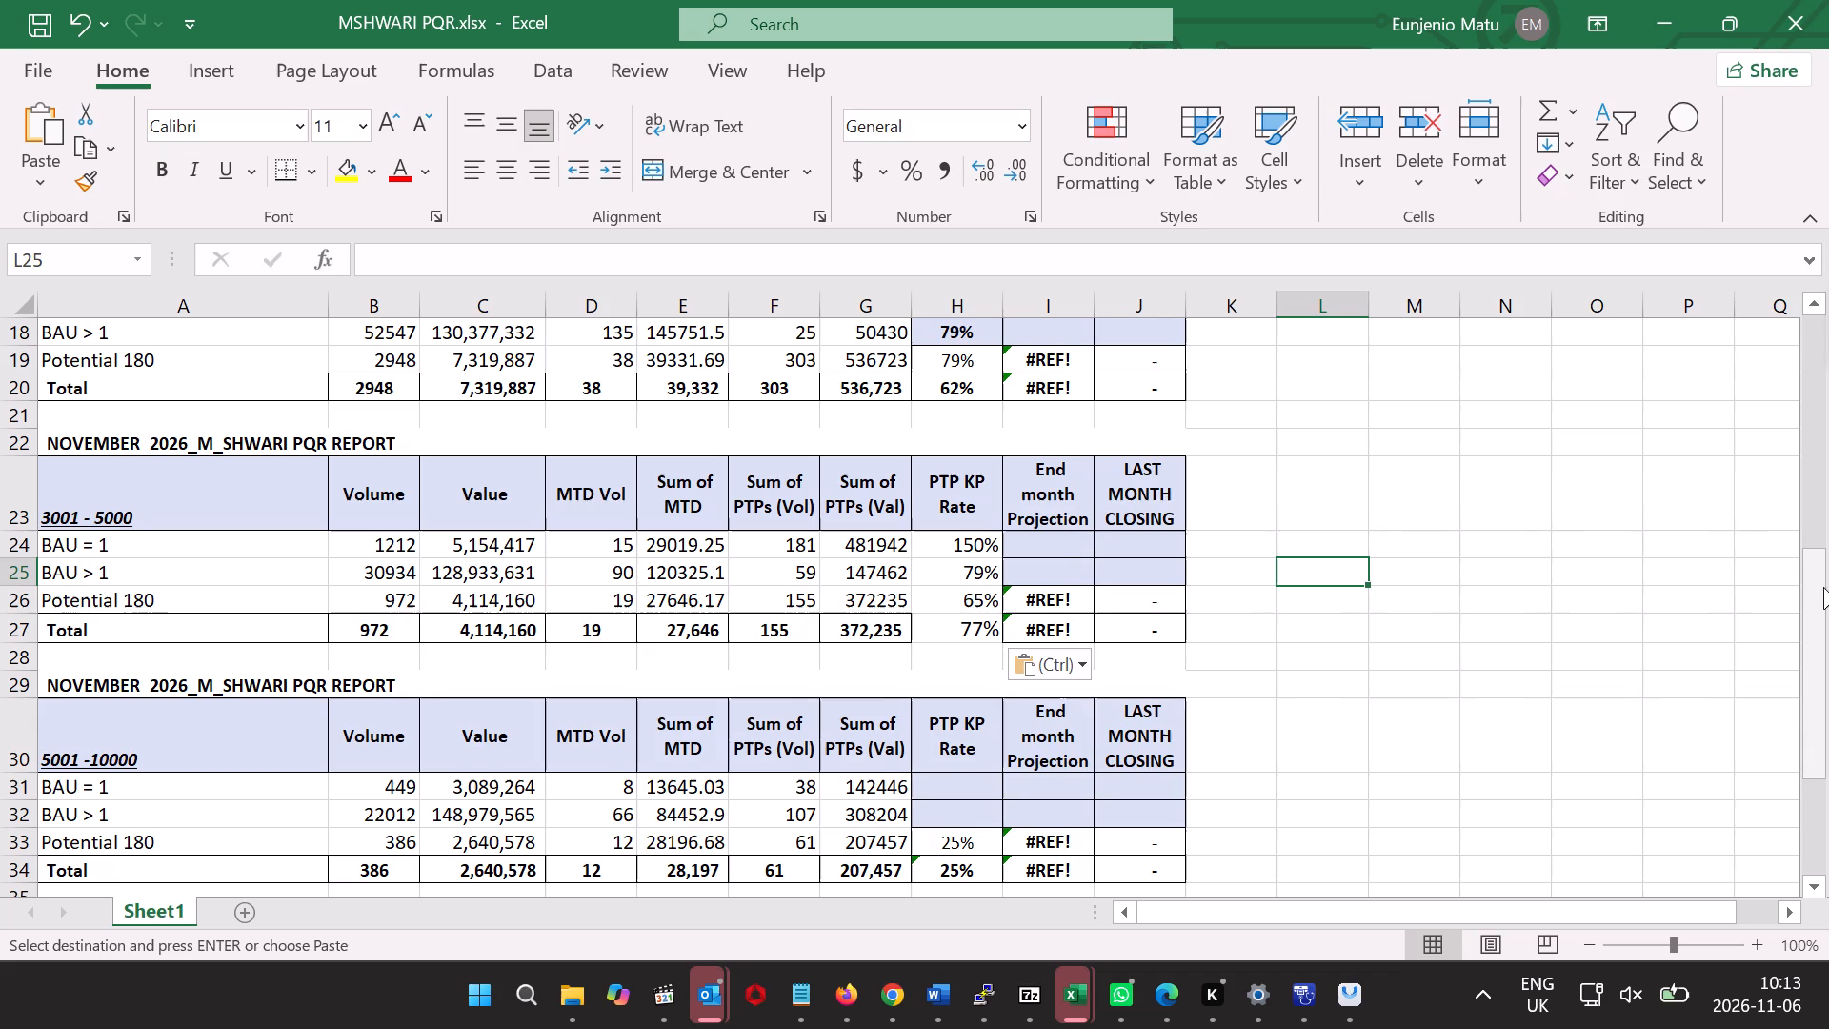
Bring the 5001 -10000 and ABOVE 10000 report tables into view.
{"action": "left_click_drag", "start_coordinate": [1812, 587], "coordinate": [1828, 674]}
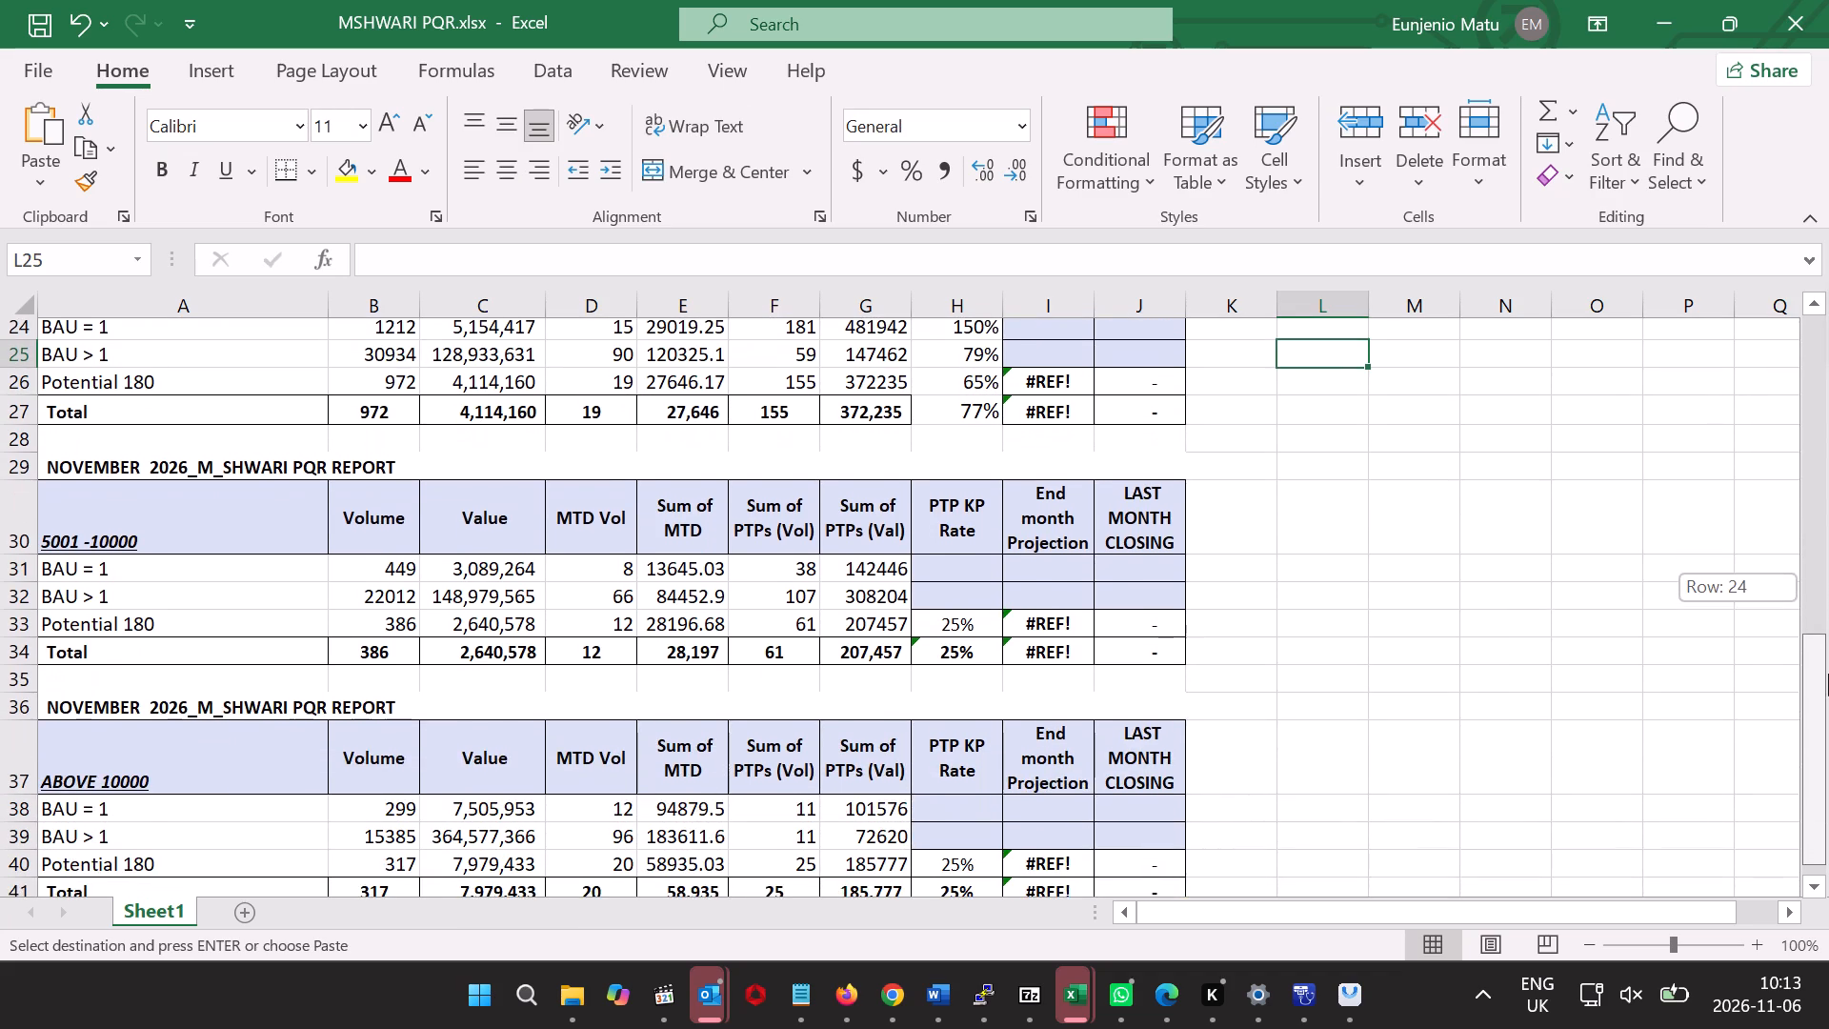
{"action": "left_click_drag", "start_coordinate": [1828, 674], "coordinate": [1828, 688]}
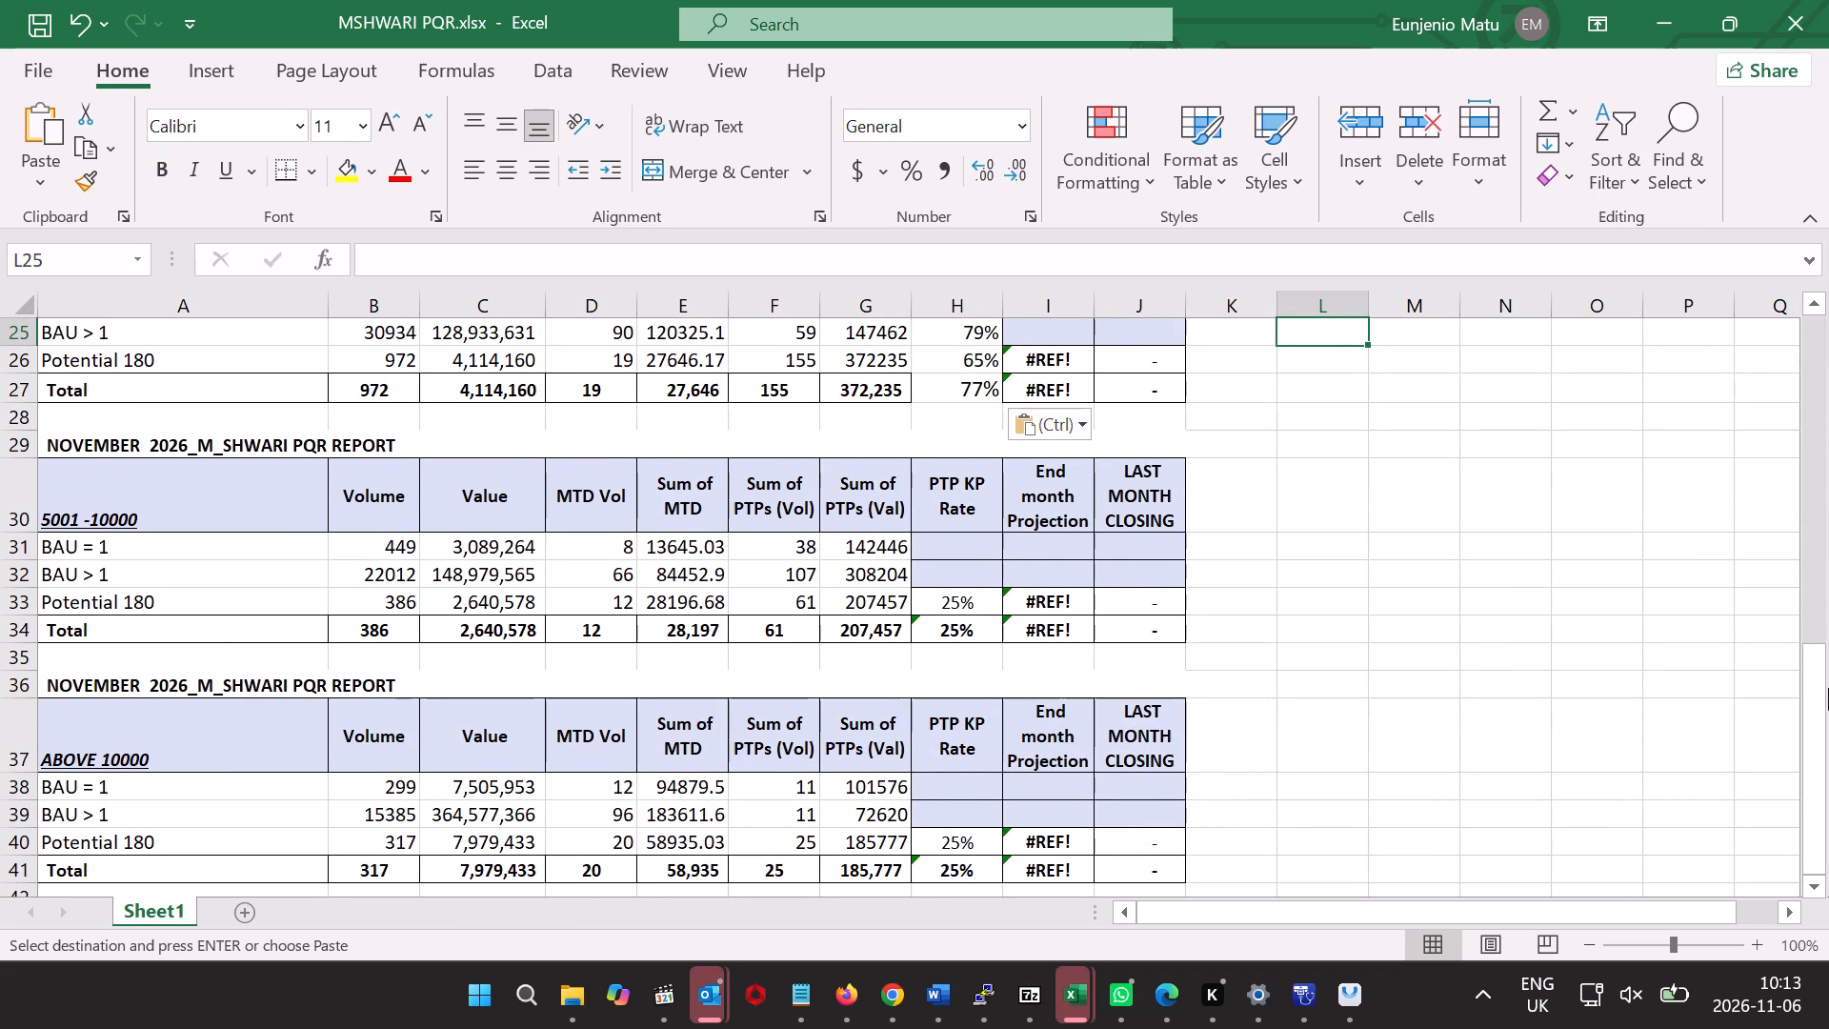
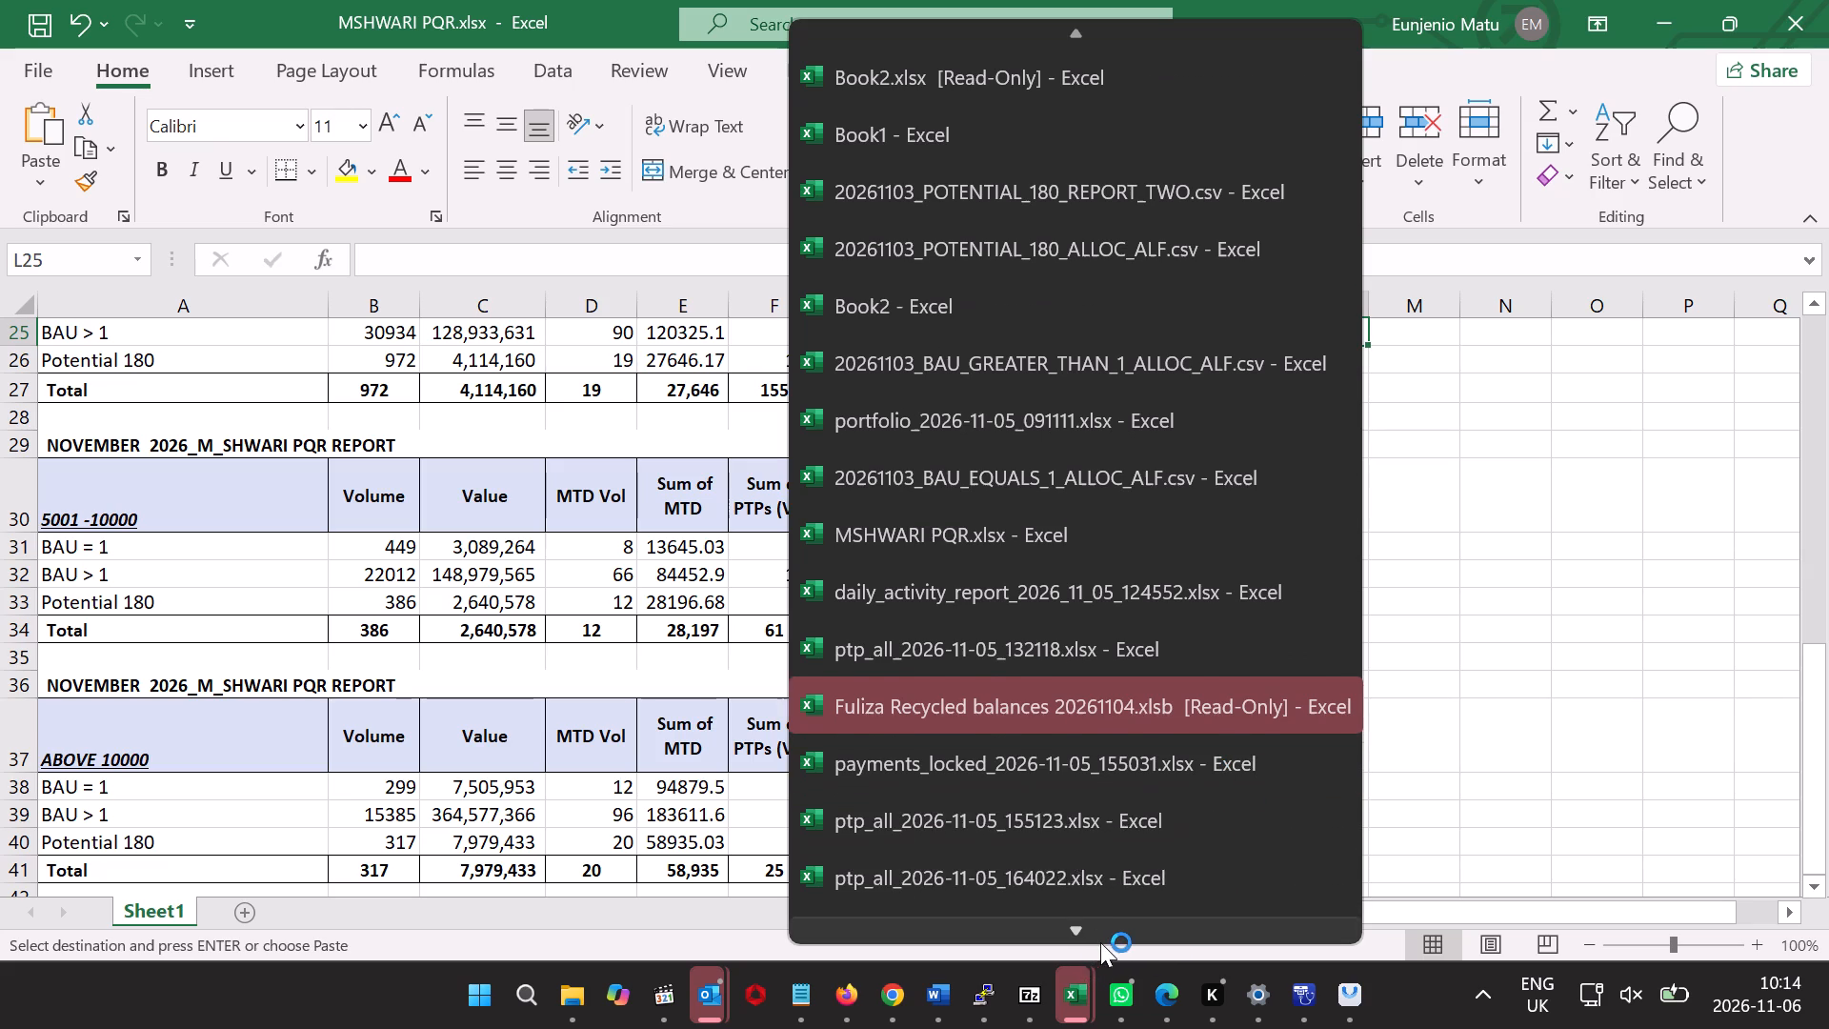
Switch to ptp_all_2026-11-05_155123.xlsx and change the Sheet4 pivot table's xx filter to only 5001 - 10000.
{"action": "double_click", "coordinate": [1078, 929]}
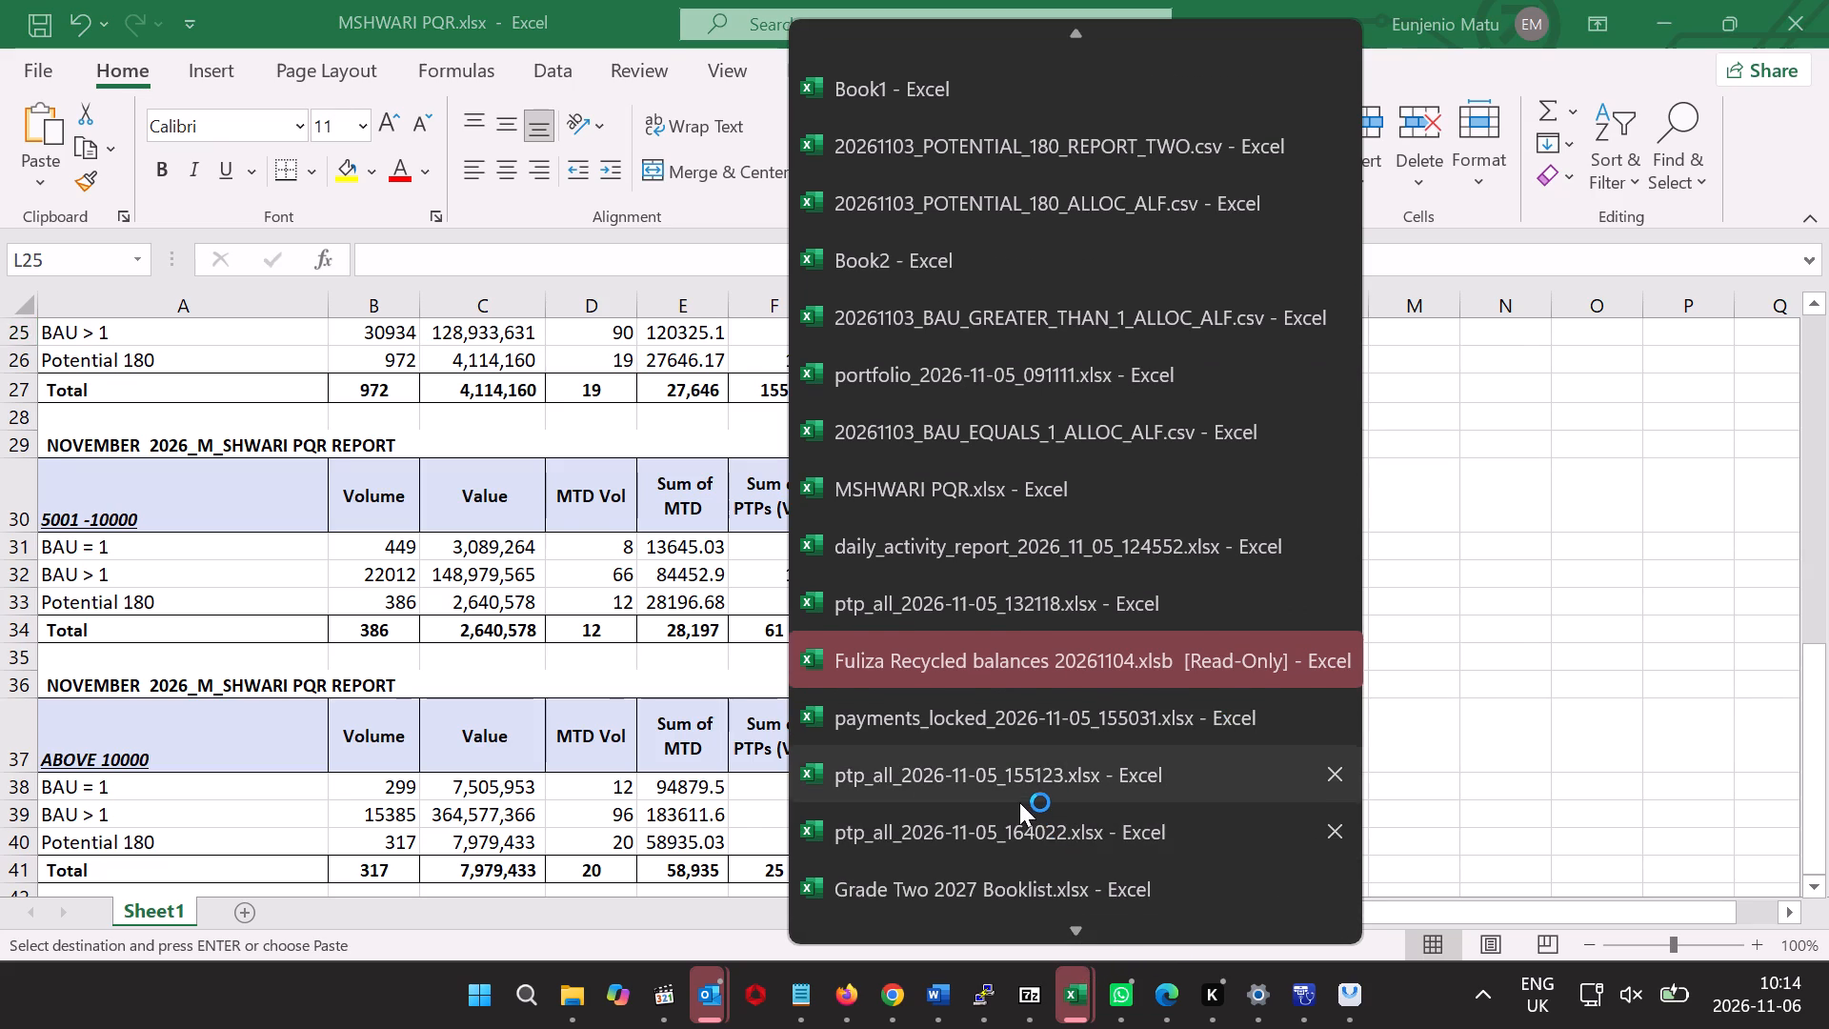
{"action": "left_click", "coordinate": [1019, 791]}
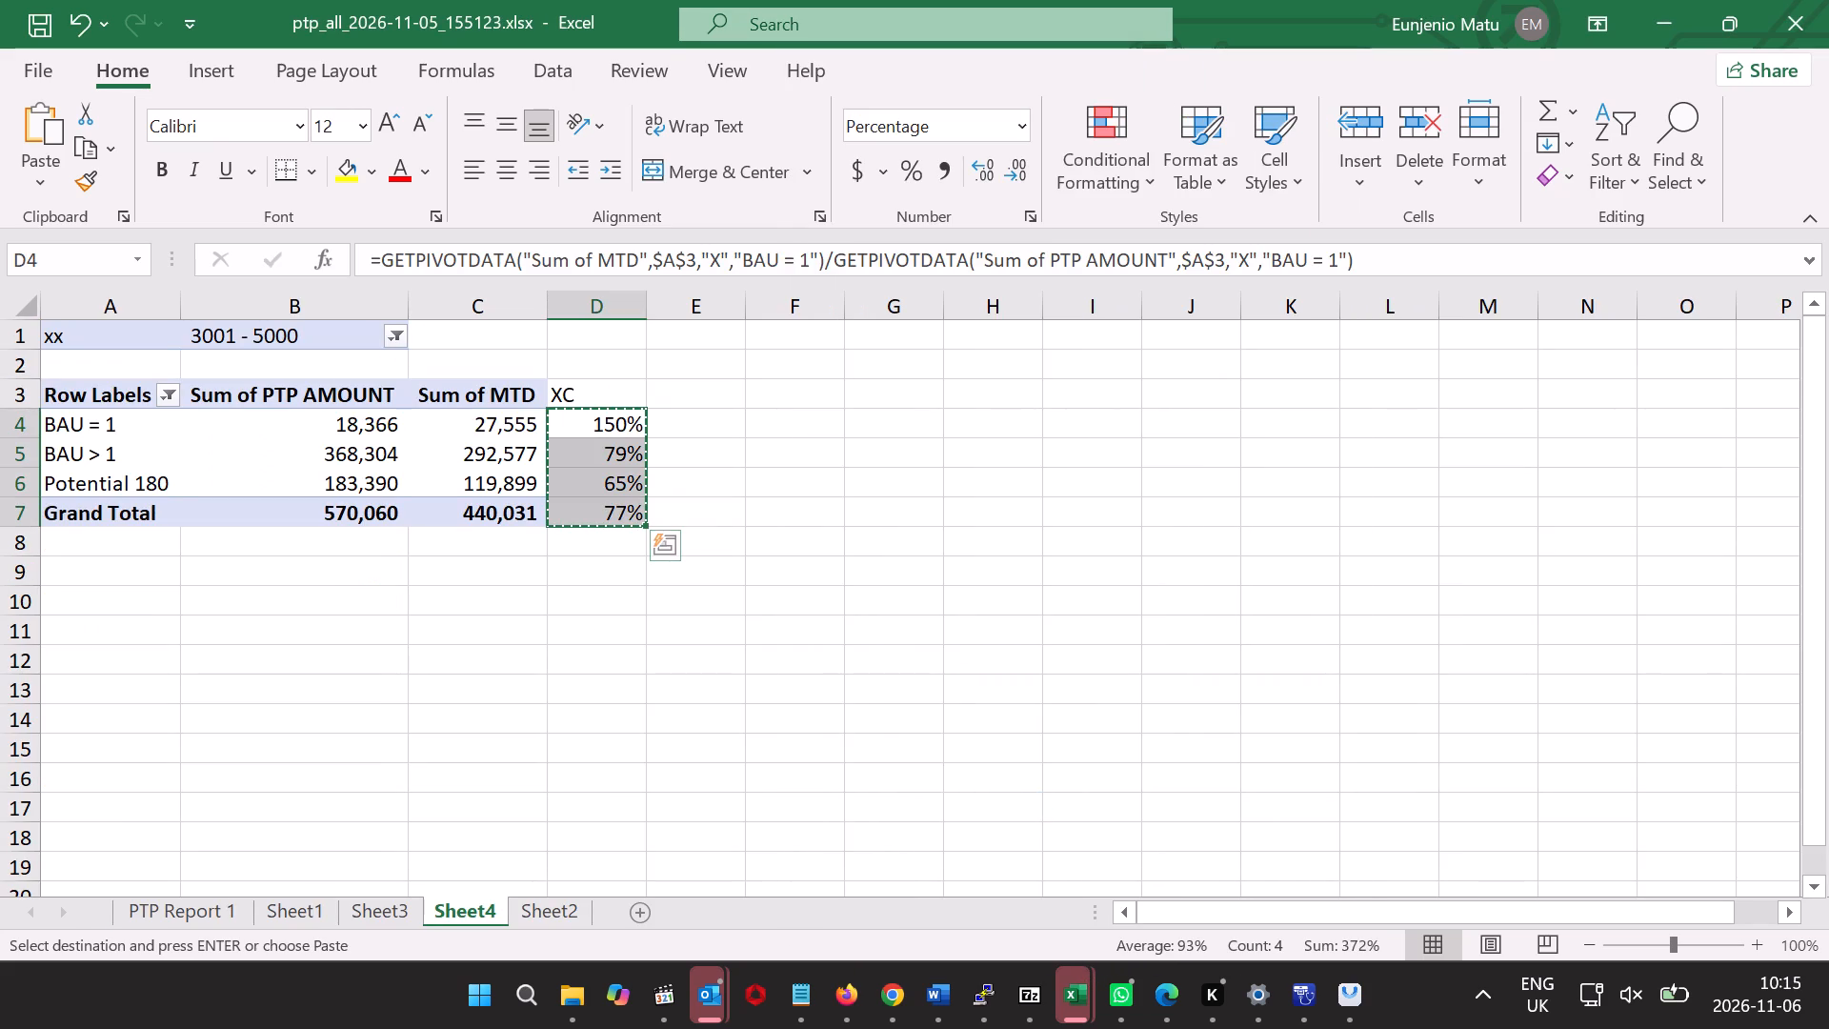
{"action": "left_click", "coordinate": [394, 348]}
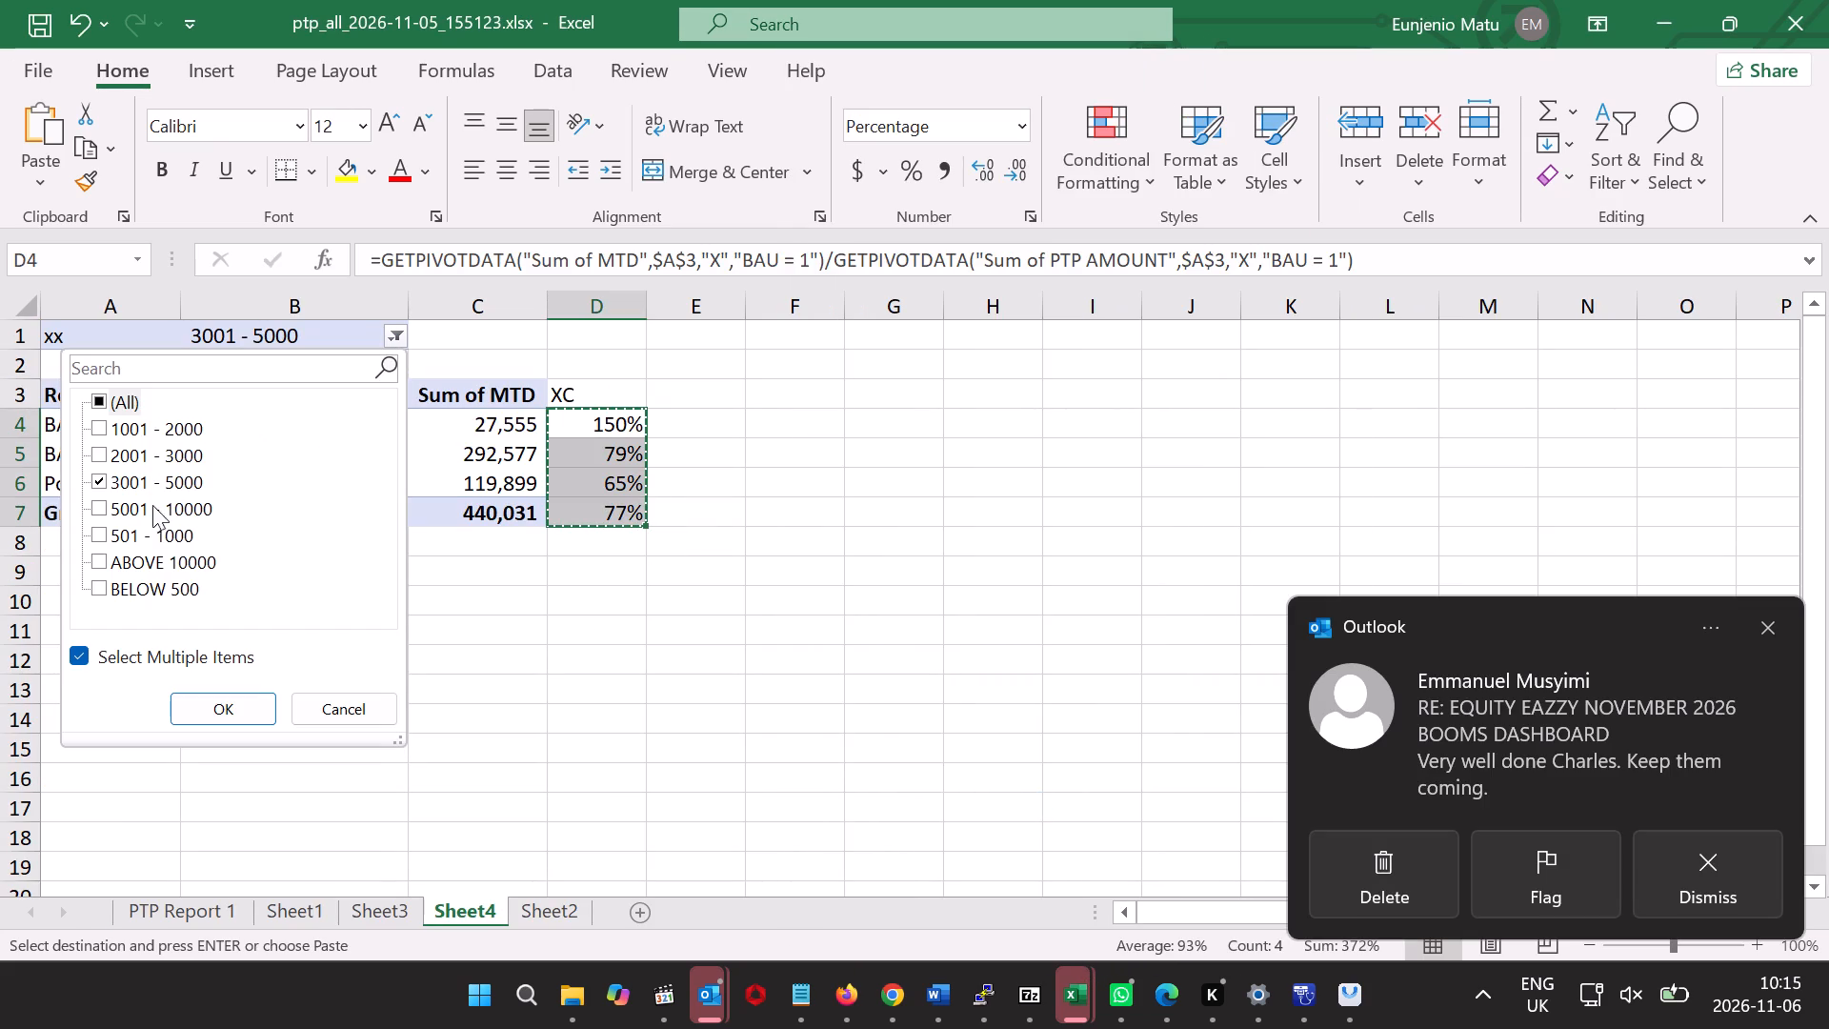
{"action": "left_click", "coordinate": [96, 487]}
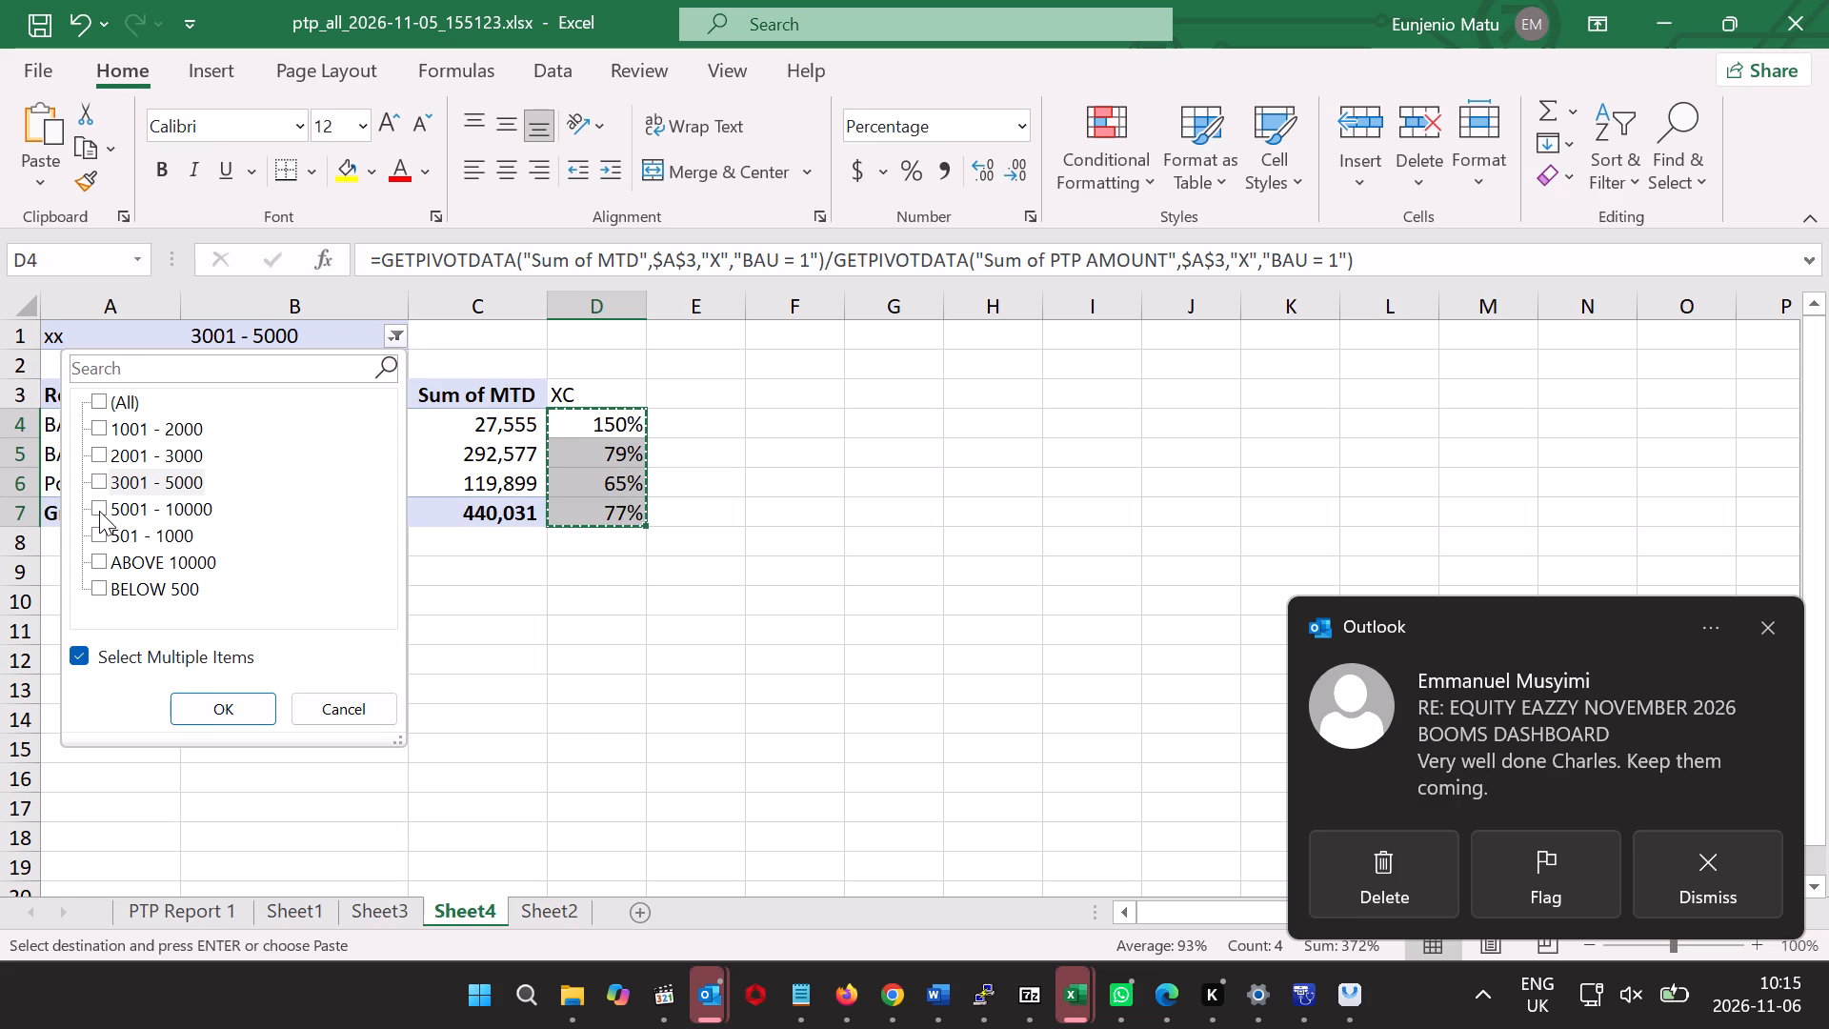
{"action": "left_click", "coordinate": [99, 511]}
{"action": "left_click", "coordinate": [243, 709]}
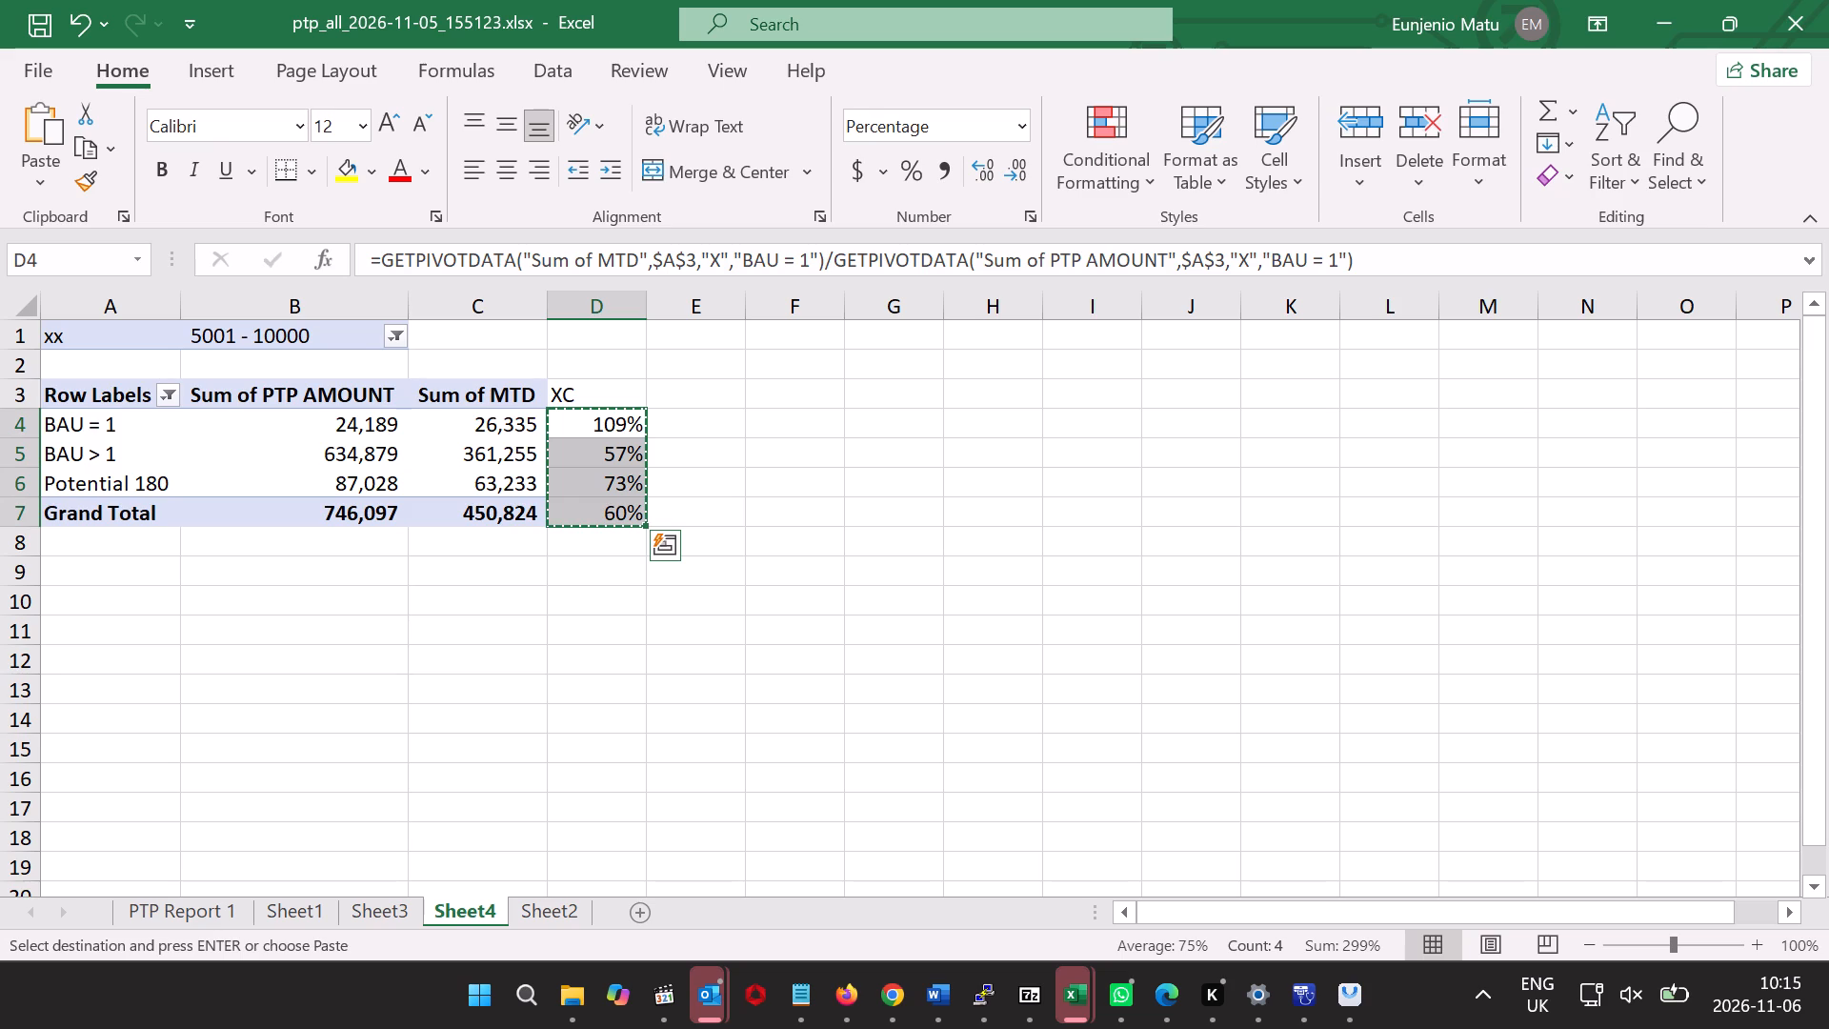
Copy the 5001 - 10000 rates in D4:D7 beside the Sheet4 pivot table.
{"action": "left_click_drag", "start_coordinate": [612, 418], "coordinate": [613, 508]}
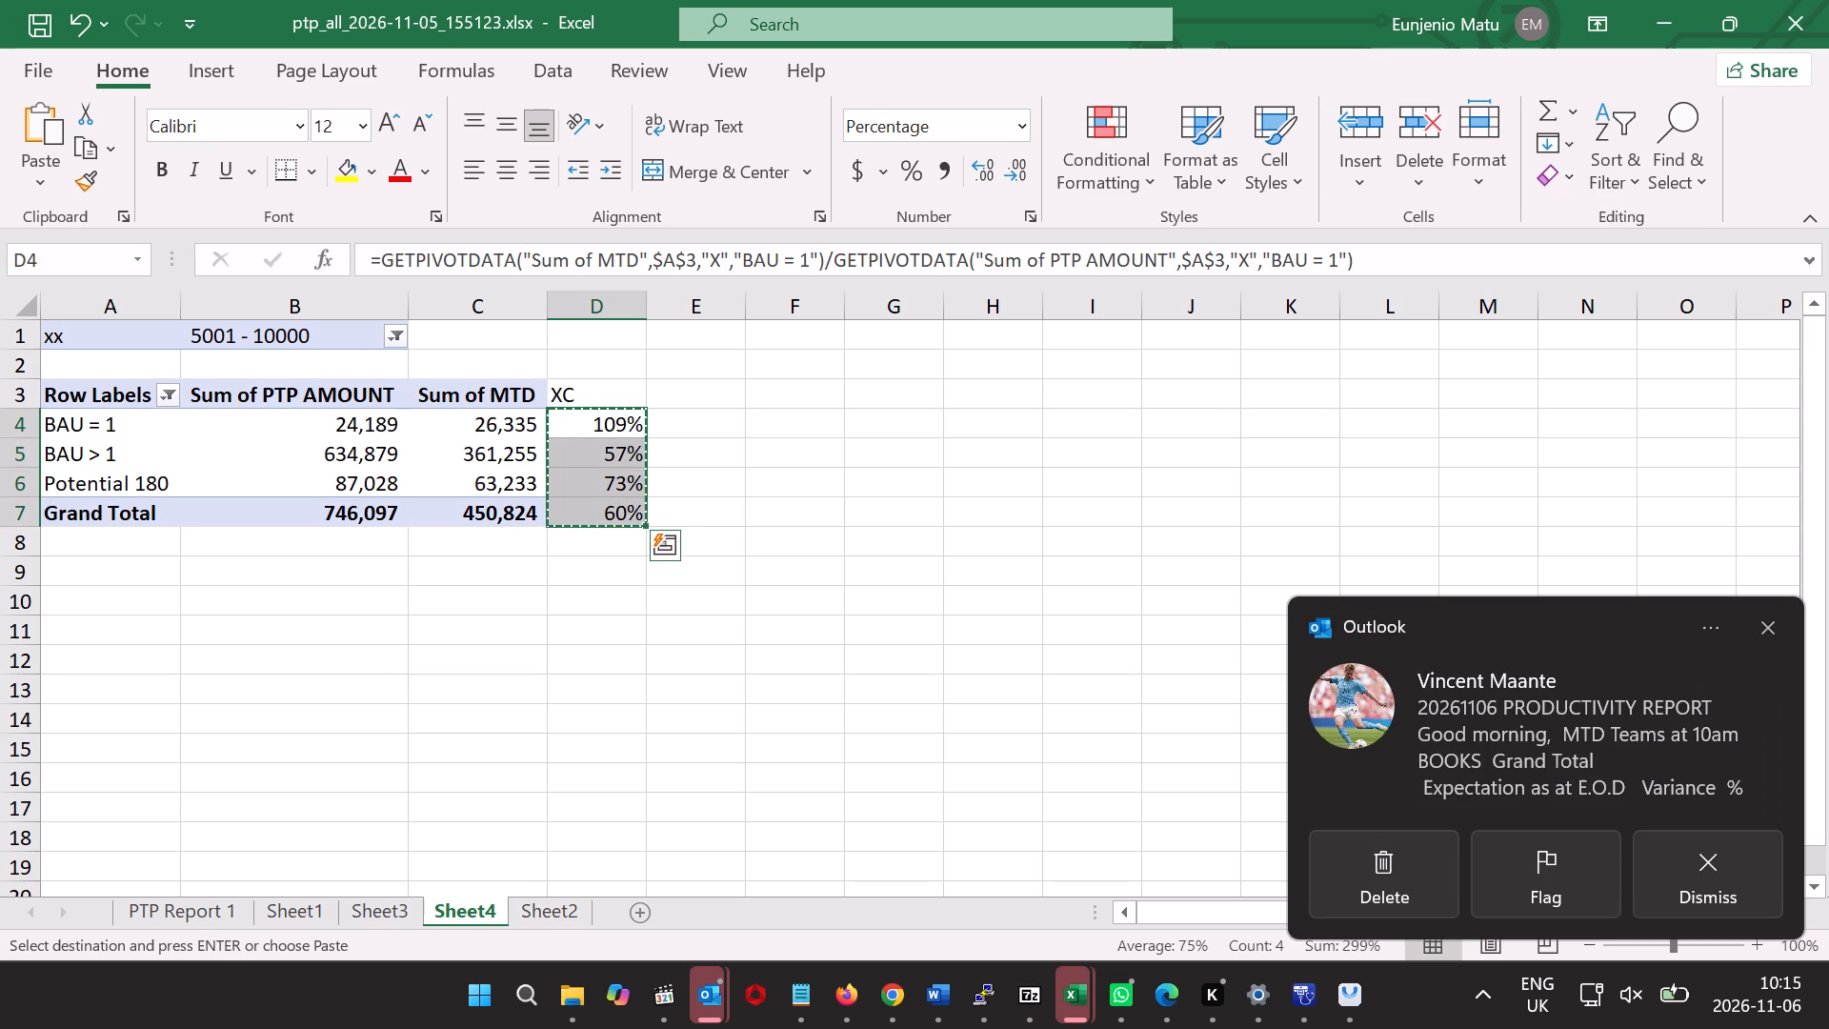
{"action": "key", "text": "ctrl+c"}
Return to the MSHWARI PQR.xlsx workbook with the copied 5001 - 10000 rates.
{"action": "left_click", "coordinate": [1085, 1005]}
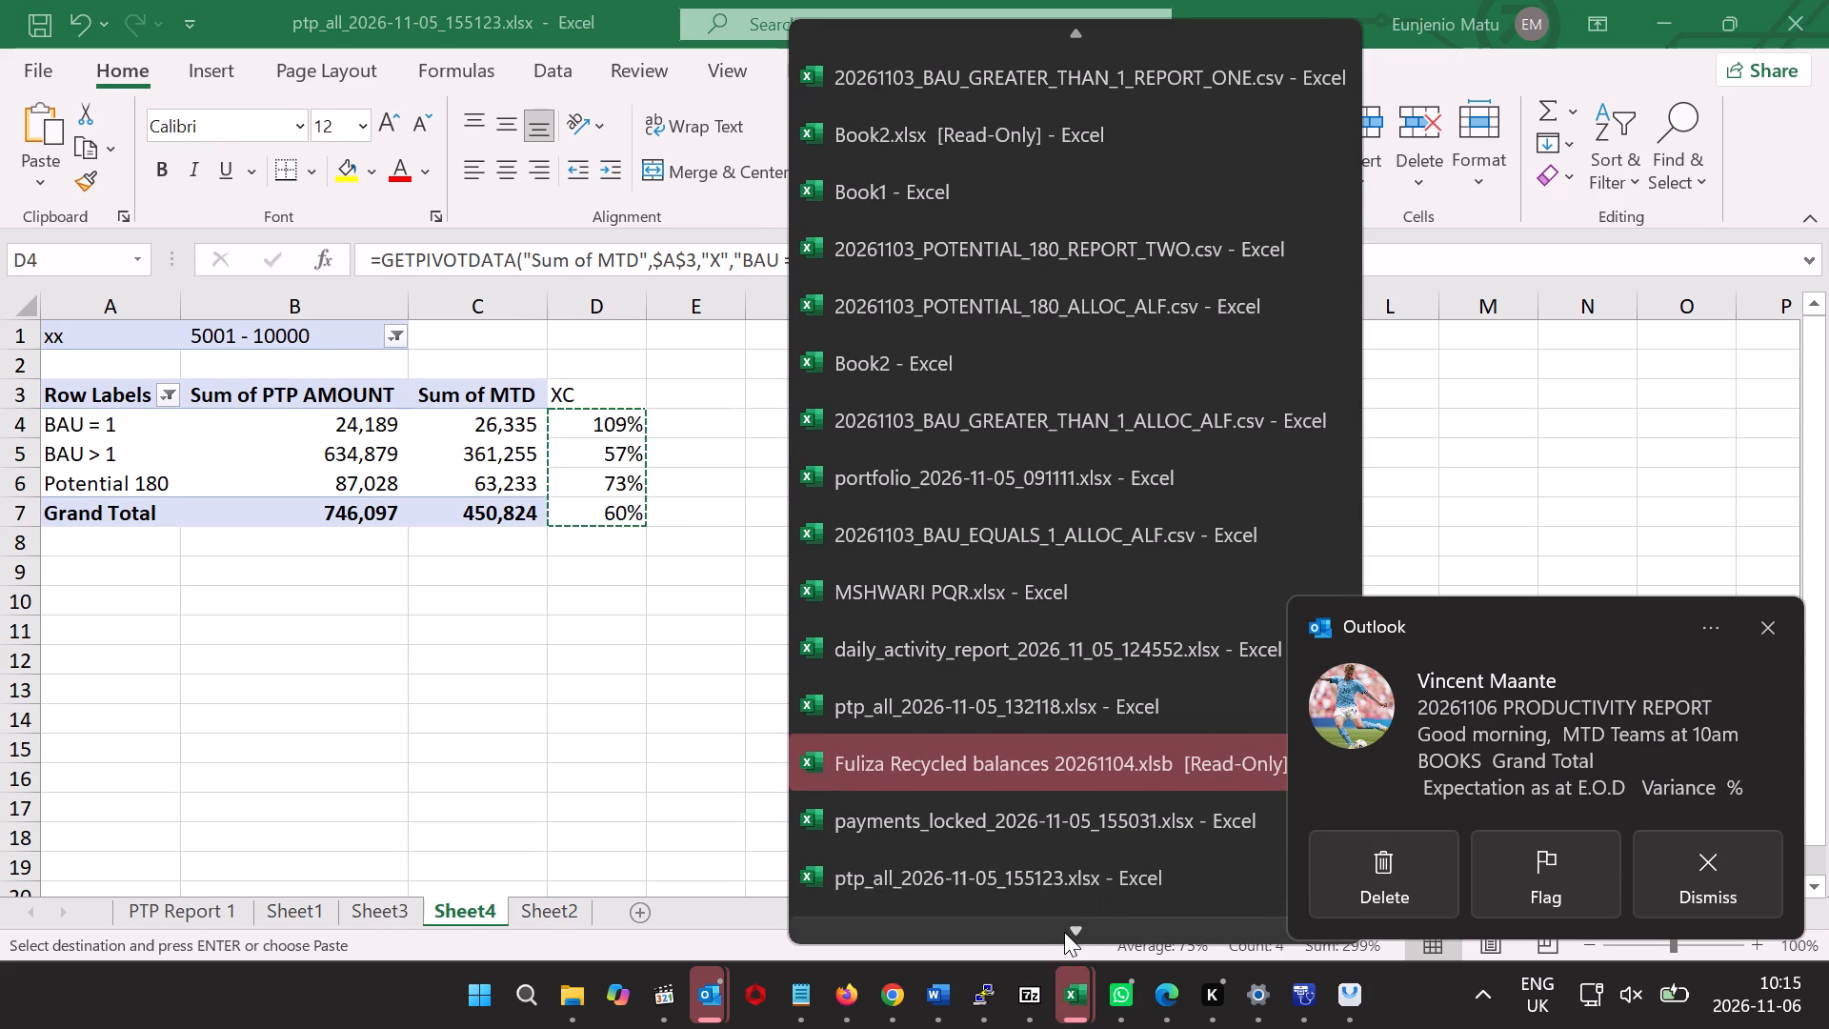
Switch to ptp_all_2026-11-05_155123.xlsx and copy the 5001 - 10000 rates in D4:D7 on Sheet4.
{"action": "triple_click", "coordinate": [1065, 932]}
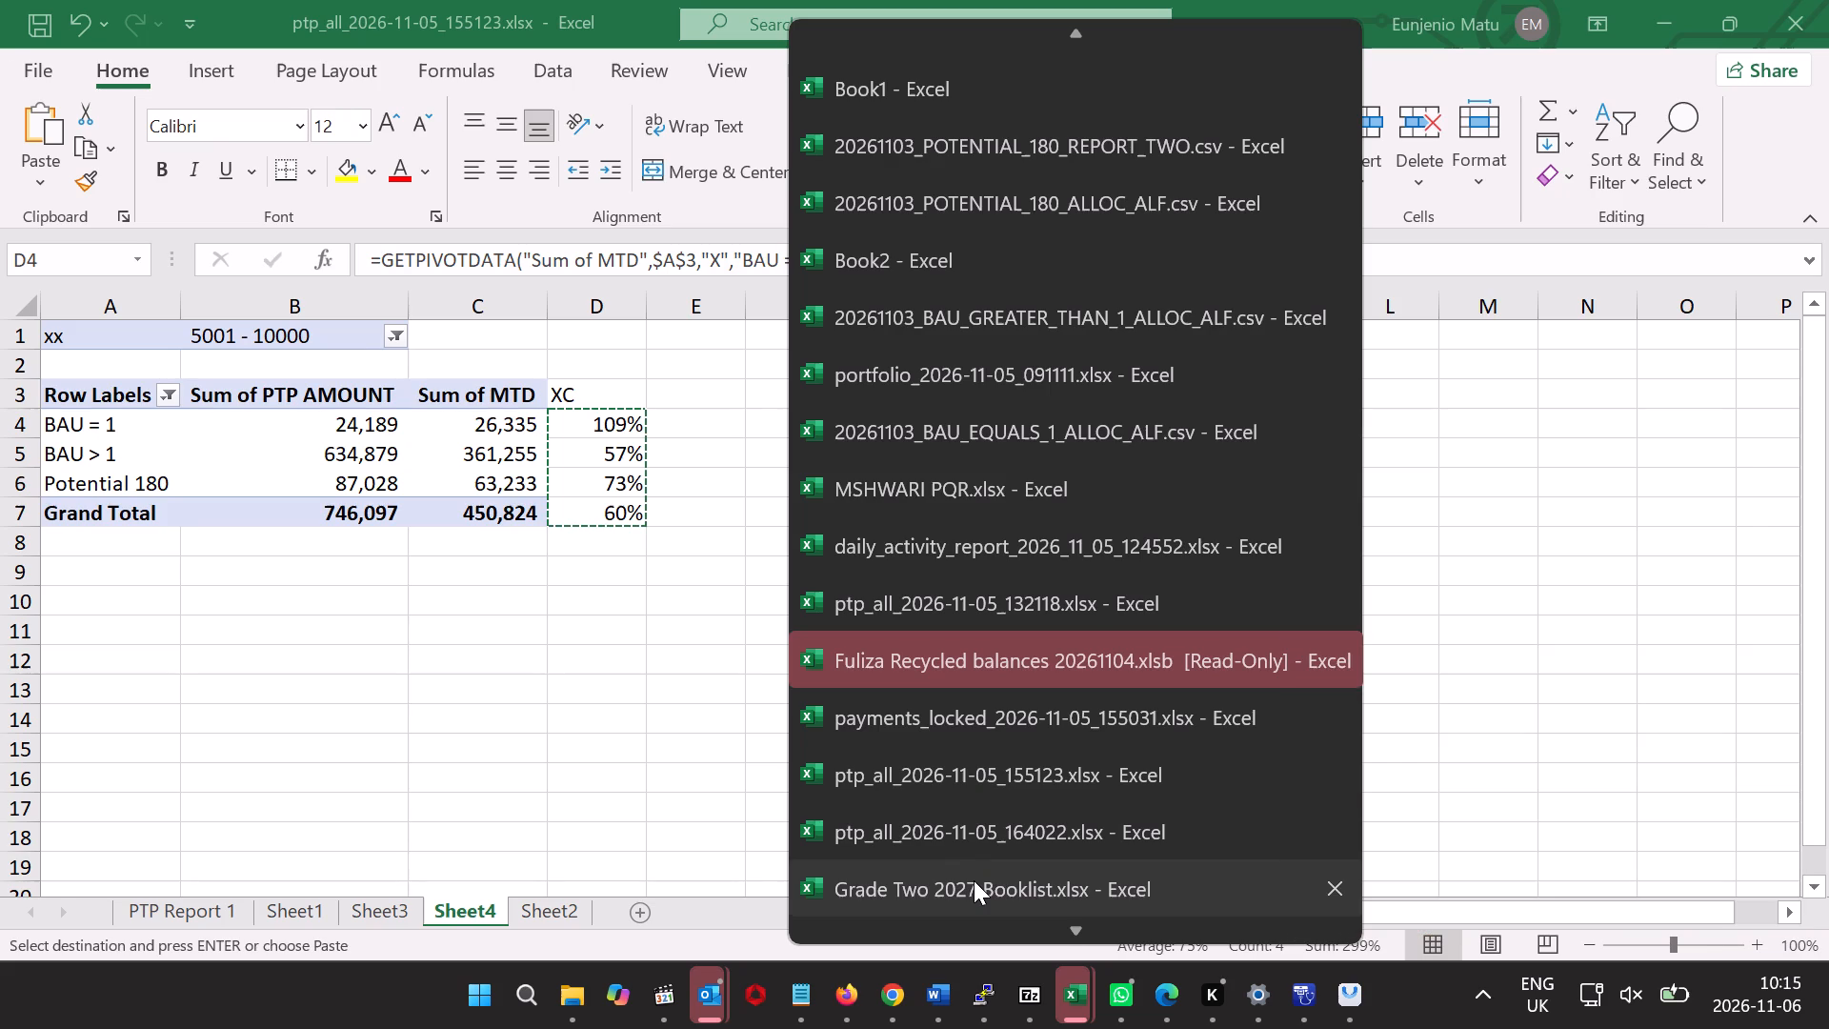
{"action": "left_click", "coordinate": [990, 769]}
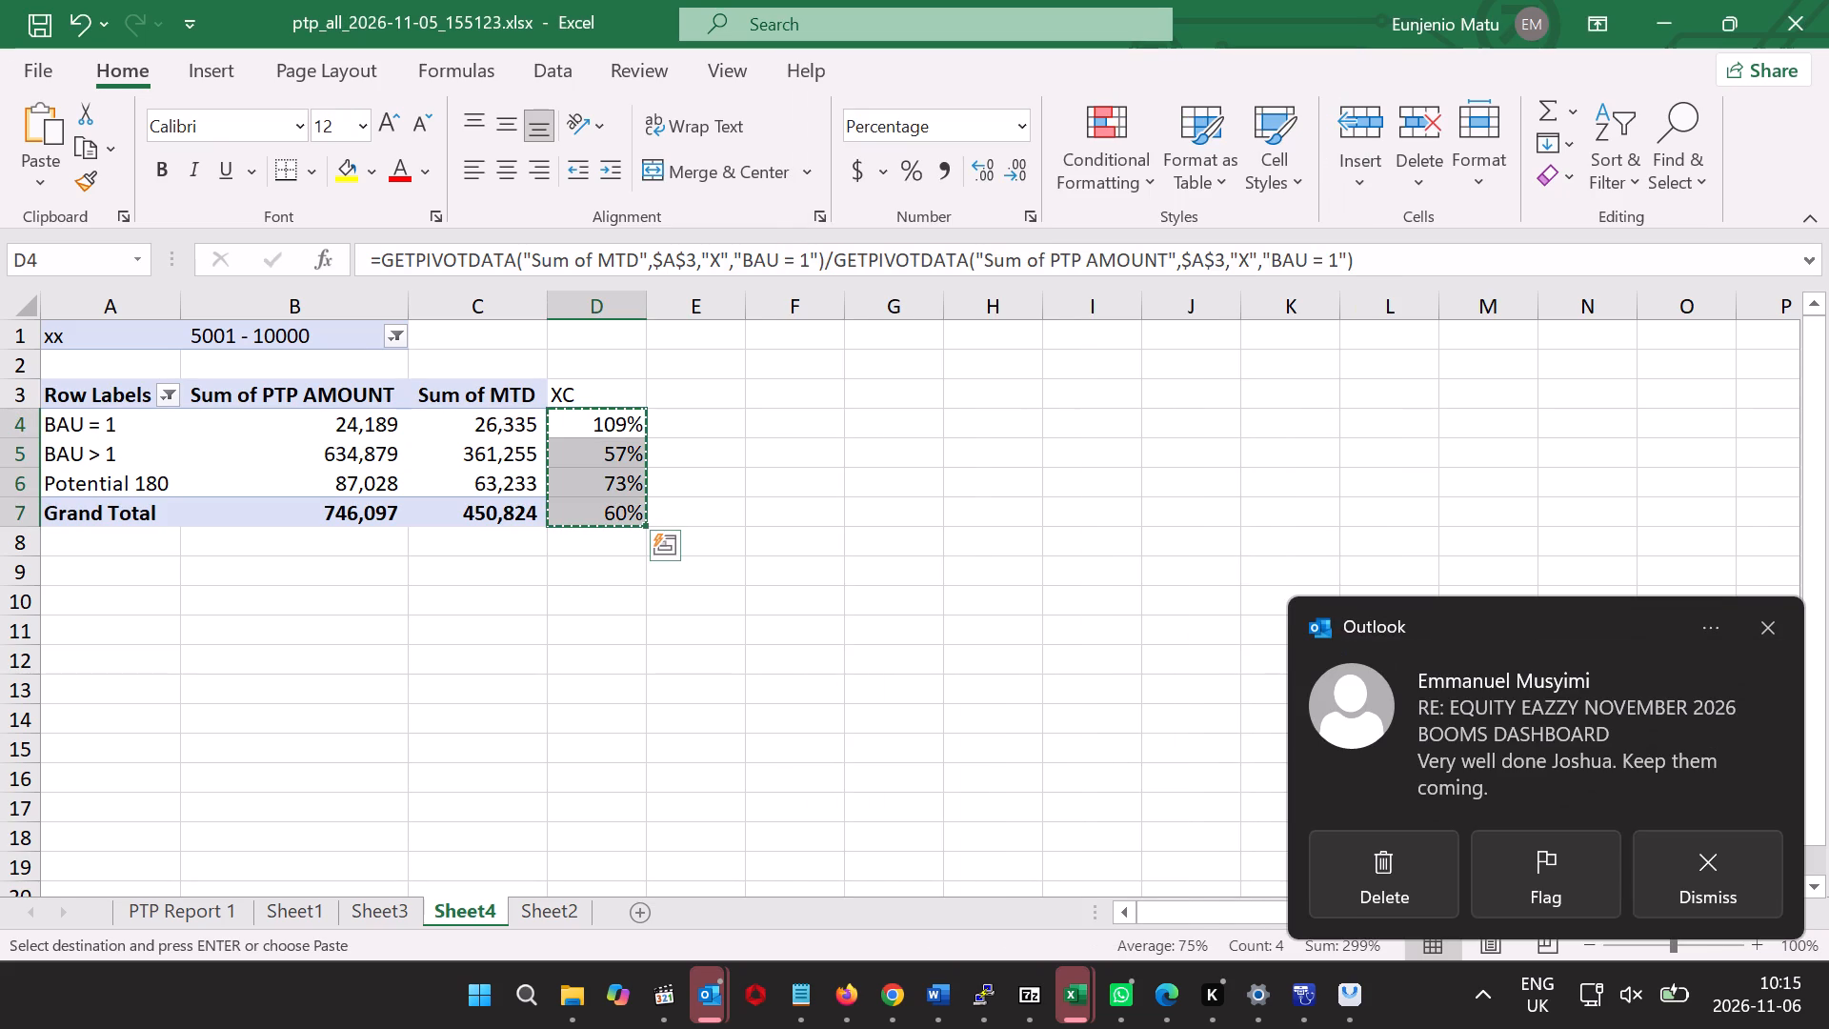
{"action": "left_click", "coordinate": [594, 444]}
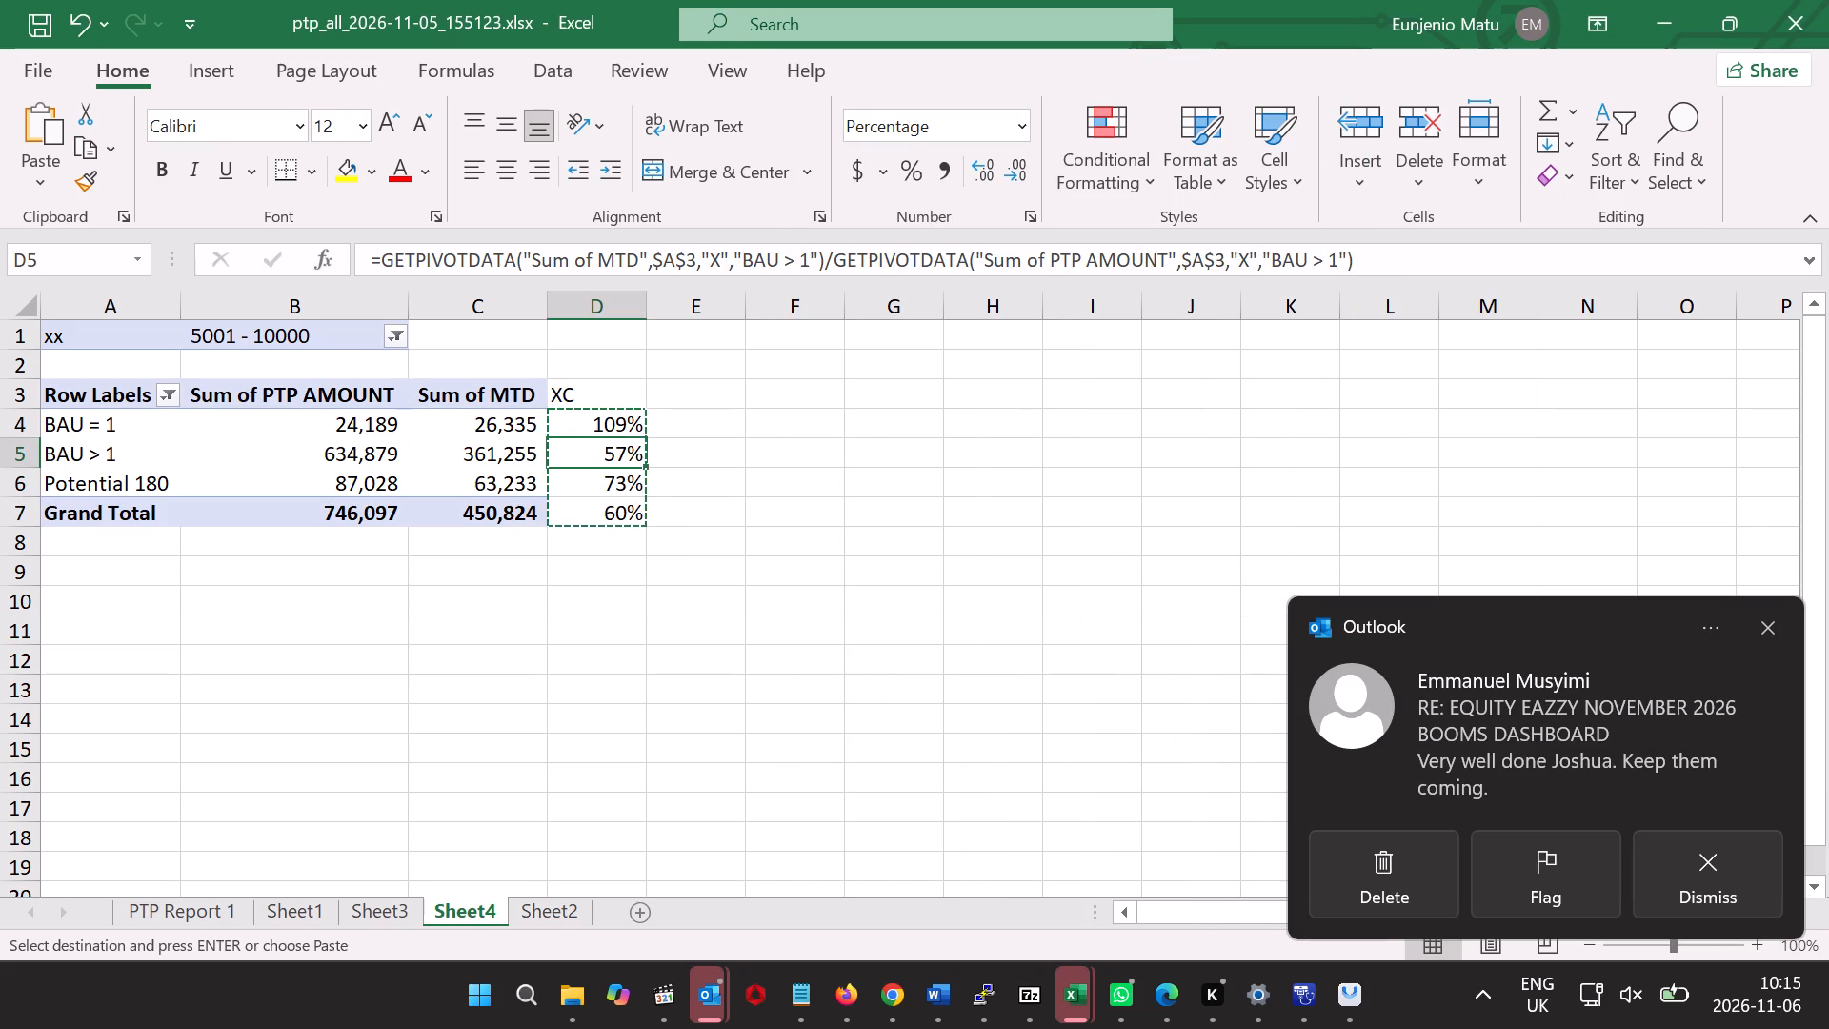
{"action": "left_click_drag", "start_coordinate": [591, 421], "coordinate": [586, 482]}
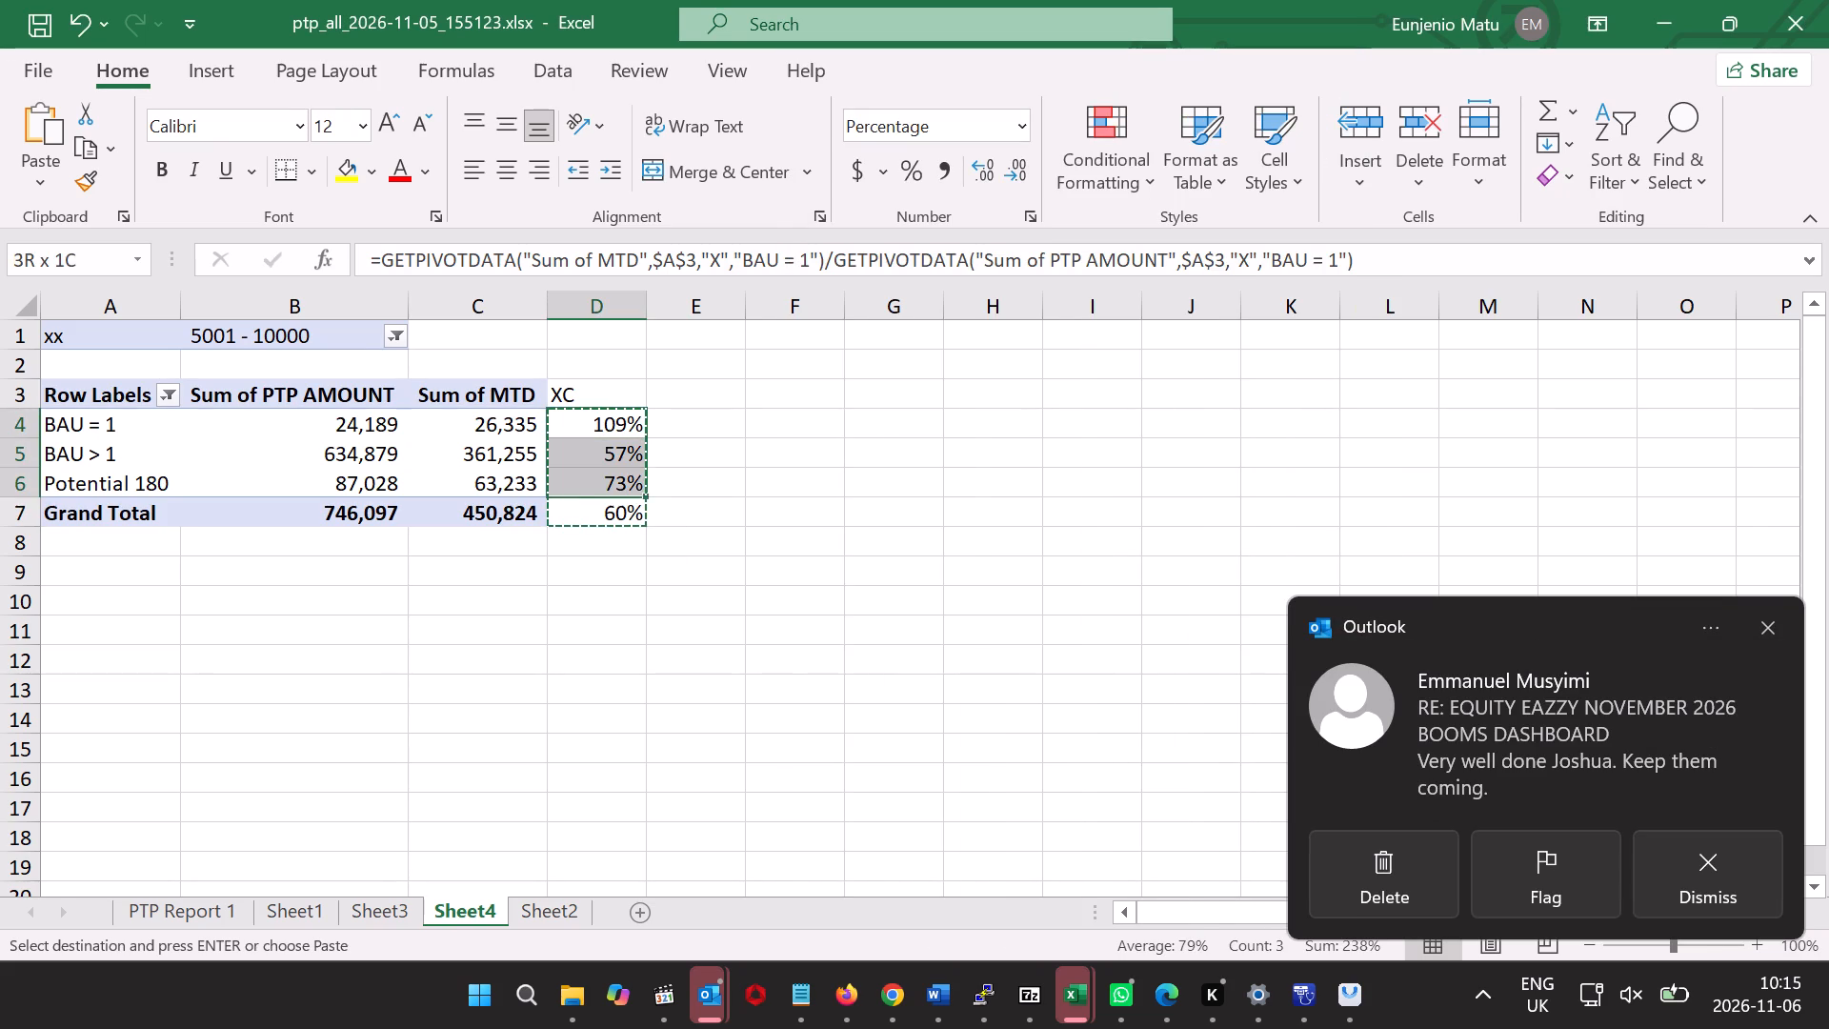
{"action": "left_click_drag", "start_coordinate": [586, 482], "coordinate": [593, 517]}
{"action": "key", "text": "ctrl+c"}
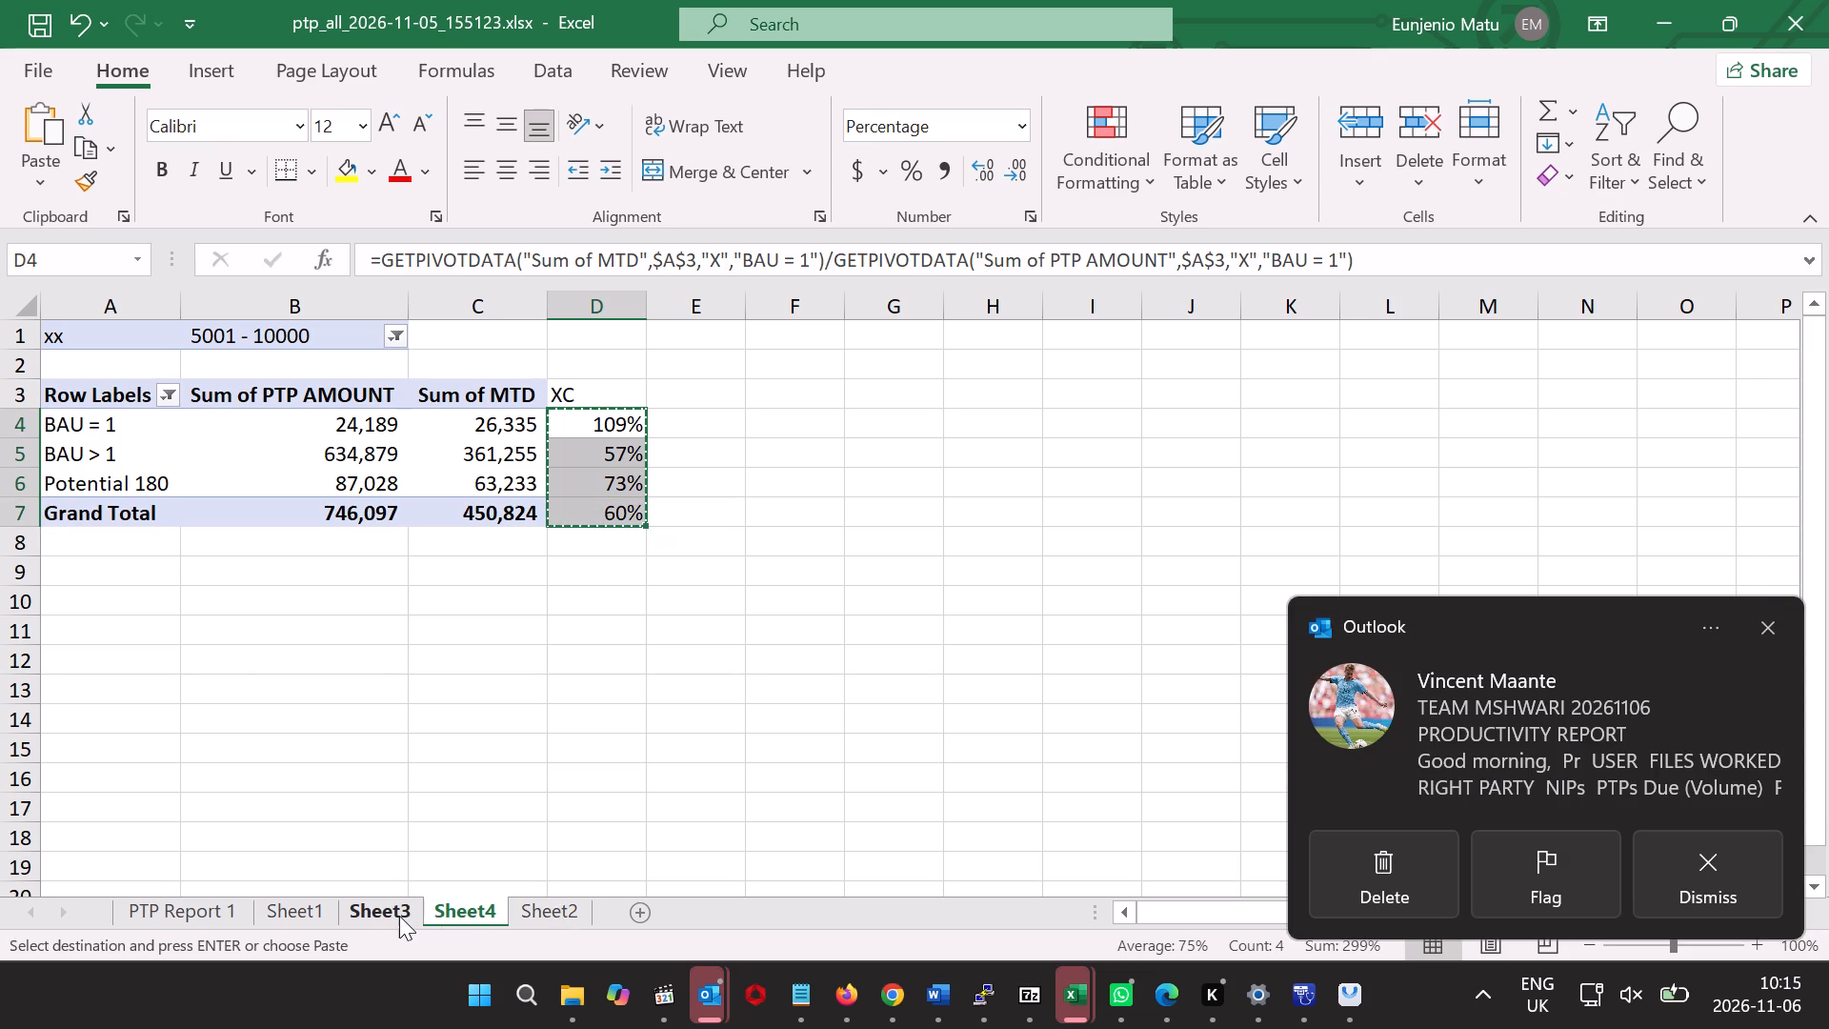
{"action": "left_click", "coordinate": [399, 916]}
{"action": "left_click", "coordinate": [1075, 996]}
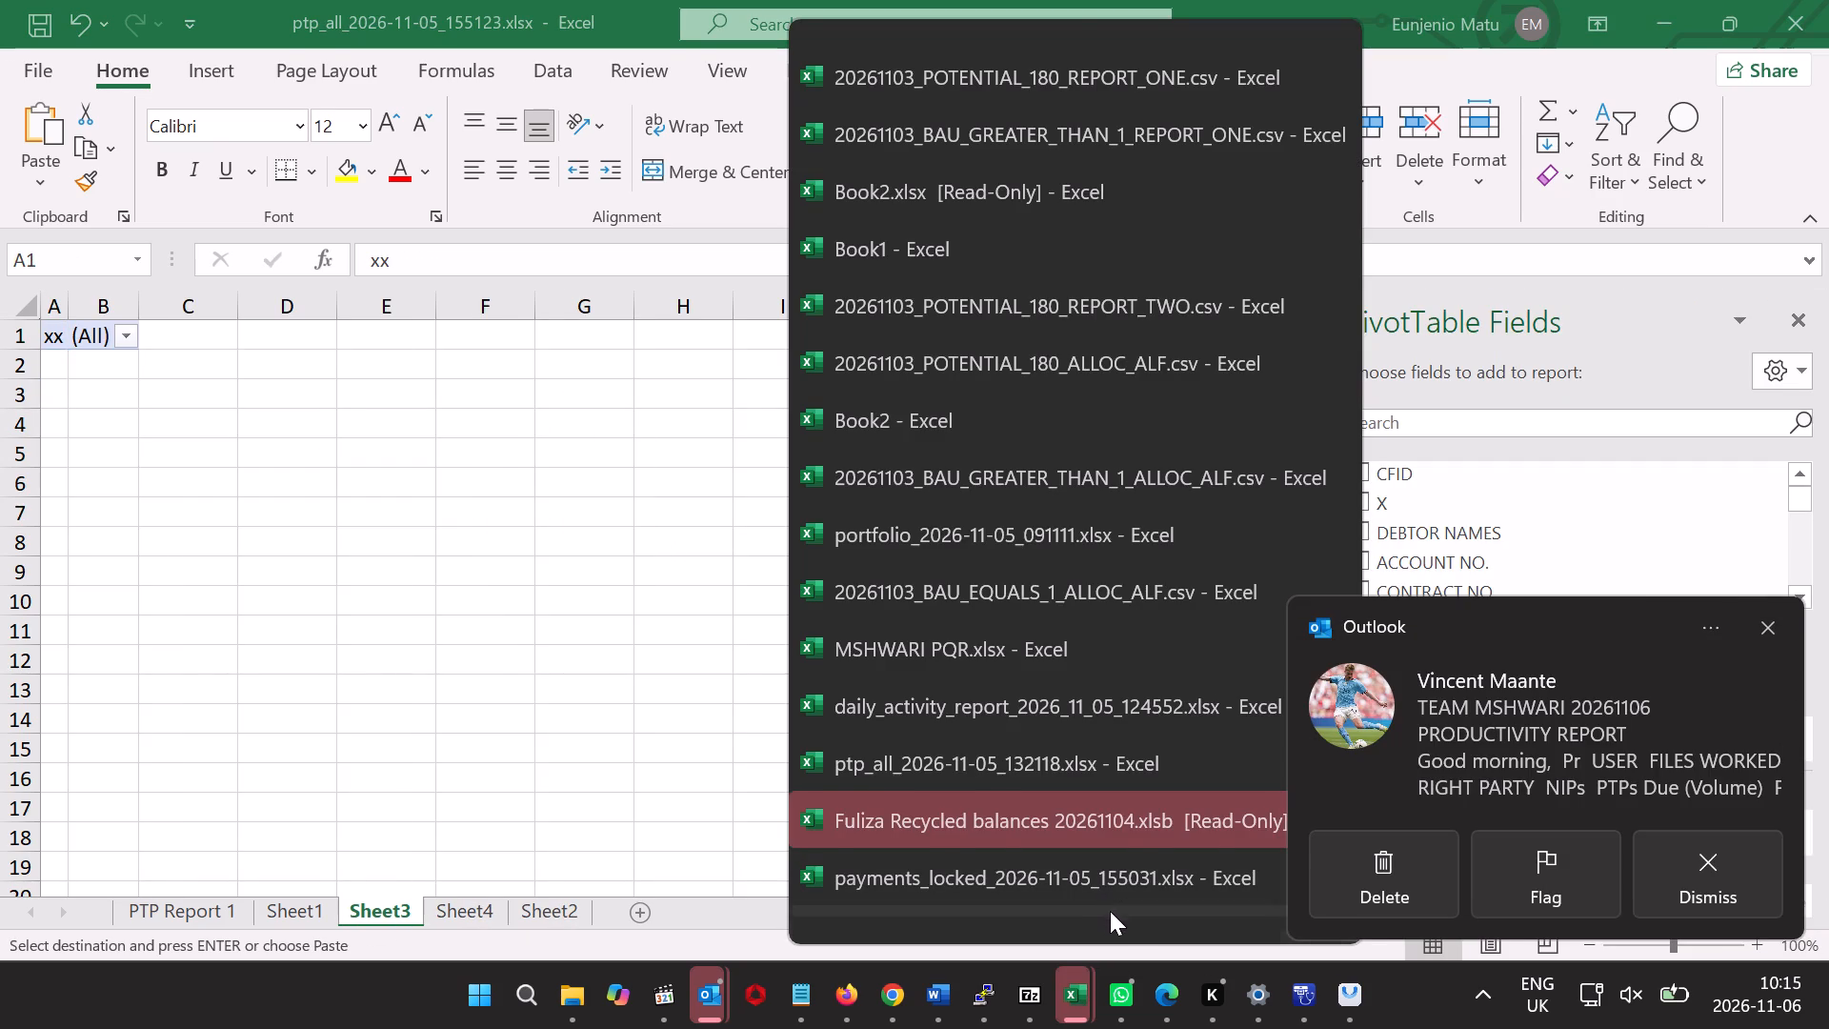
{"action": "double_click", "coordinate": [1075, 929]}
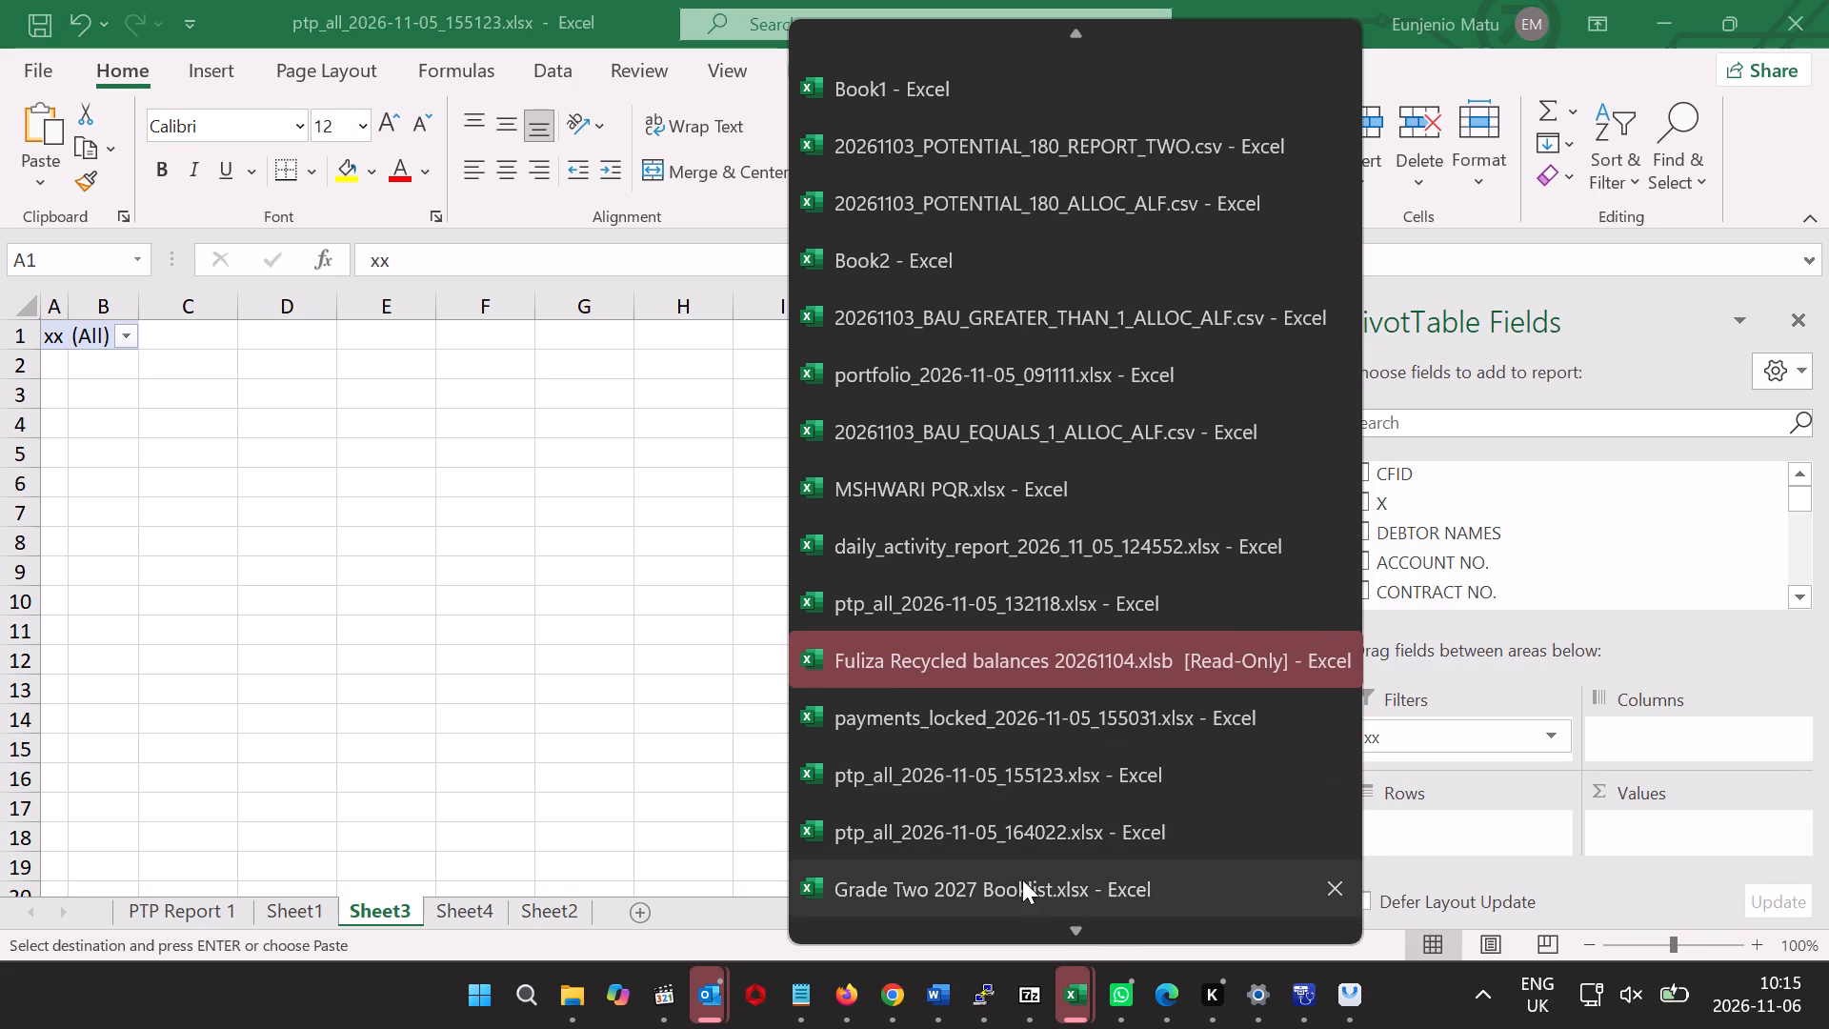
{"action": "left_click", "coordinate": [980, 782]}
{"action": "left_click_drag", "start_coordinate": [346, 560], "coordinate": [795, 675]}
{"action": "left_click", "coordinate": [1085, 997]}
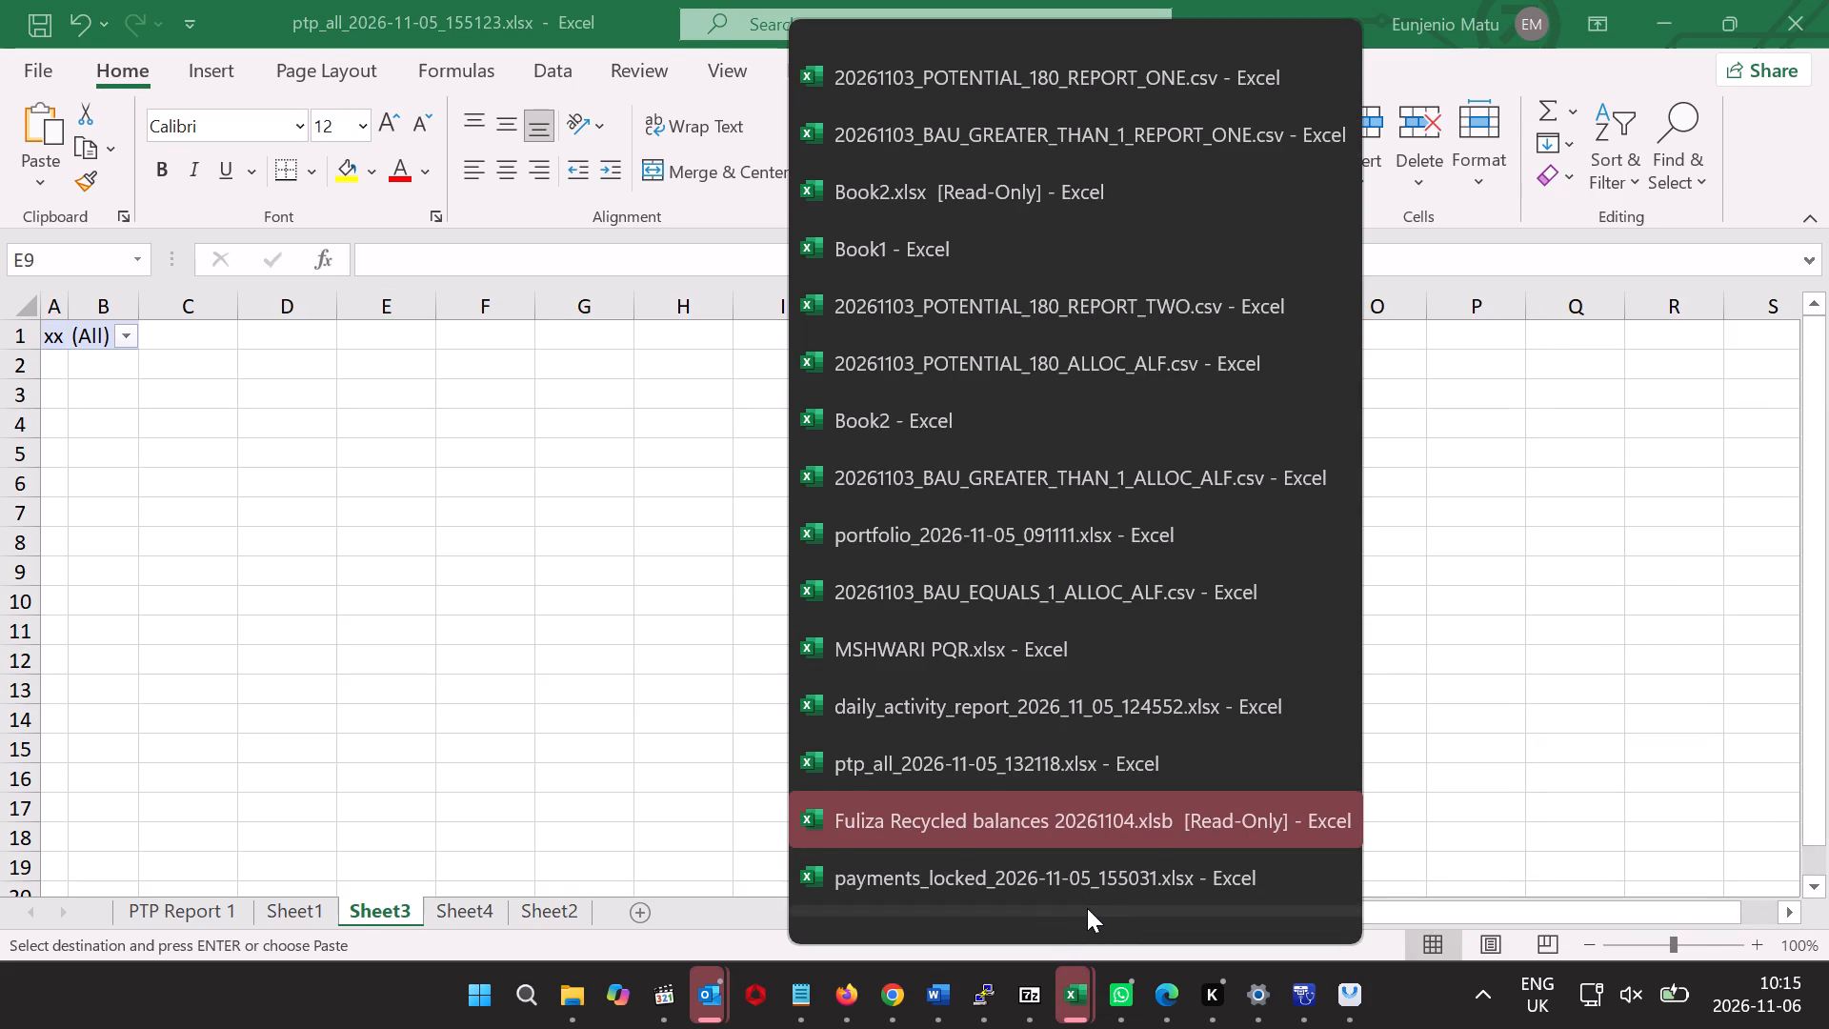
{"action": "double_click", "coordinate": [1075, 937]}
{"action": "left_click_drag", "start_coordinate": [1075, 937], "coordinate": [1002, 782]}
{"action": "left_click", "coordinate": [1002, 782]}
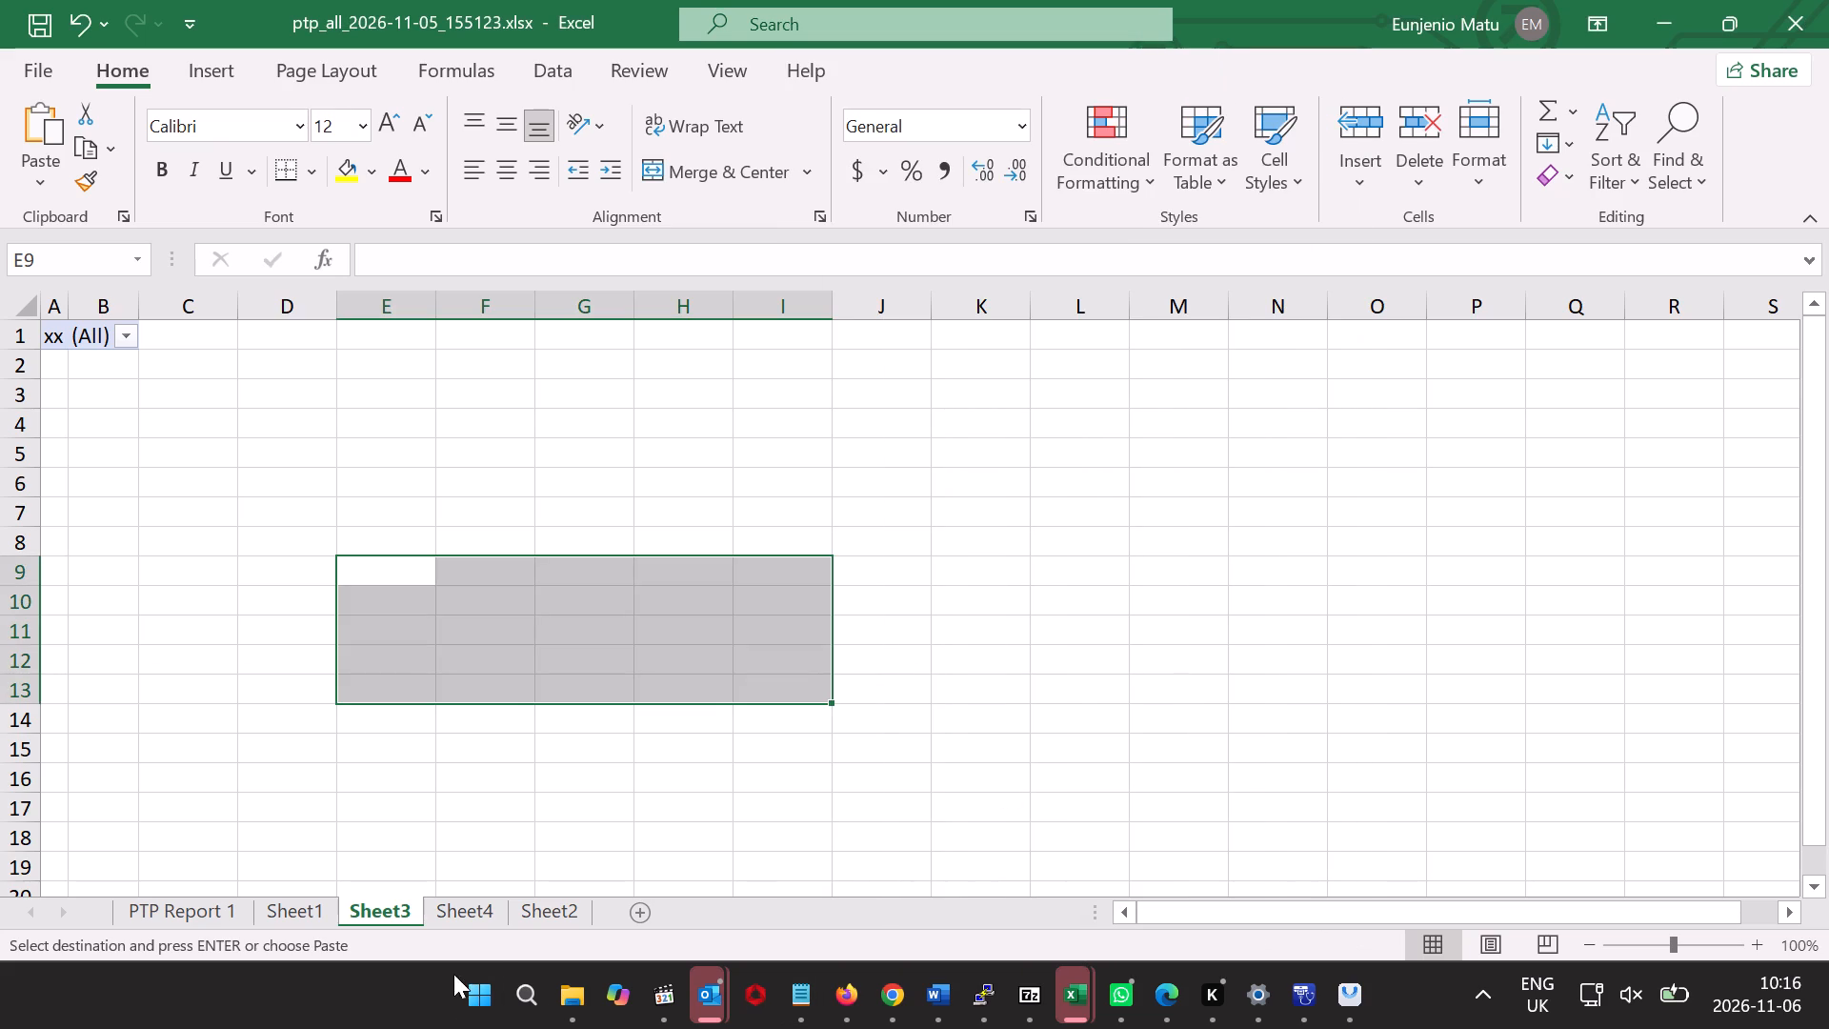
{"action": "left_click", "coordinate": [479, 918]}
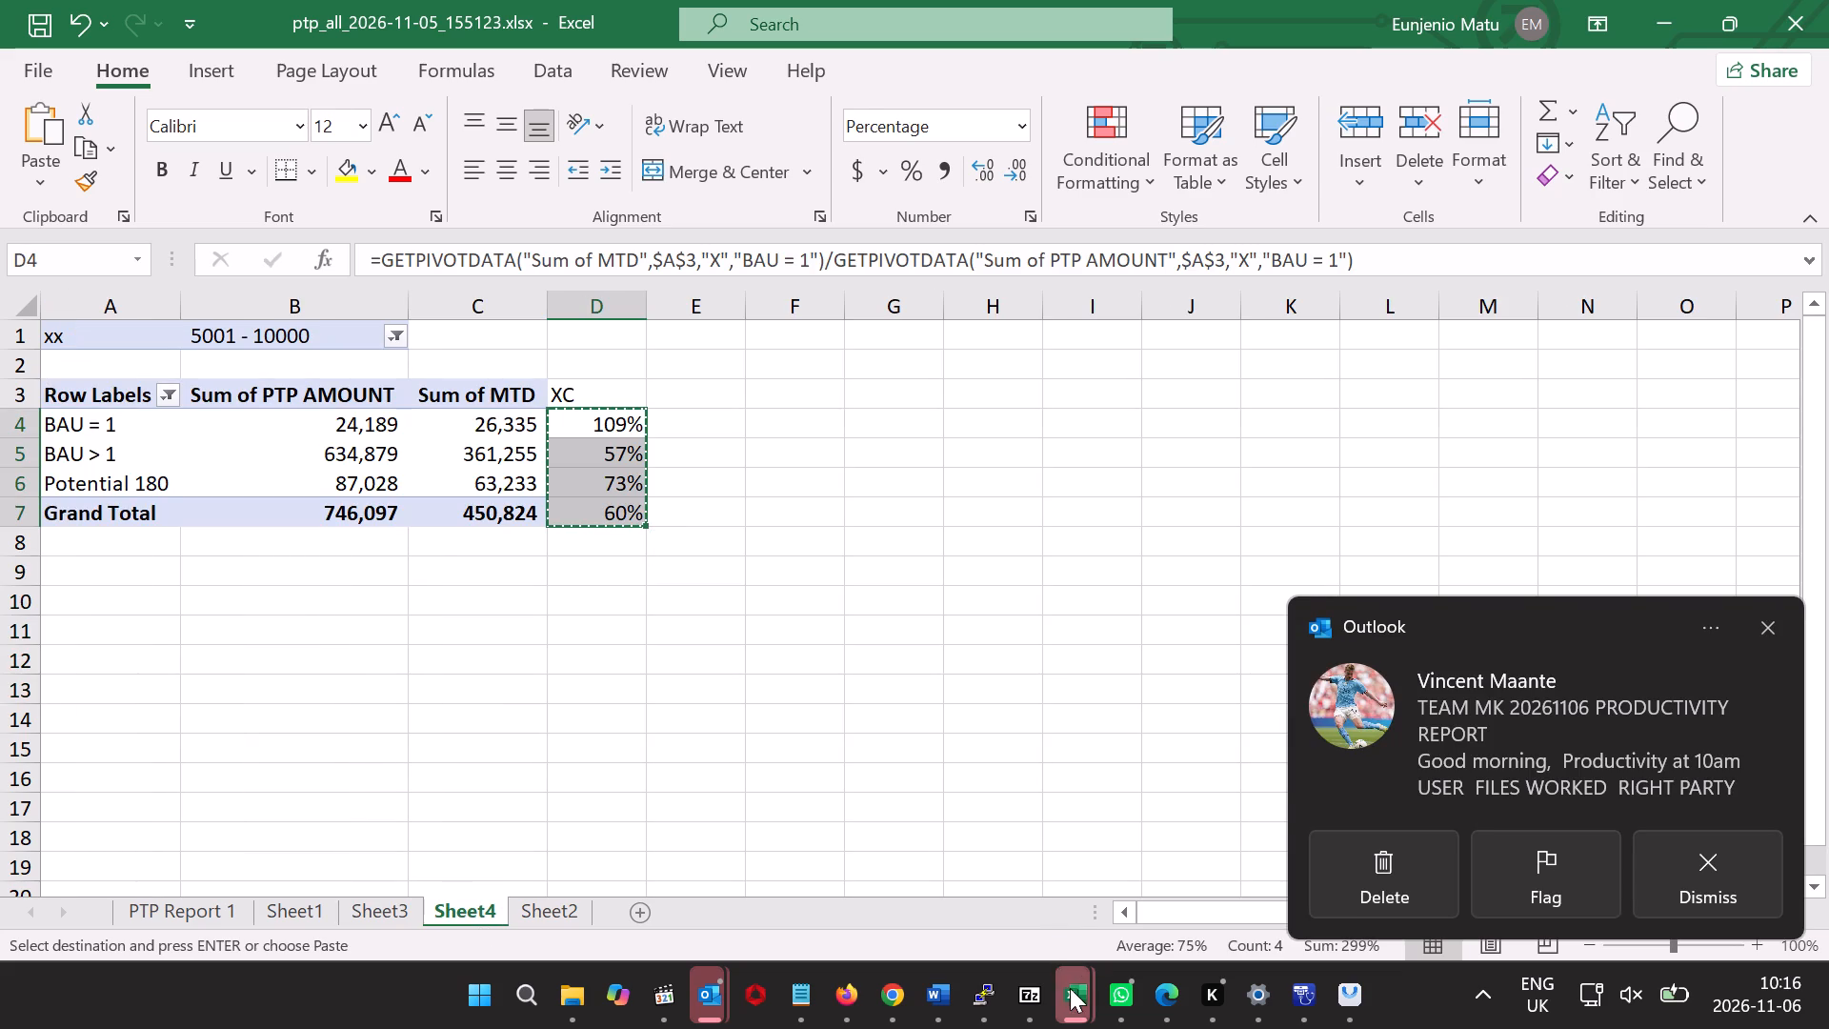
Return to MSHWARI PQR.xlsx and paste the copied rates as values only into the 5001 -10000 table's PTP KP Rate cells H31:H34.
{"action": "left_click", "coordinate": [1070, 988]}
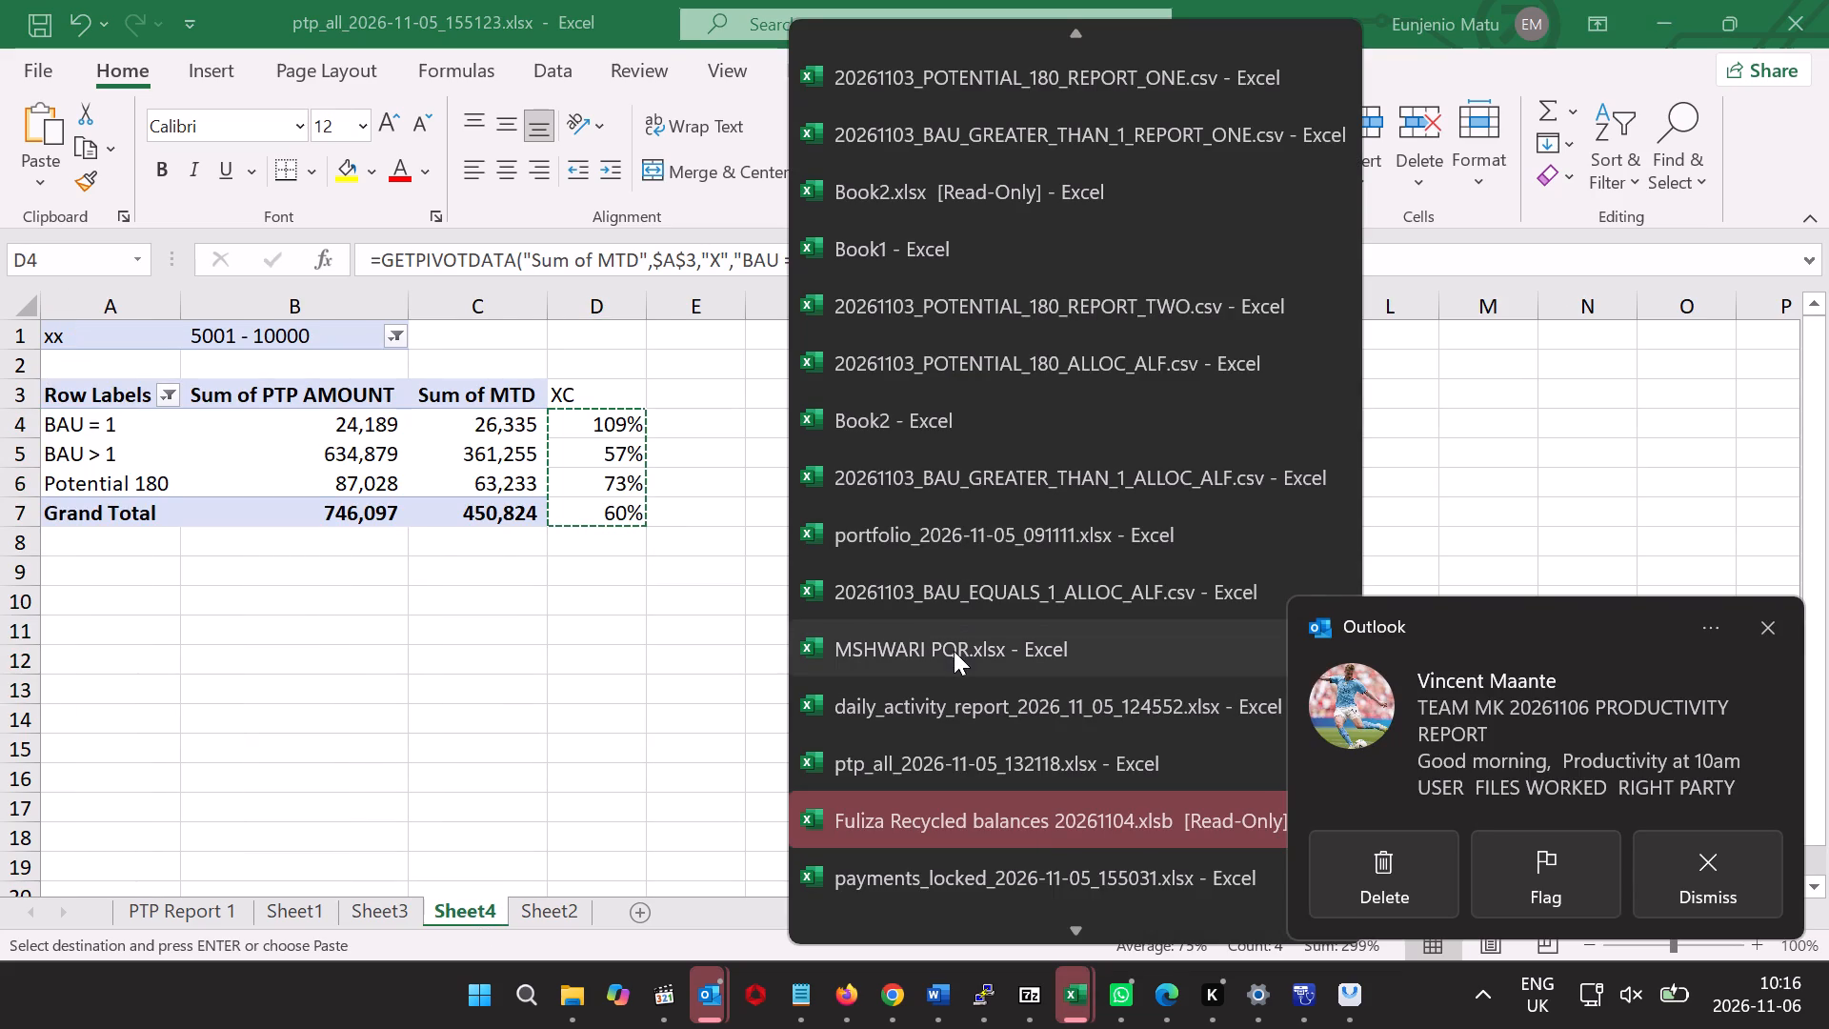
{"action": "left_click", "coordinate": [954, 651]}
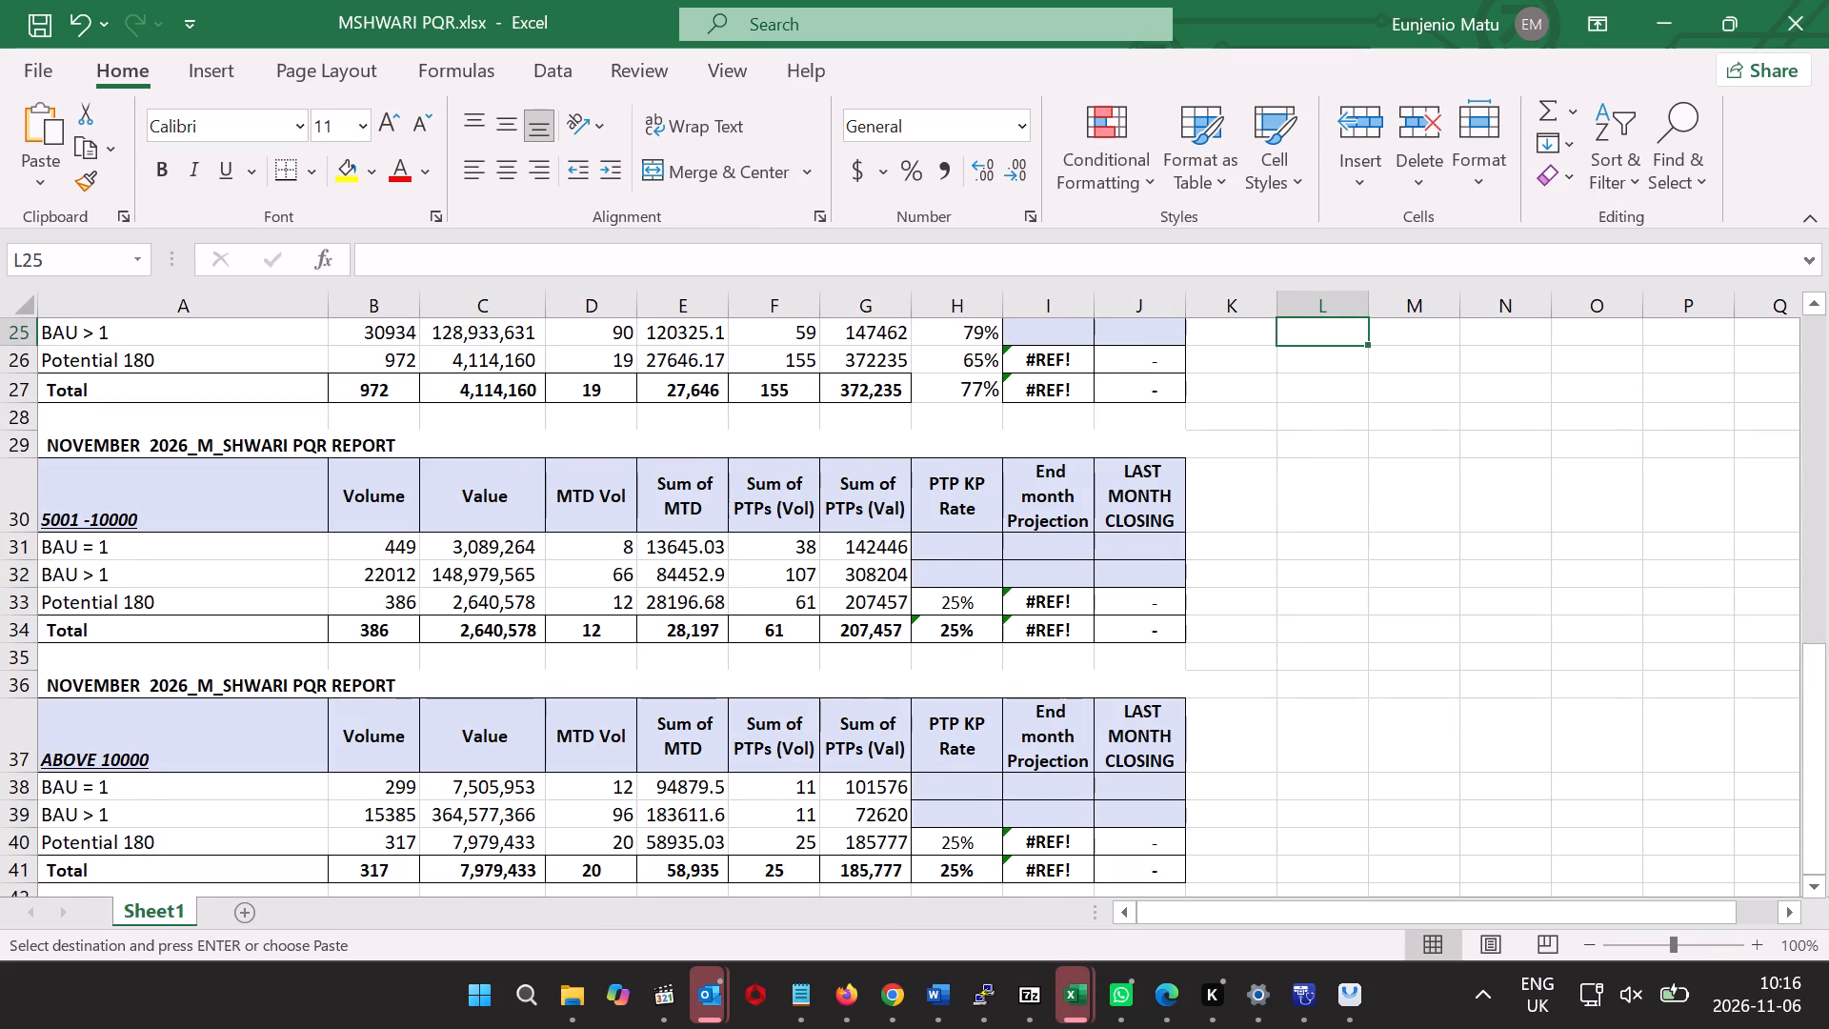
{"action": "left_click", "coordinate": [952, 548]}
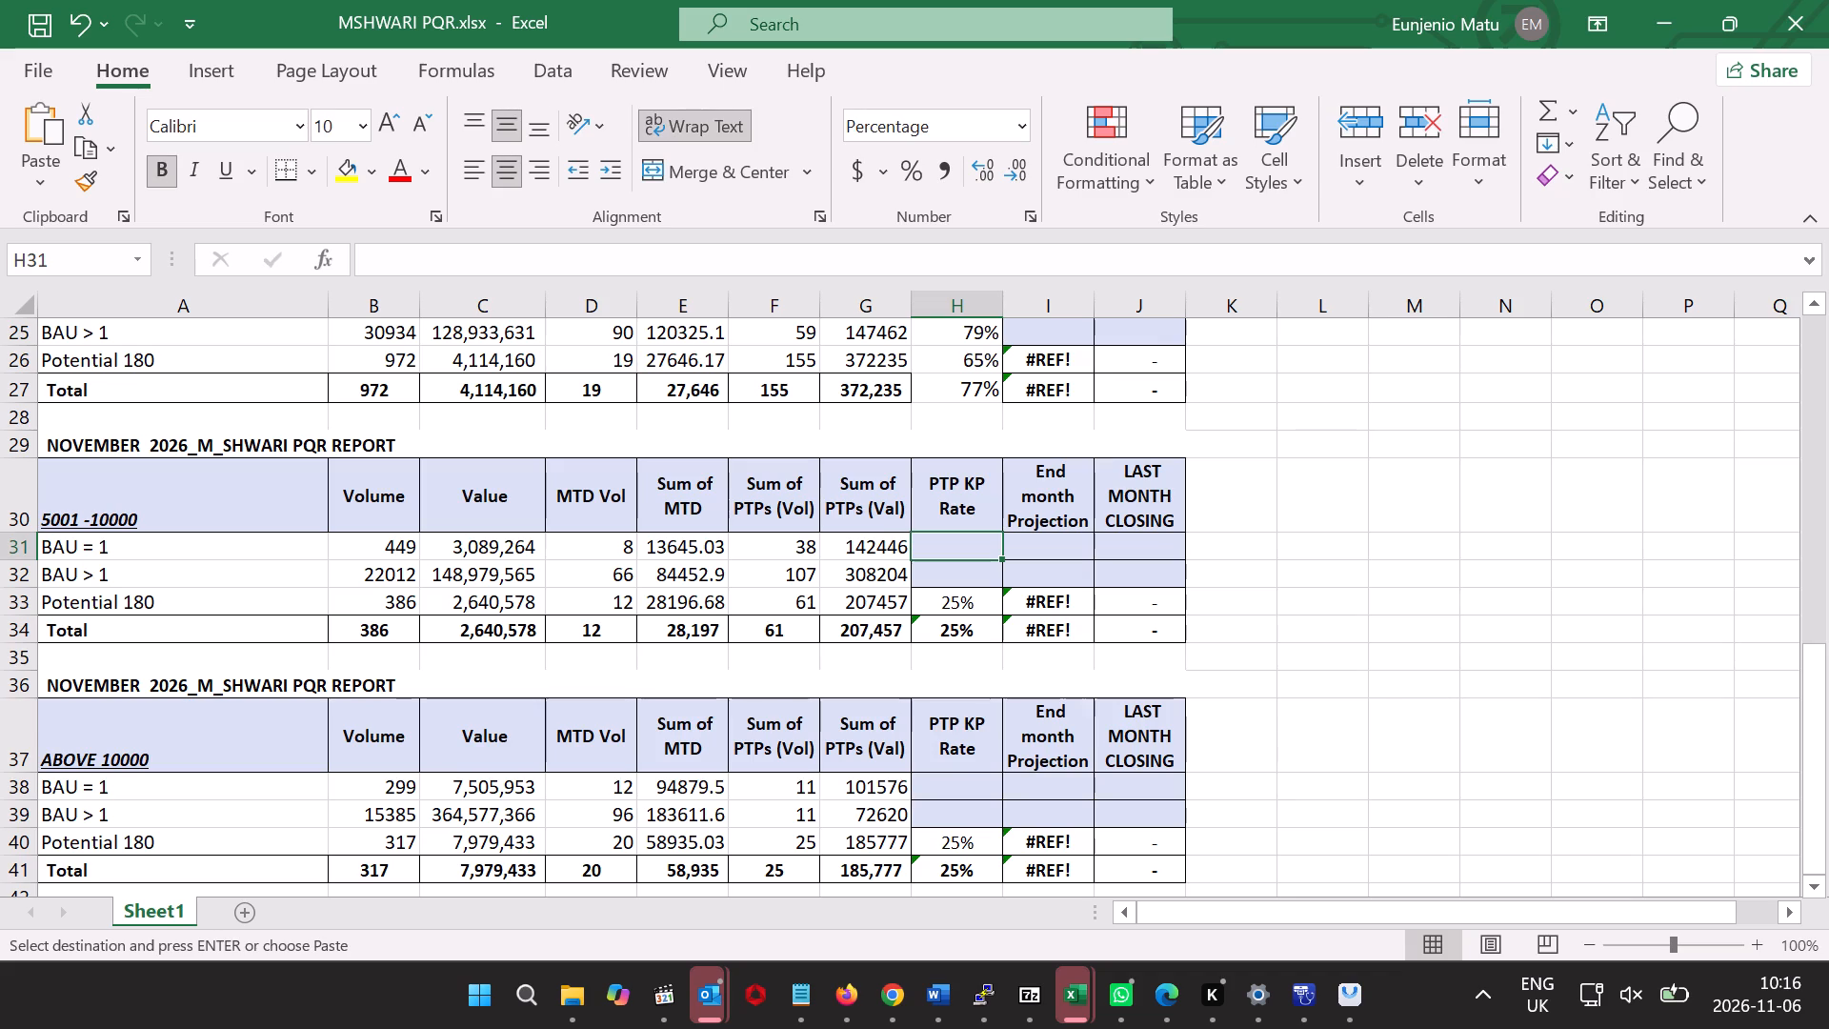
{"action": "right_click", "coordinate": [952, 548]}
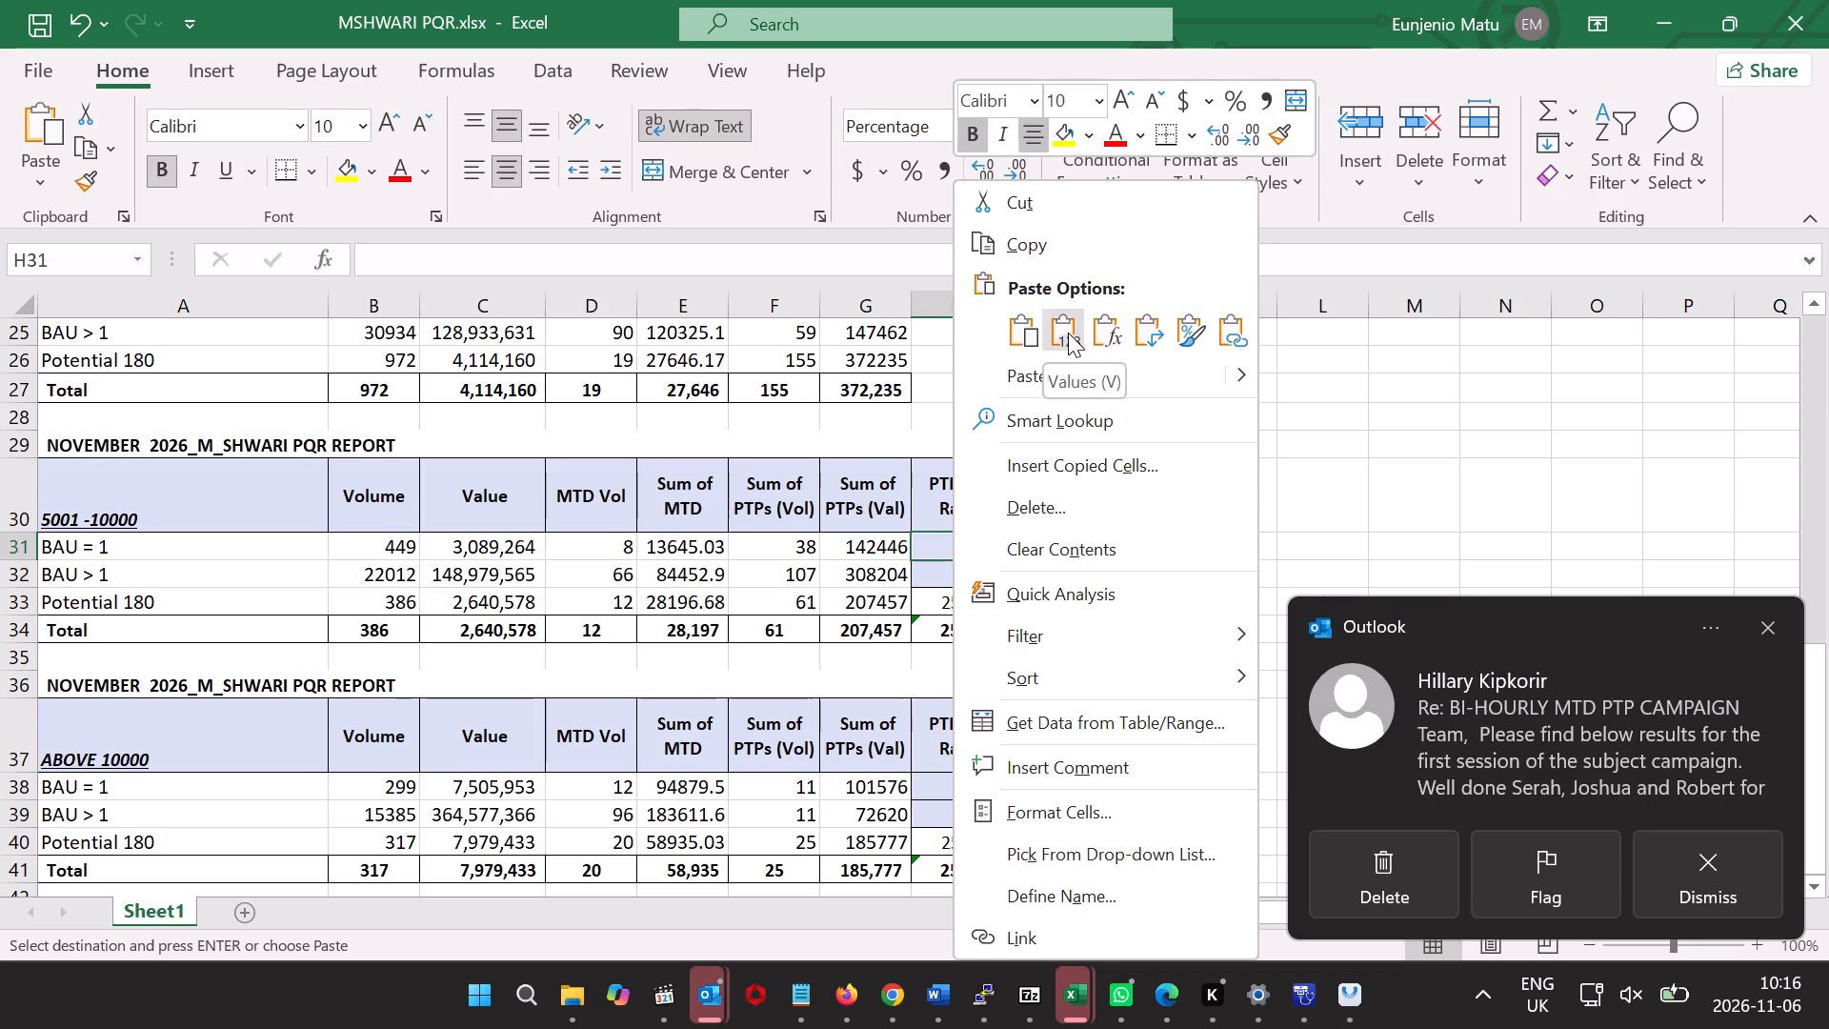
Paste the copied rates as values only into the 5001 -10000 table's PTP KP Rate cells H31:H34.
{"action": "left_click", "coordinate": [1068, 333]}
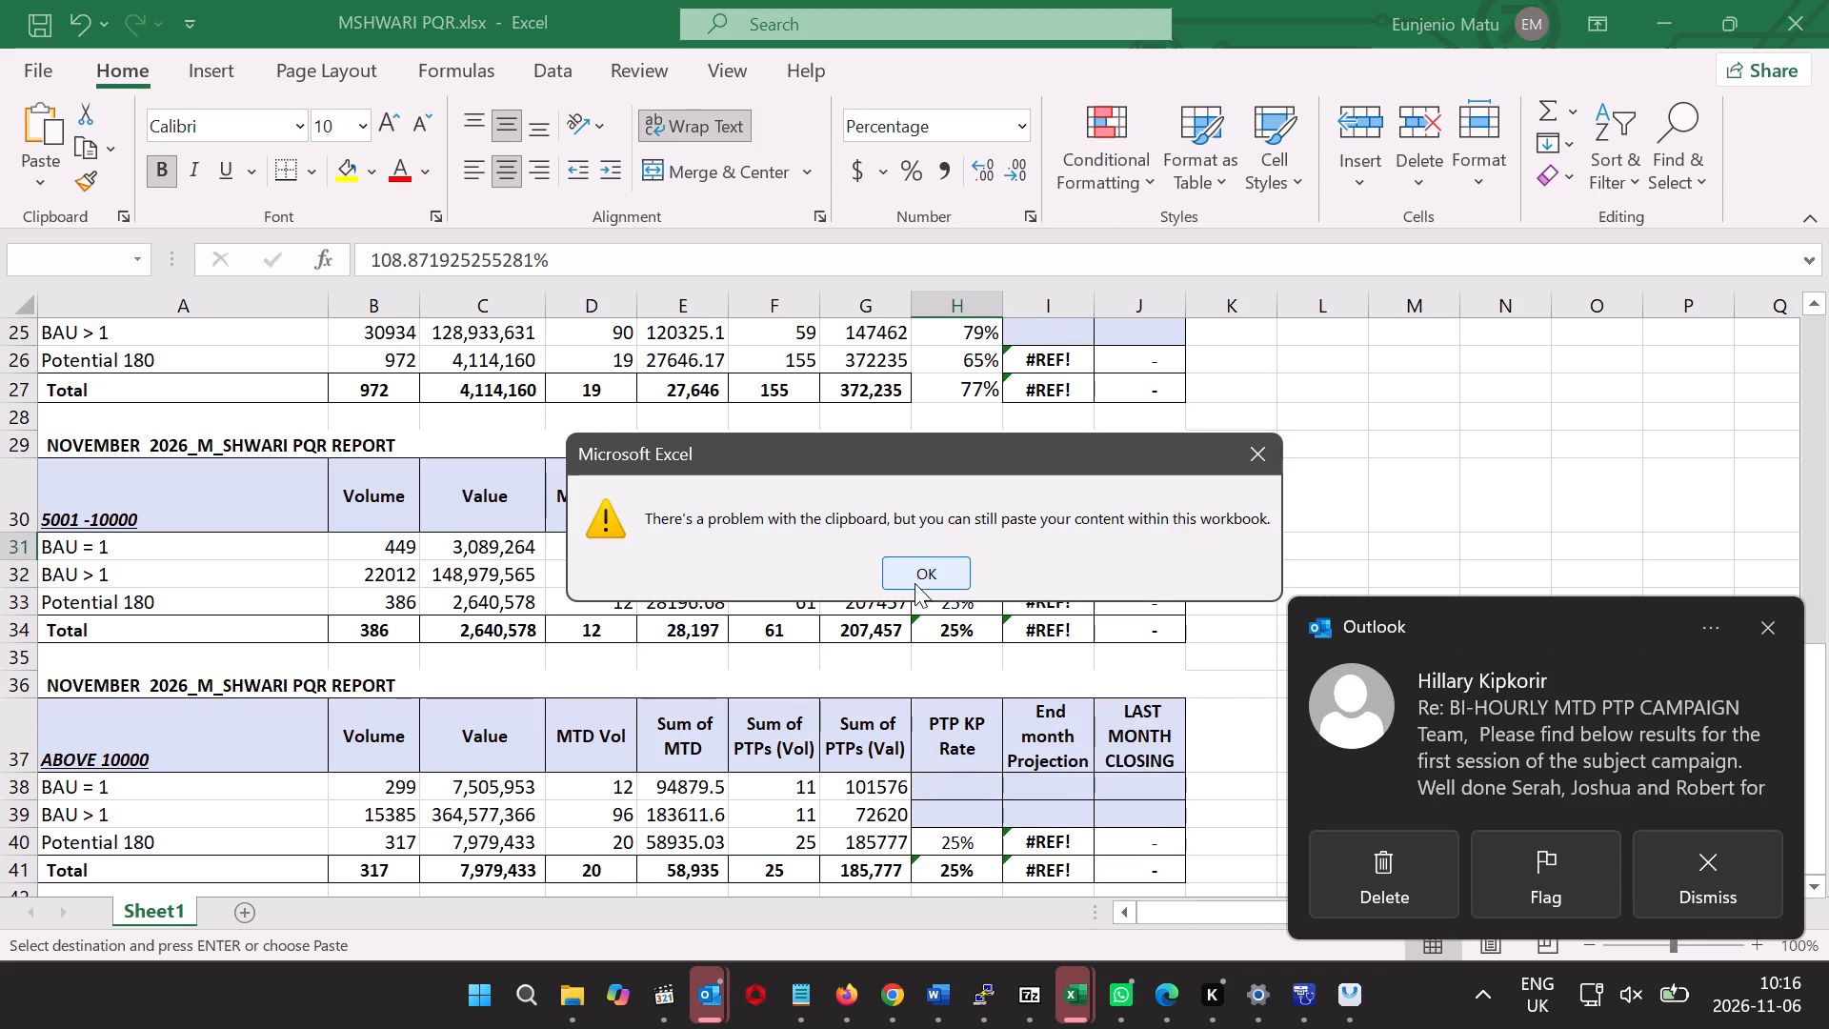
{"action": "left_click", "coordinate": [924, 557]}
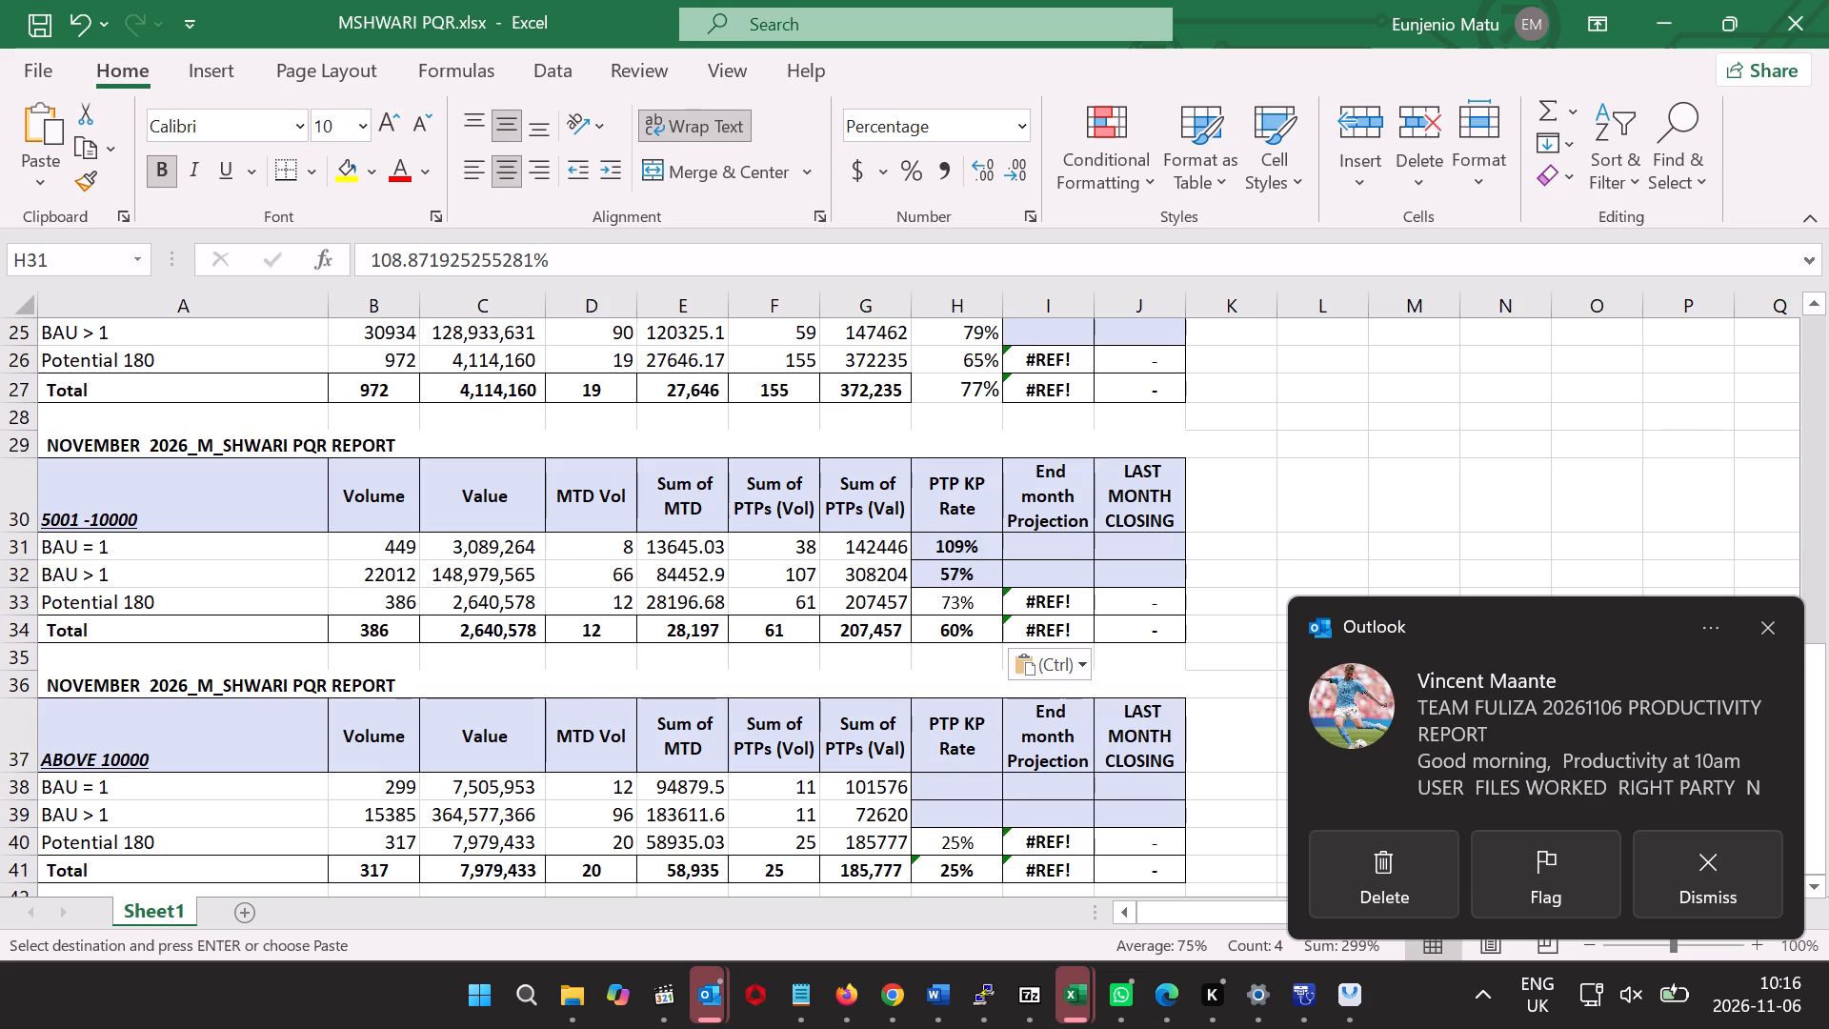
Switch to ptp_all_2026-11-05_155123.xlsx, to the rate pivot table on Sheet4.
{"action": "left_click", "coordinate": [1069, 999]}
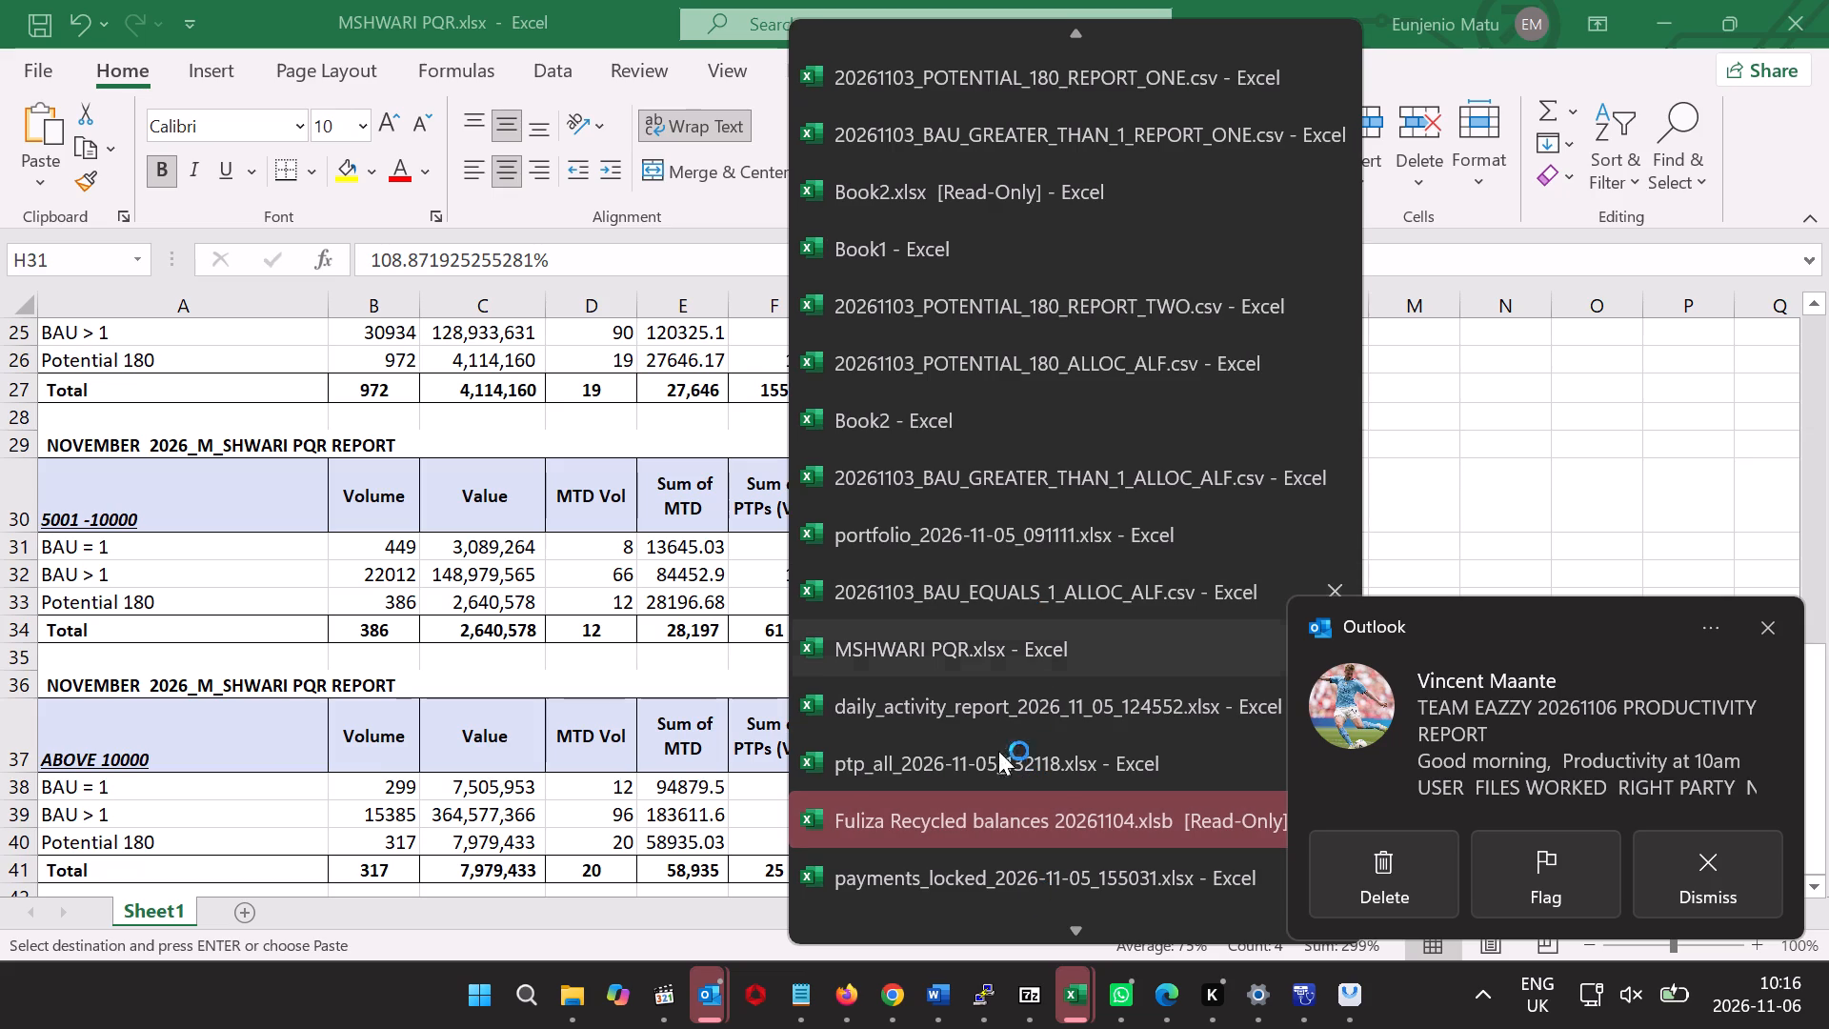
{"action": "triple_click", "coordinate": [1069, 936]}
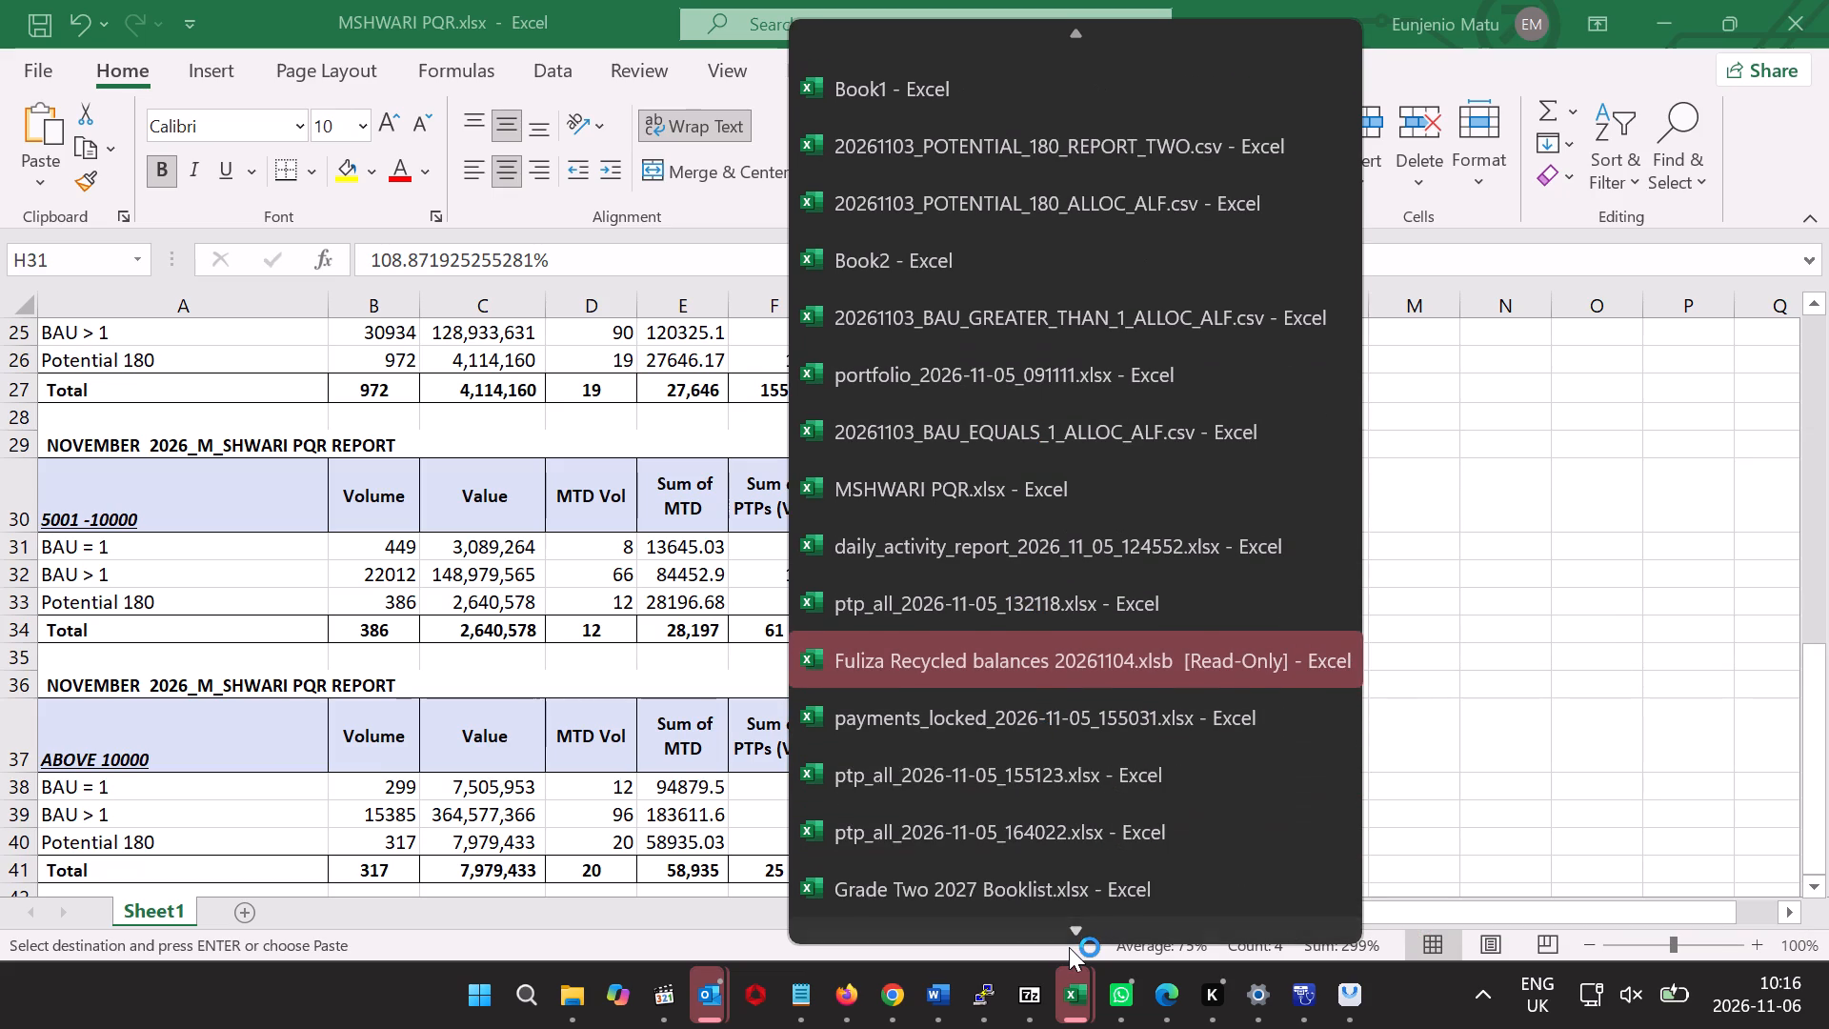
{"action": "left_click", "coordinate": [1069, 936]}
{"action": "left_click", "coordinate": [1019, 768]}
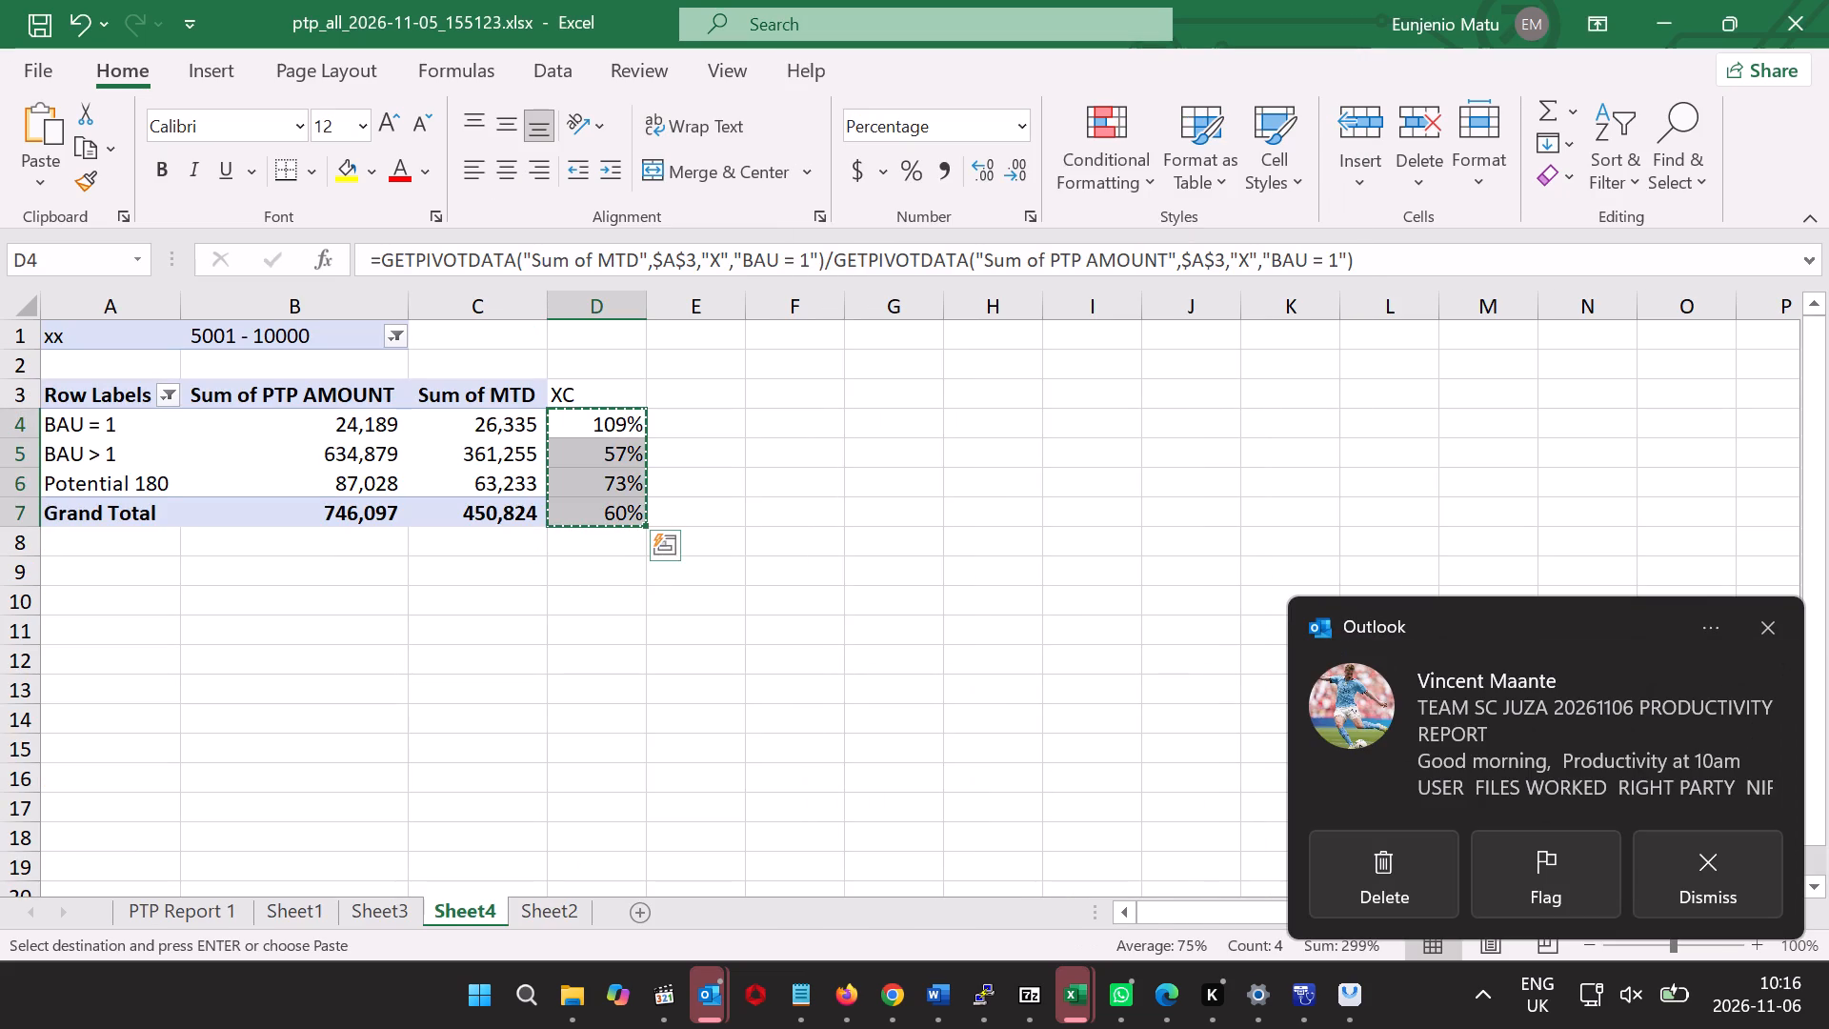
Change the xx filter of the Sheet4 pivot table in ptp_all_2026-11-05_155123.xlsx from 5001 - 10000 to only ABOVE 10000.
{"action": "left_click", "coordinate": [404, 339]}
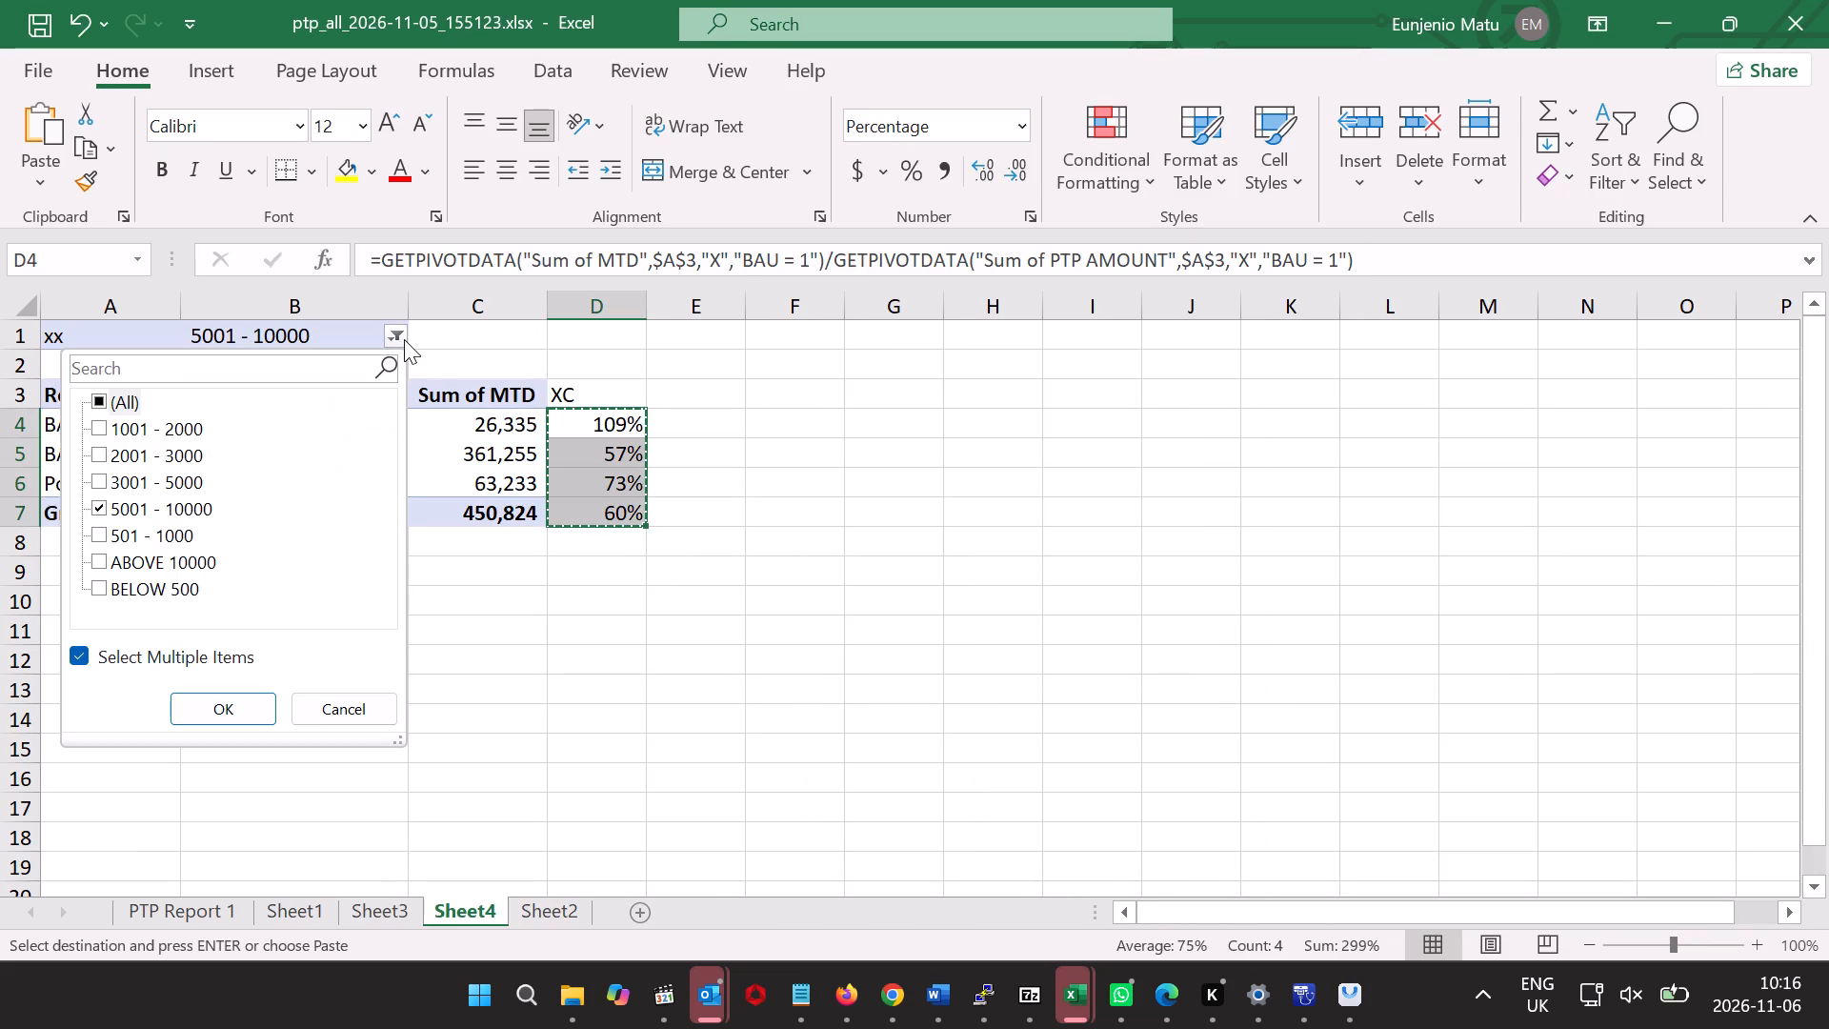
{"action": "left_click", "coordinate": [101, 504]}
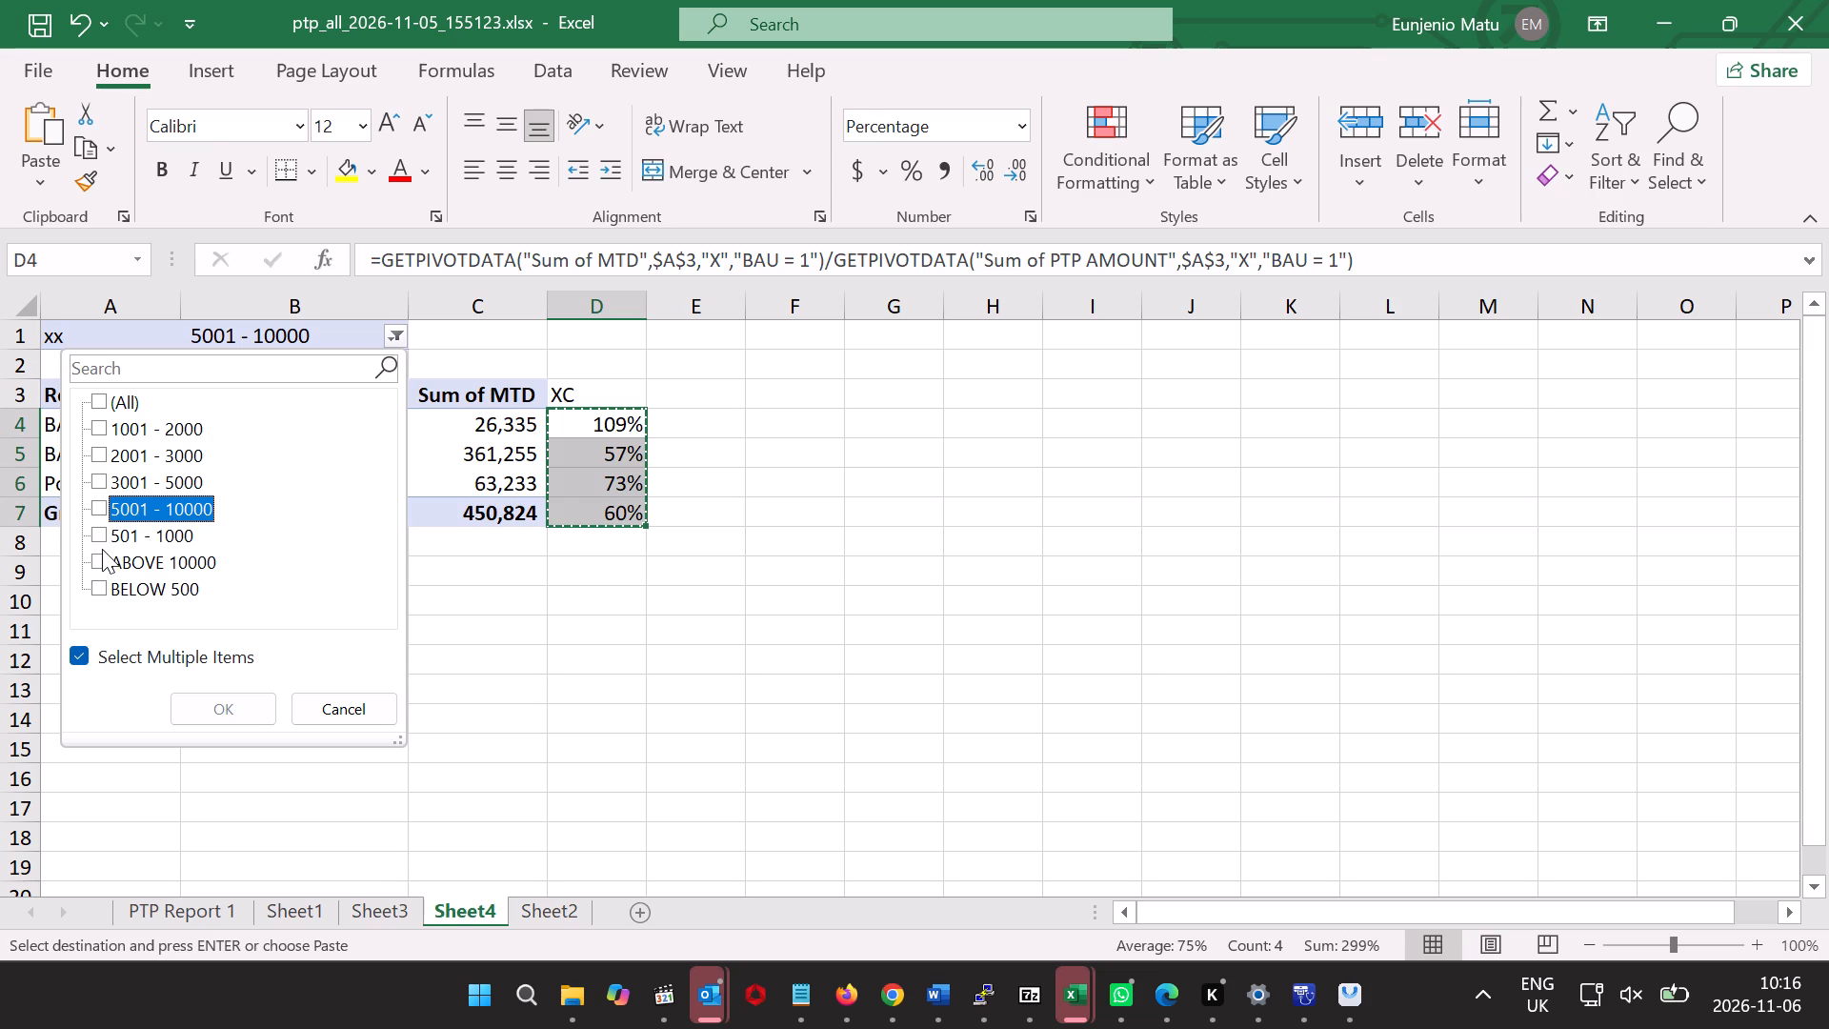
{"action": "left_click", "coordinate": [100, 555]}
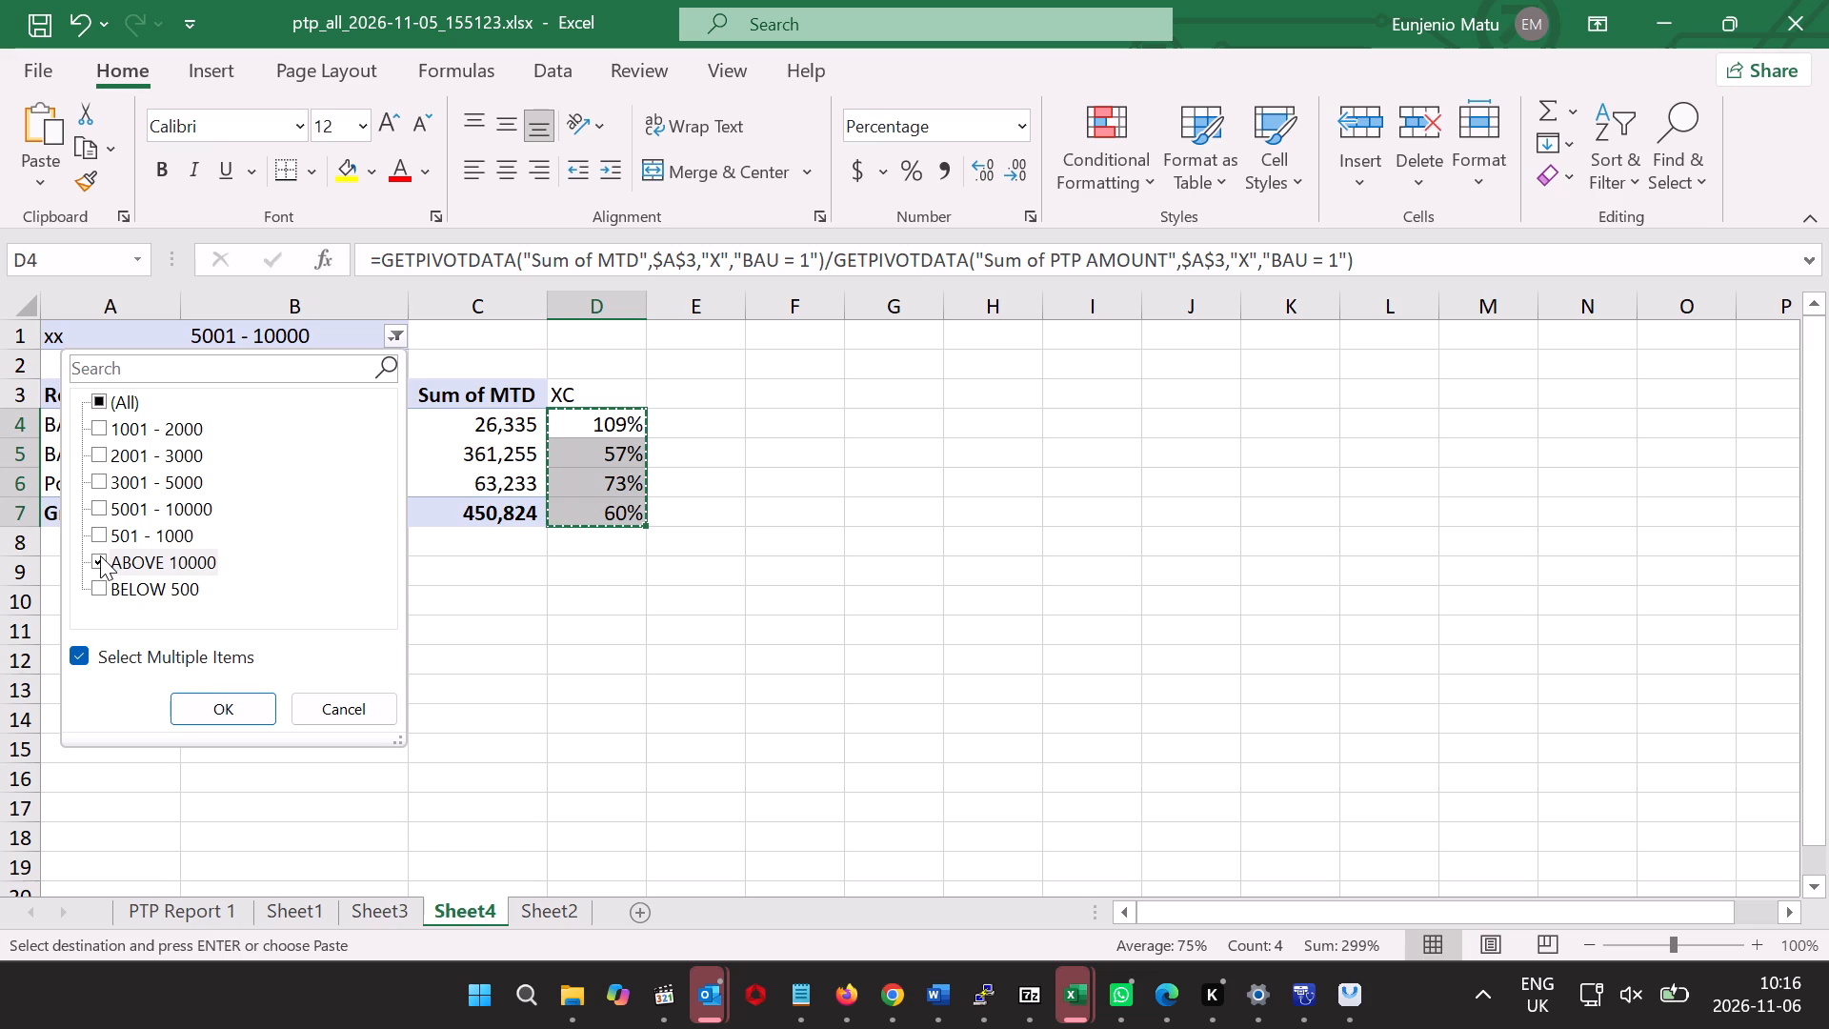
{"action": "scroll", "coordinate": [111, 576], "scroll_direction": "up", "scroll_amount": 1}
{"action": "left_click", "coordinate": [247, 705]}
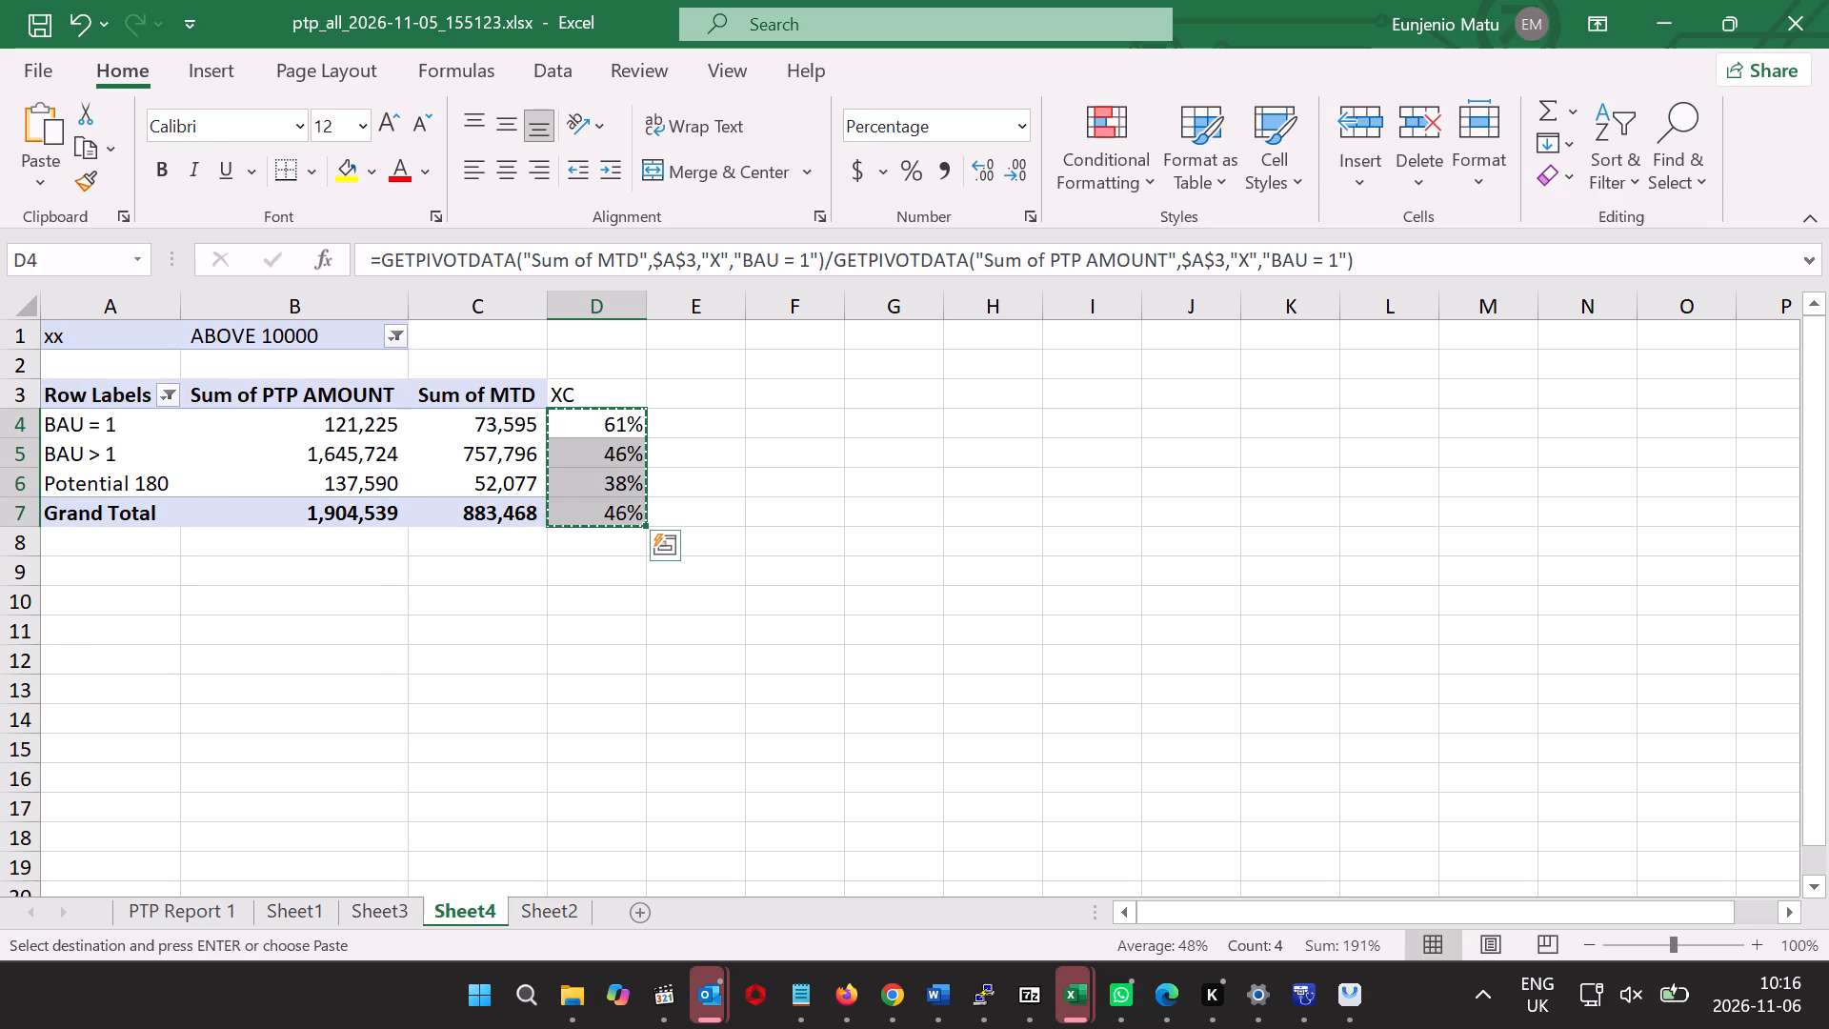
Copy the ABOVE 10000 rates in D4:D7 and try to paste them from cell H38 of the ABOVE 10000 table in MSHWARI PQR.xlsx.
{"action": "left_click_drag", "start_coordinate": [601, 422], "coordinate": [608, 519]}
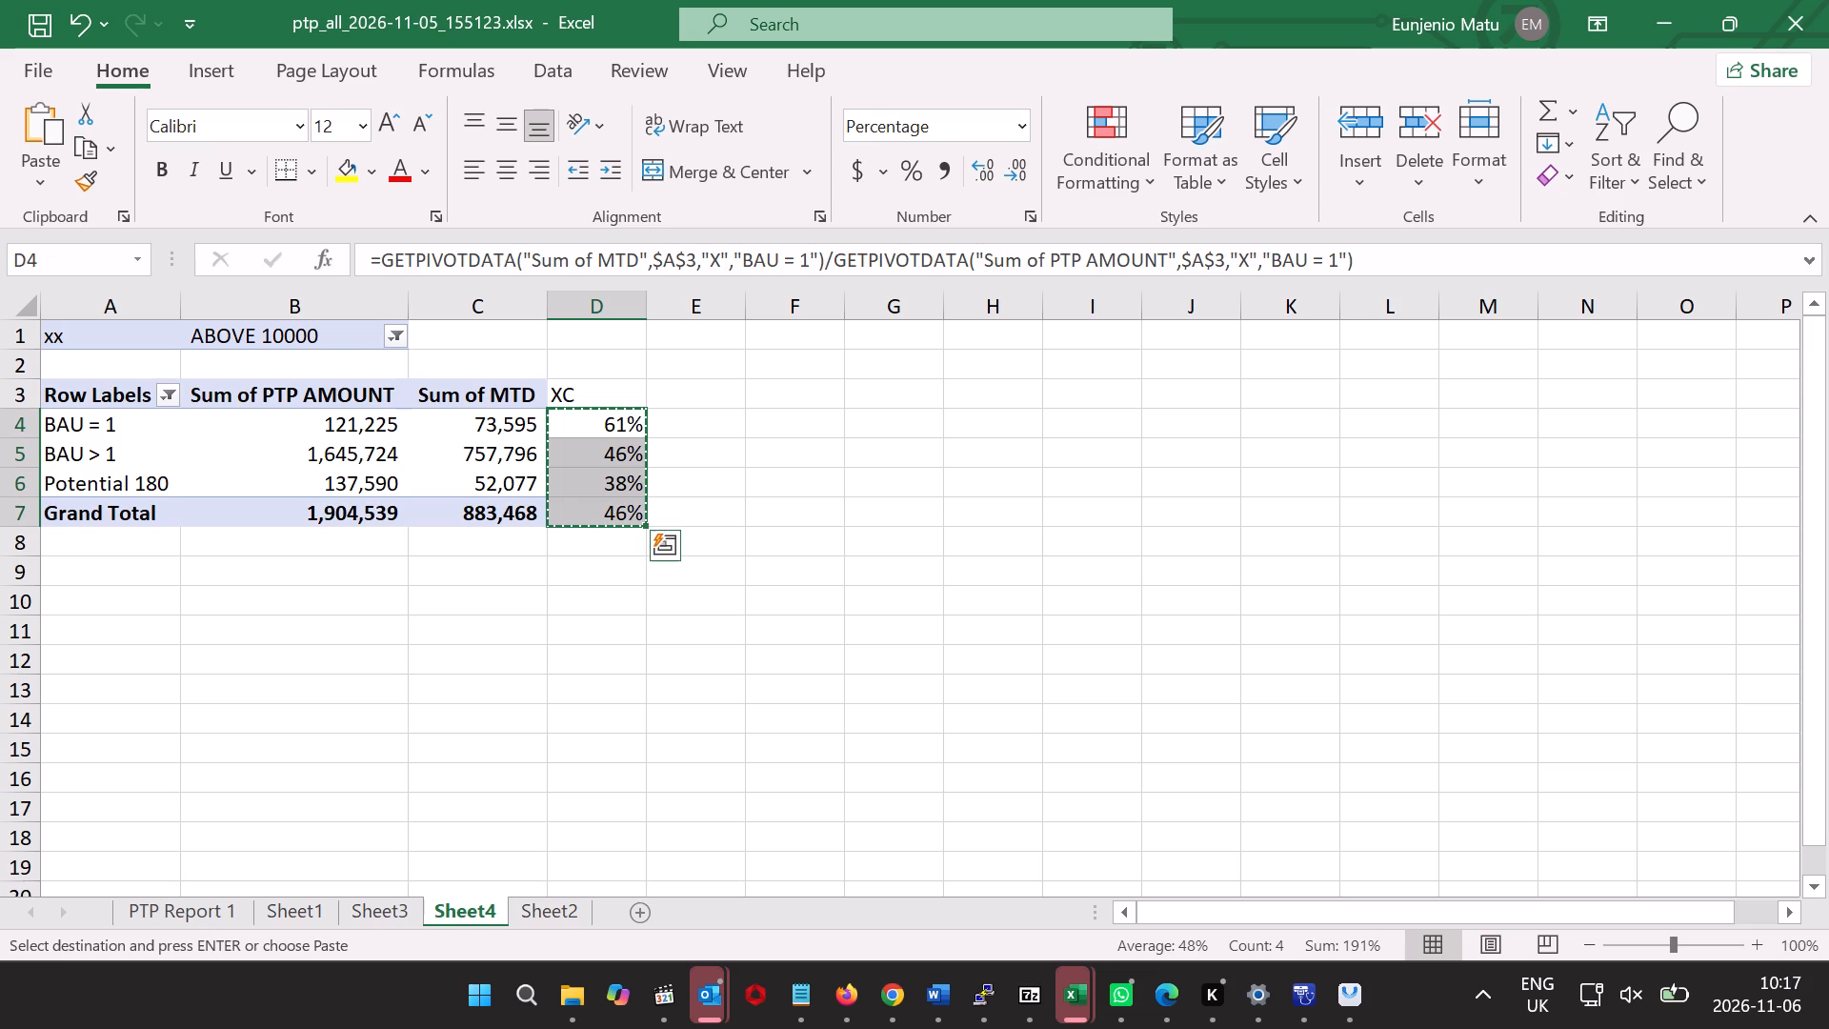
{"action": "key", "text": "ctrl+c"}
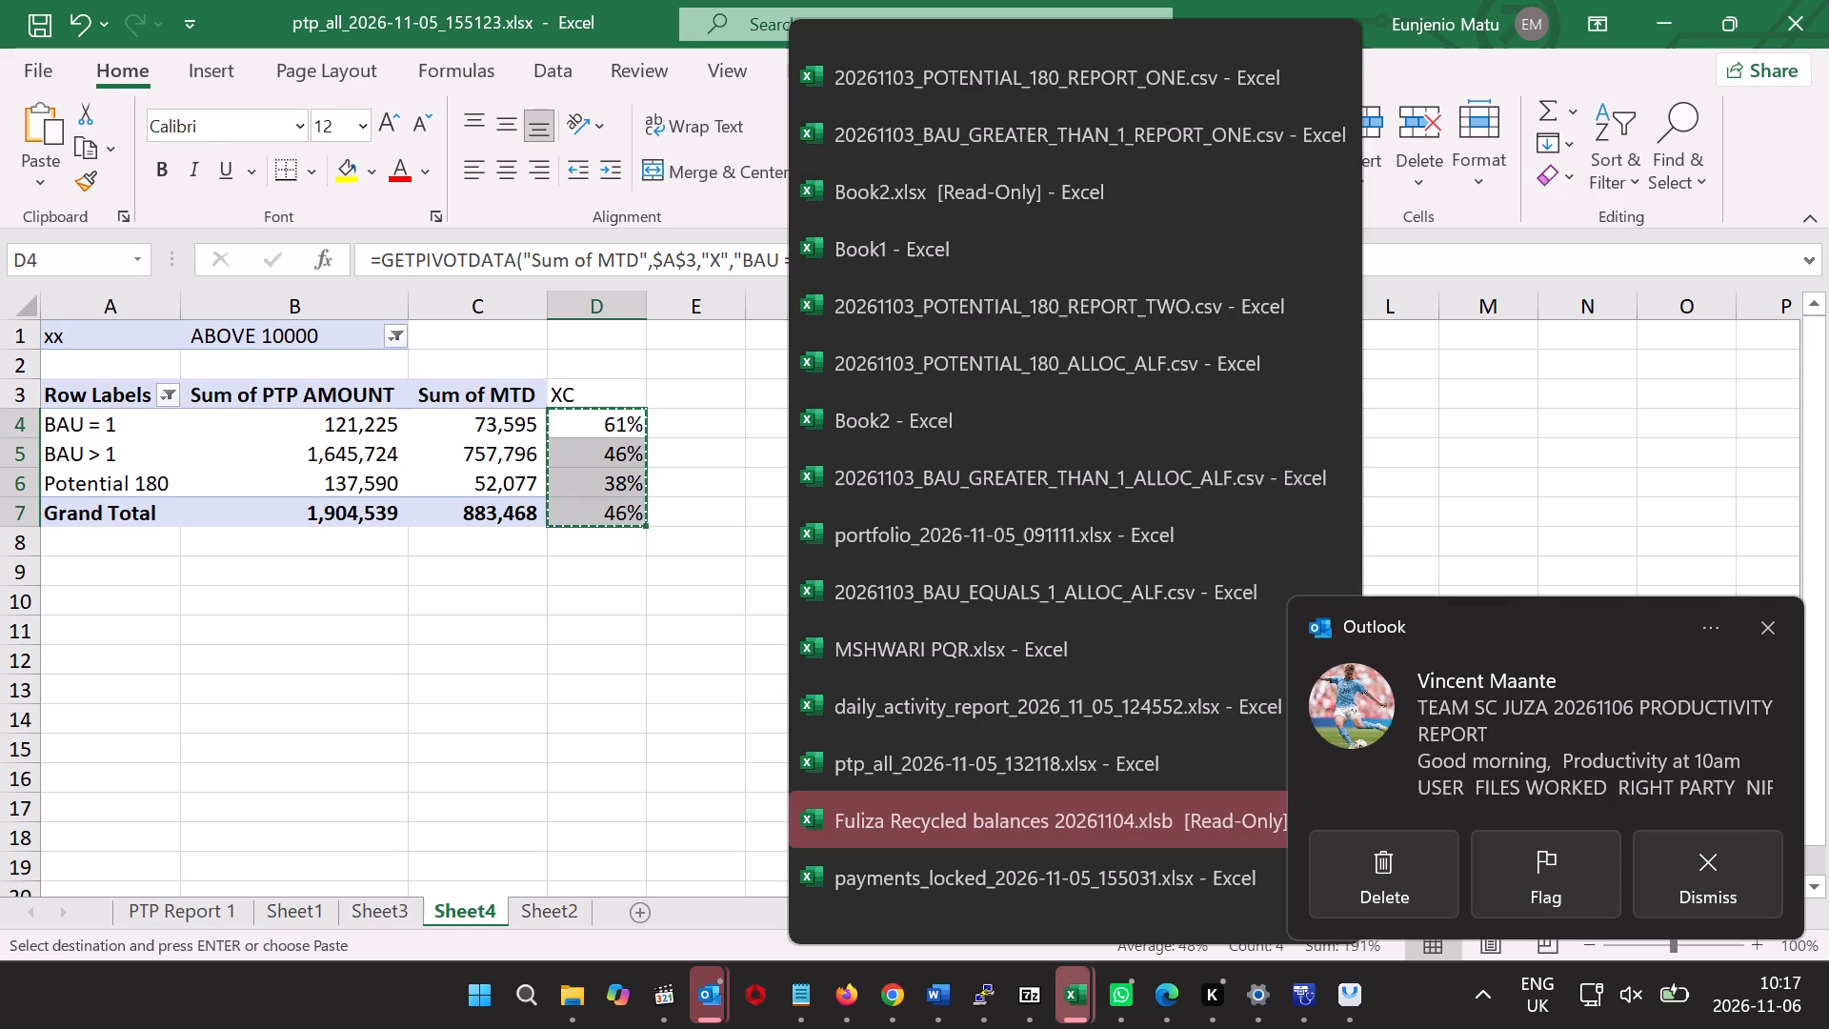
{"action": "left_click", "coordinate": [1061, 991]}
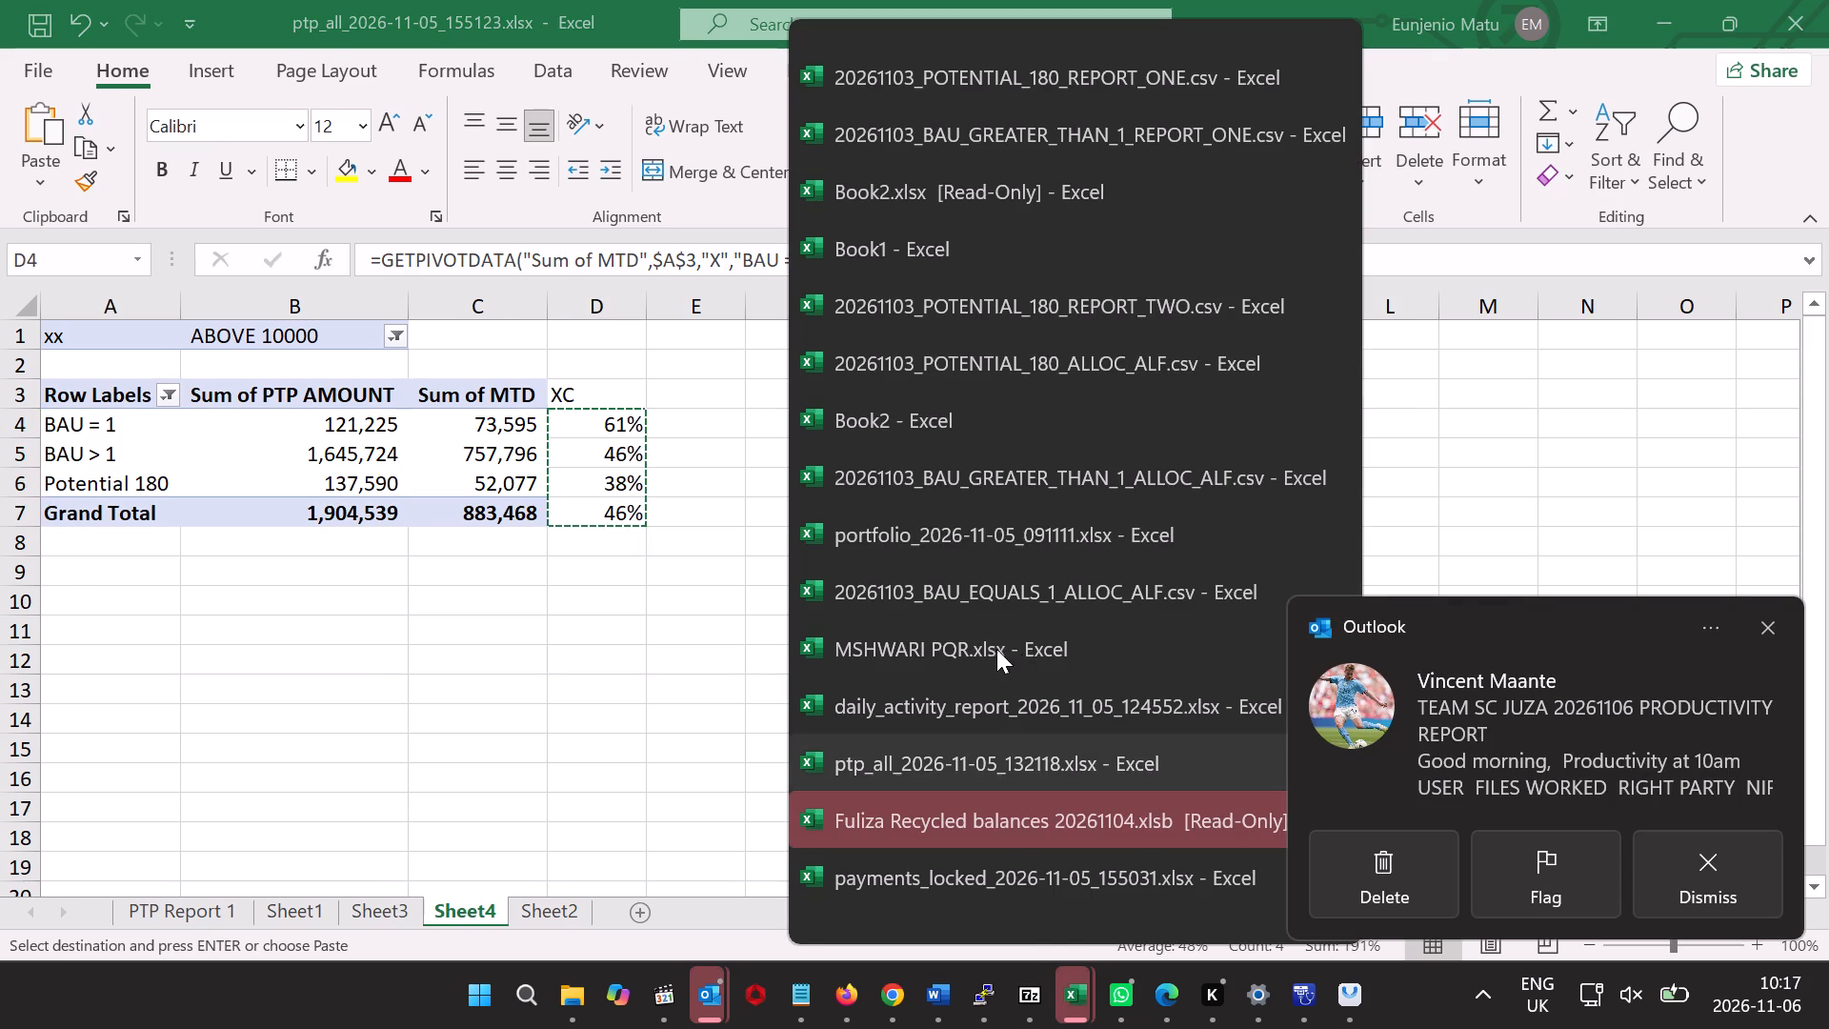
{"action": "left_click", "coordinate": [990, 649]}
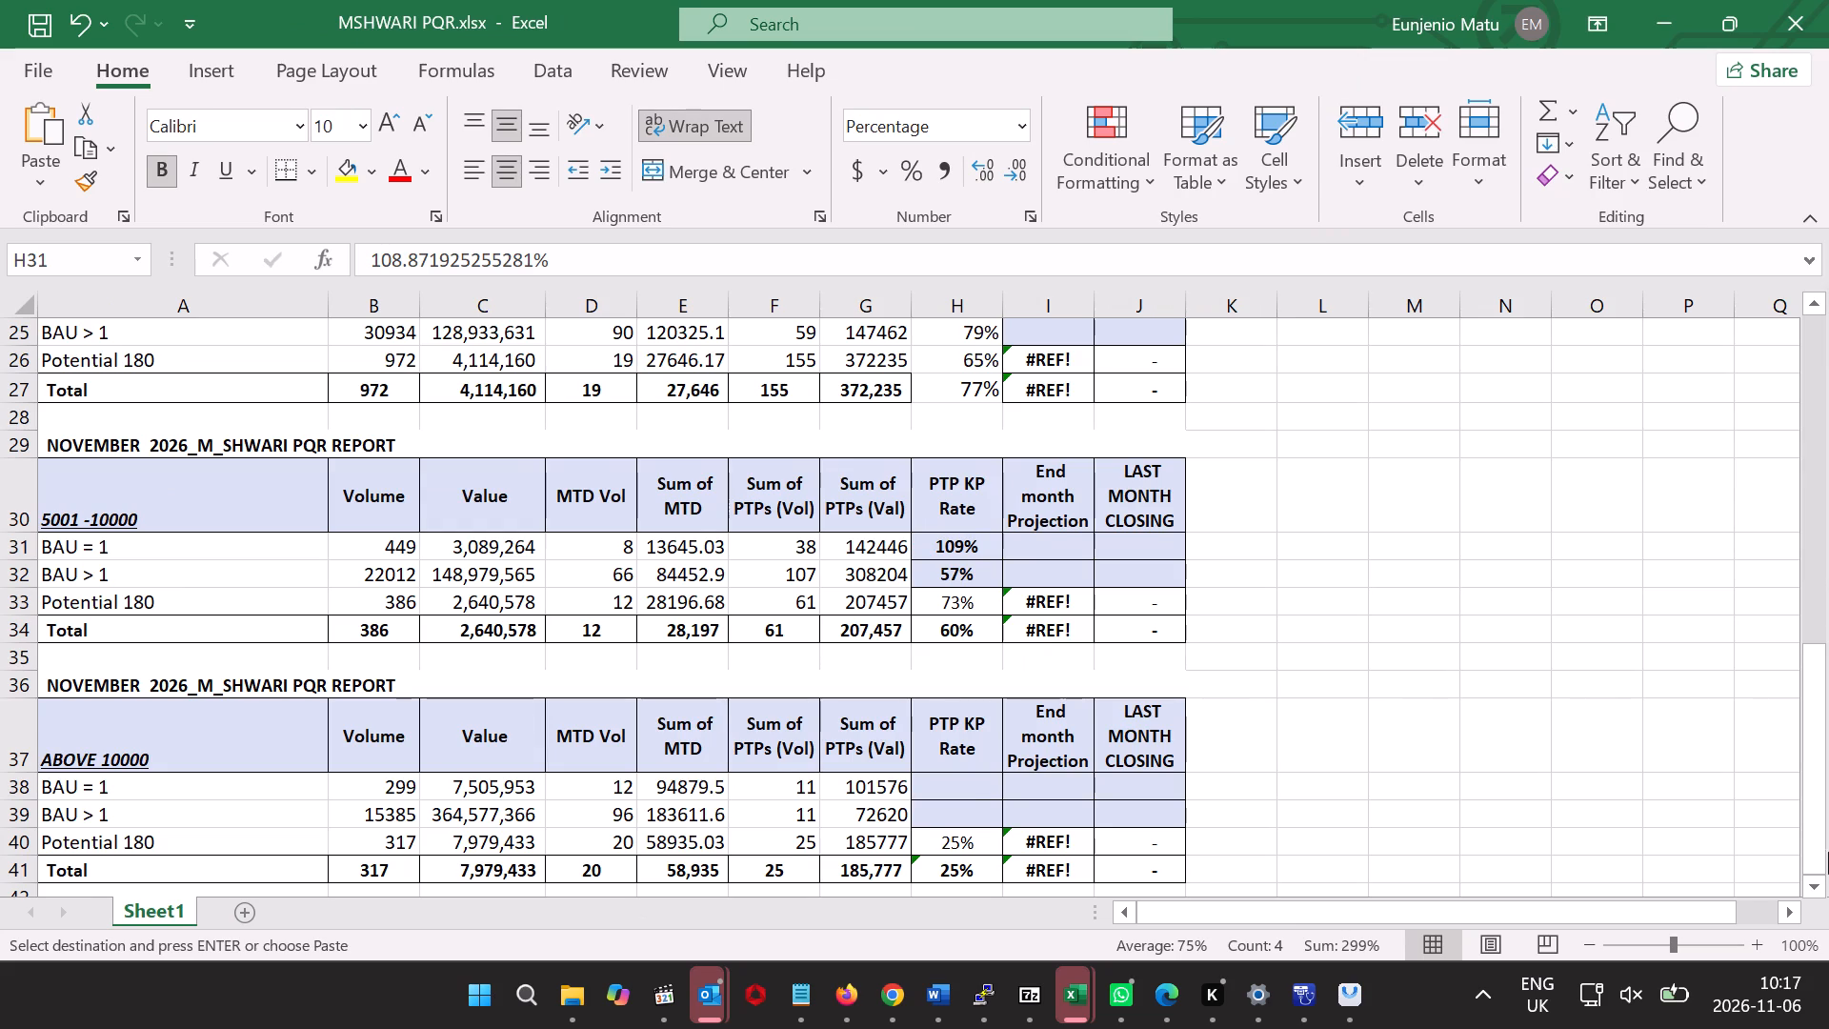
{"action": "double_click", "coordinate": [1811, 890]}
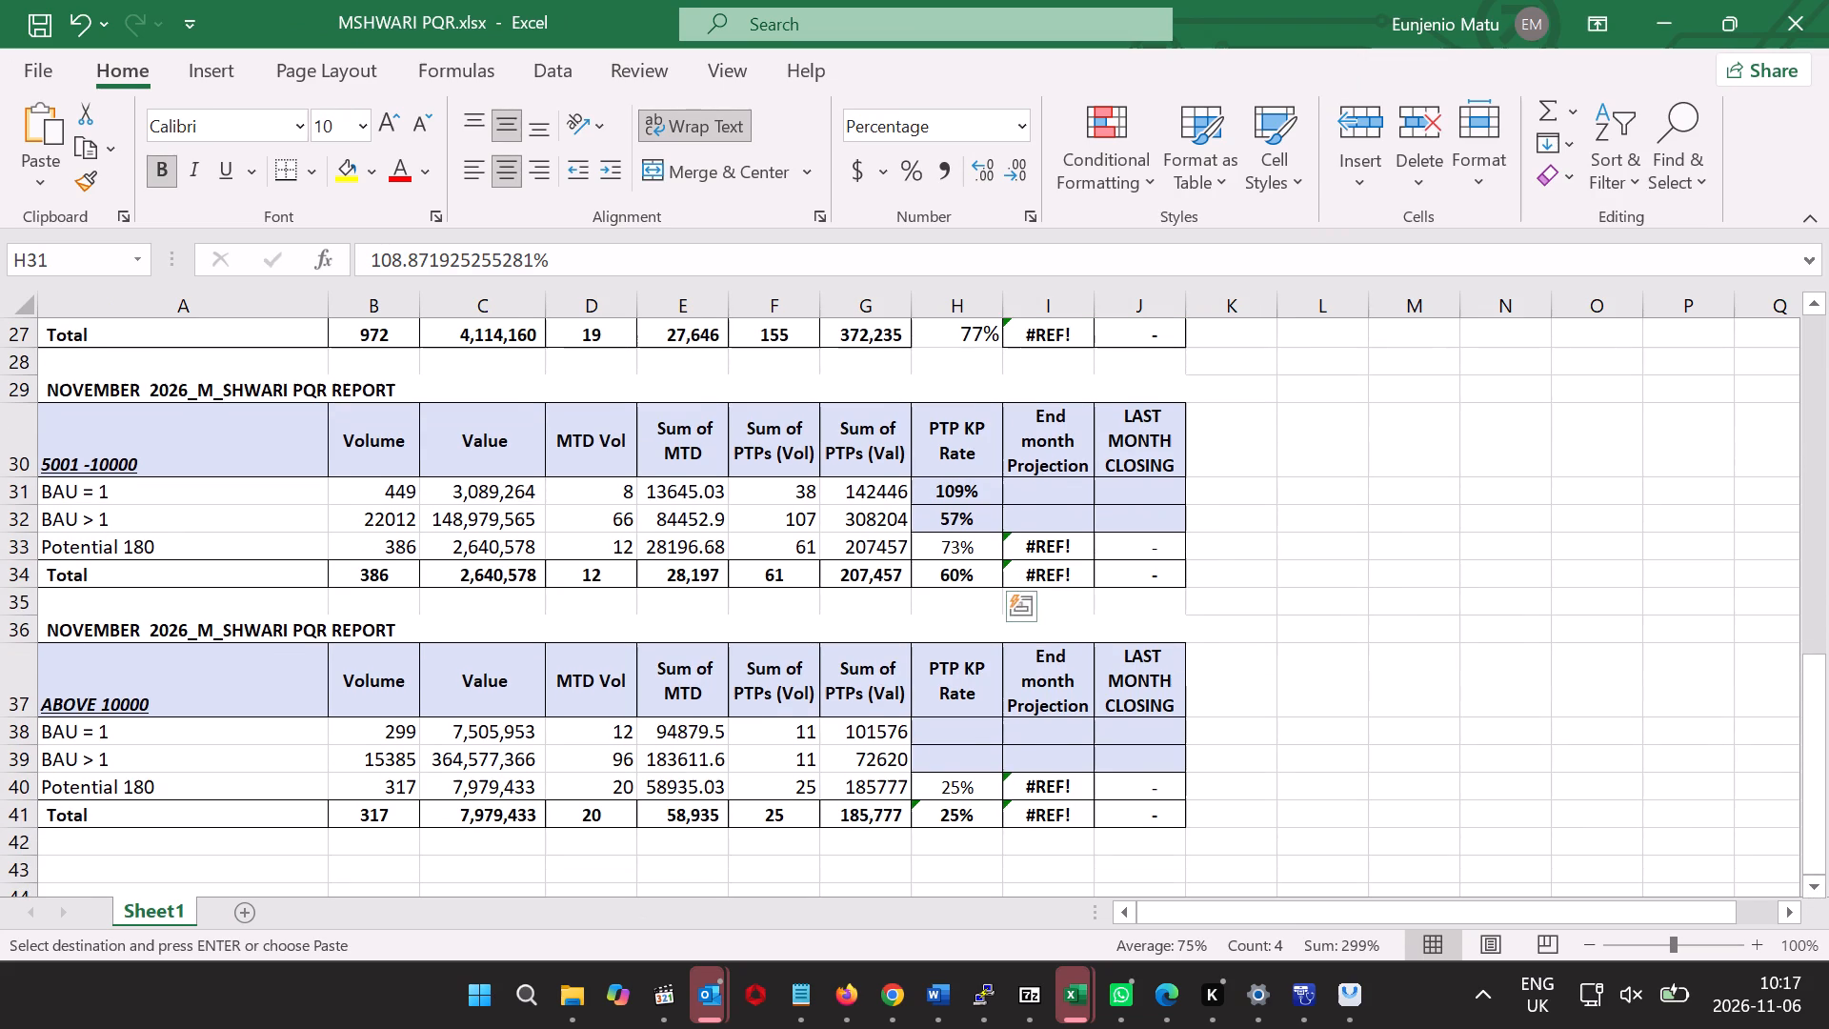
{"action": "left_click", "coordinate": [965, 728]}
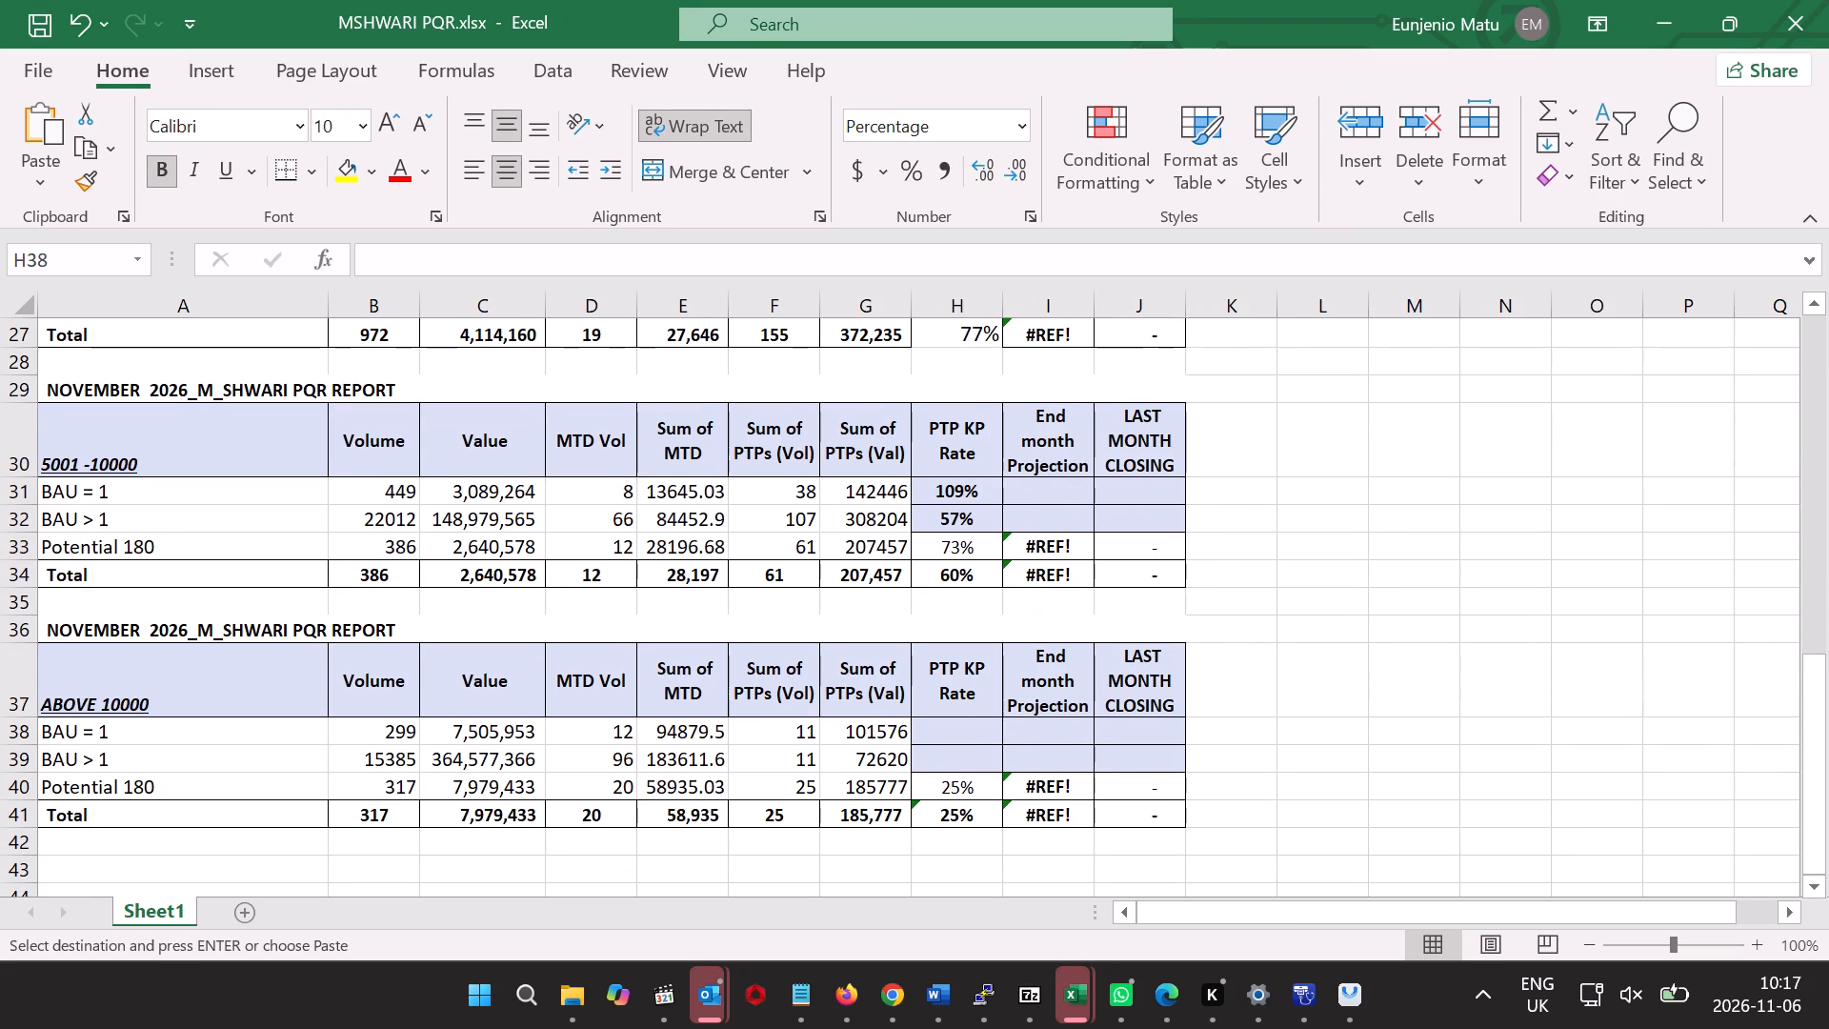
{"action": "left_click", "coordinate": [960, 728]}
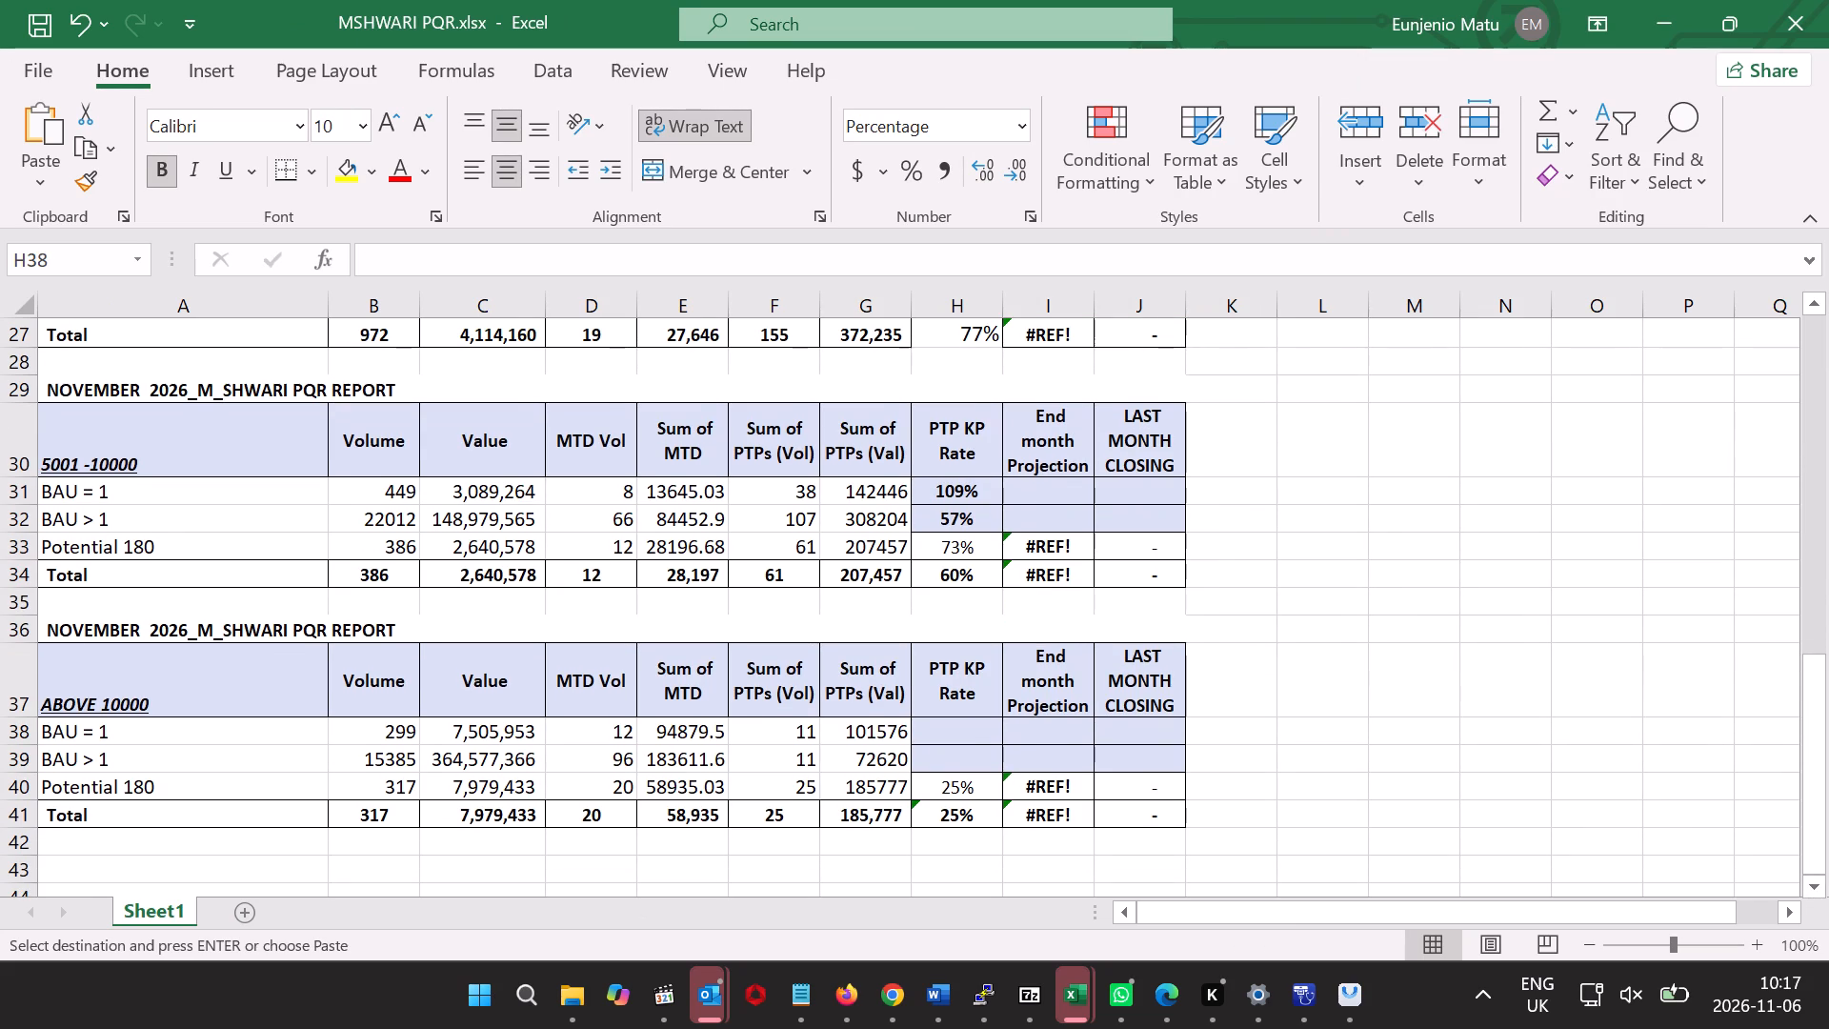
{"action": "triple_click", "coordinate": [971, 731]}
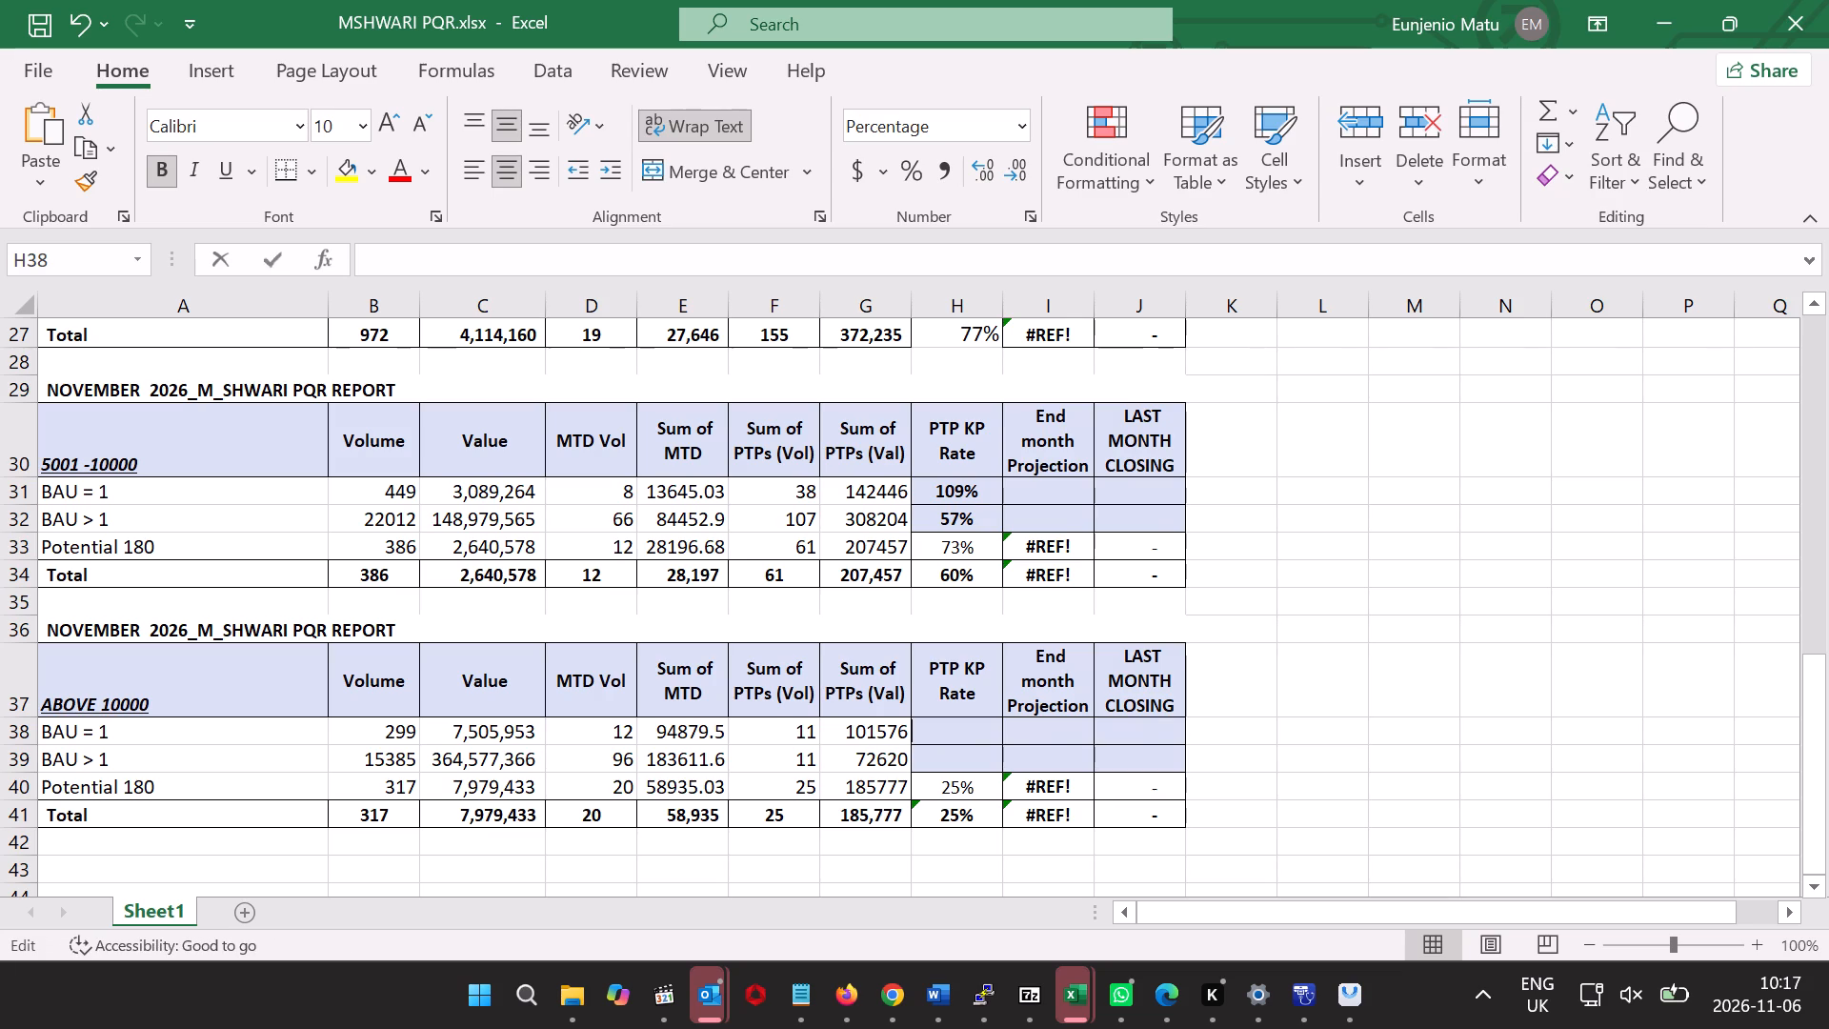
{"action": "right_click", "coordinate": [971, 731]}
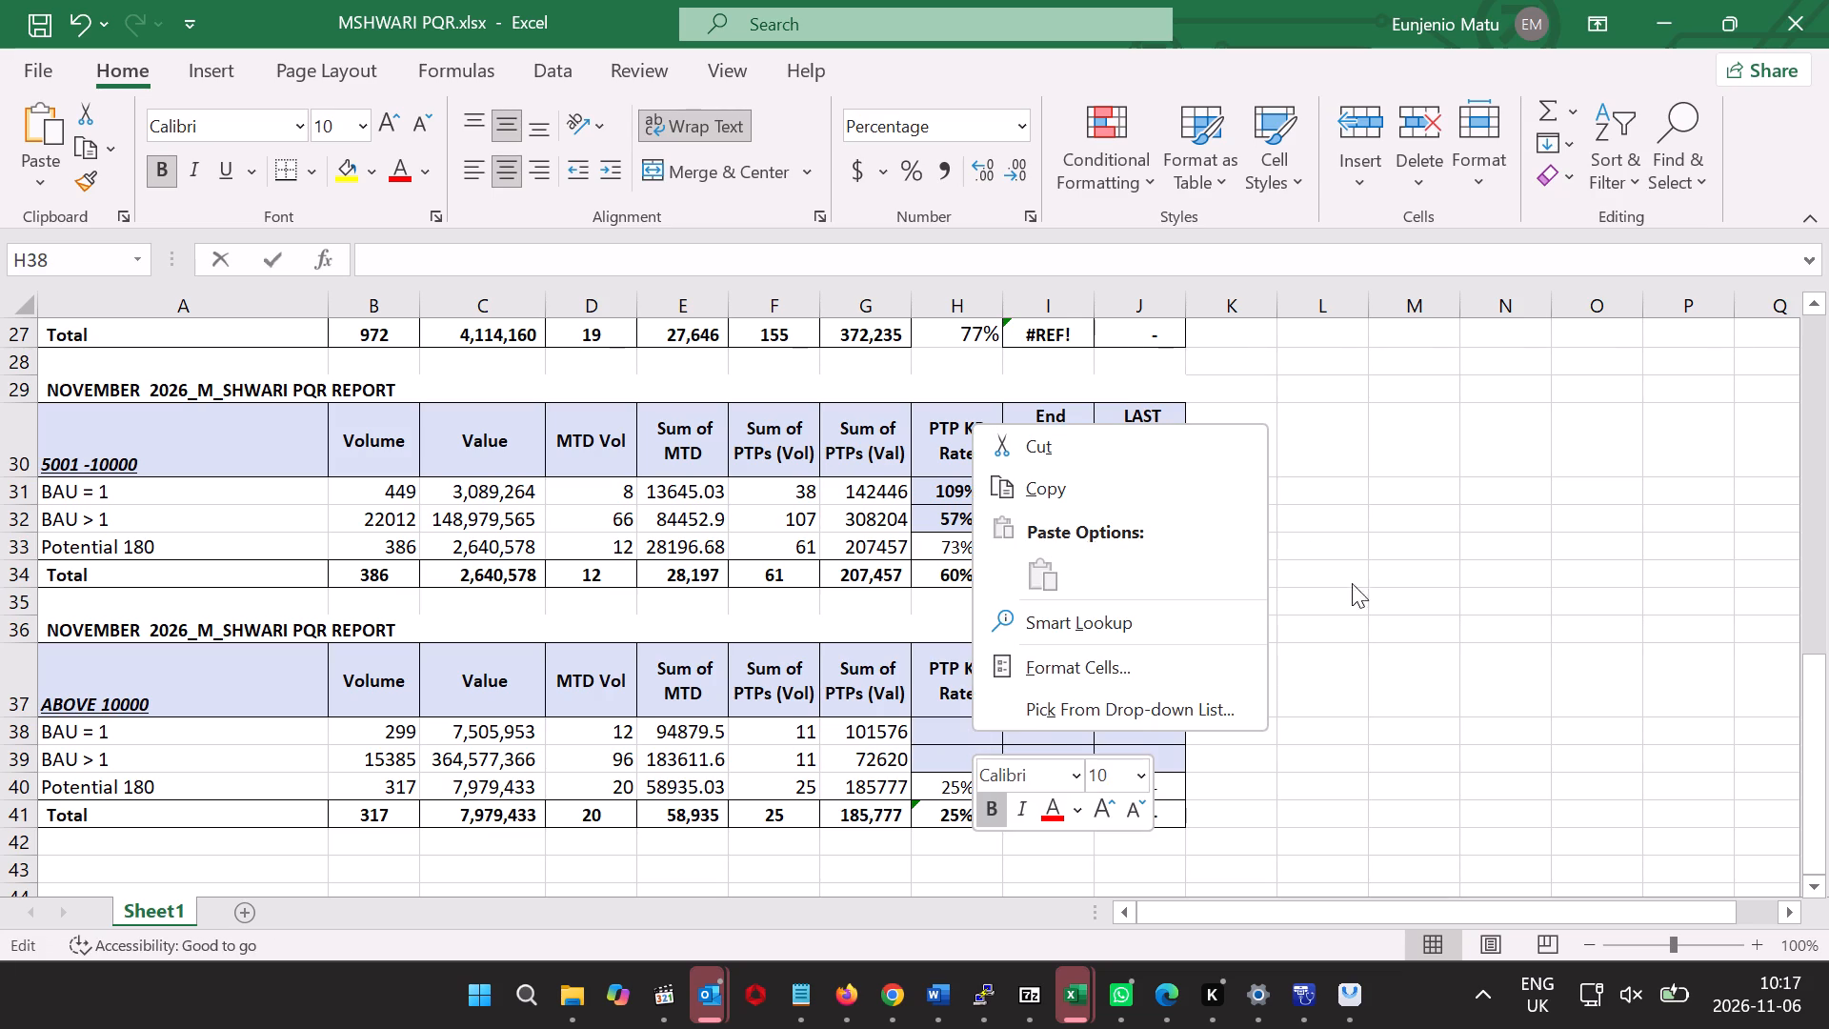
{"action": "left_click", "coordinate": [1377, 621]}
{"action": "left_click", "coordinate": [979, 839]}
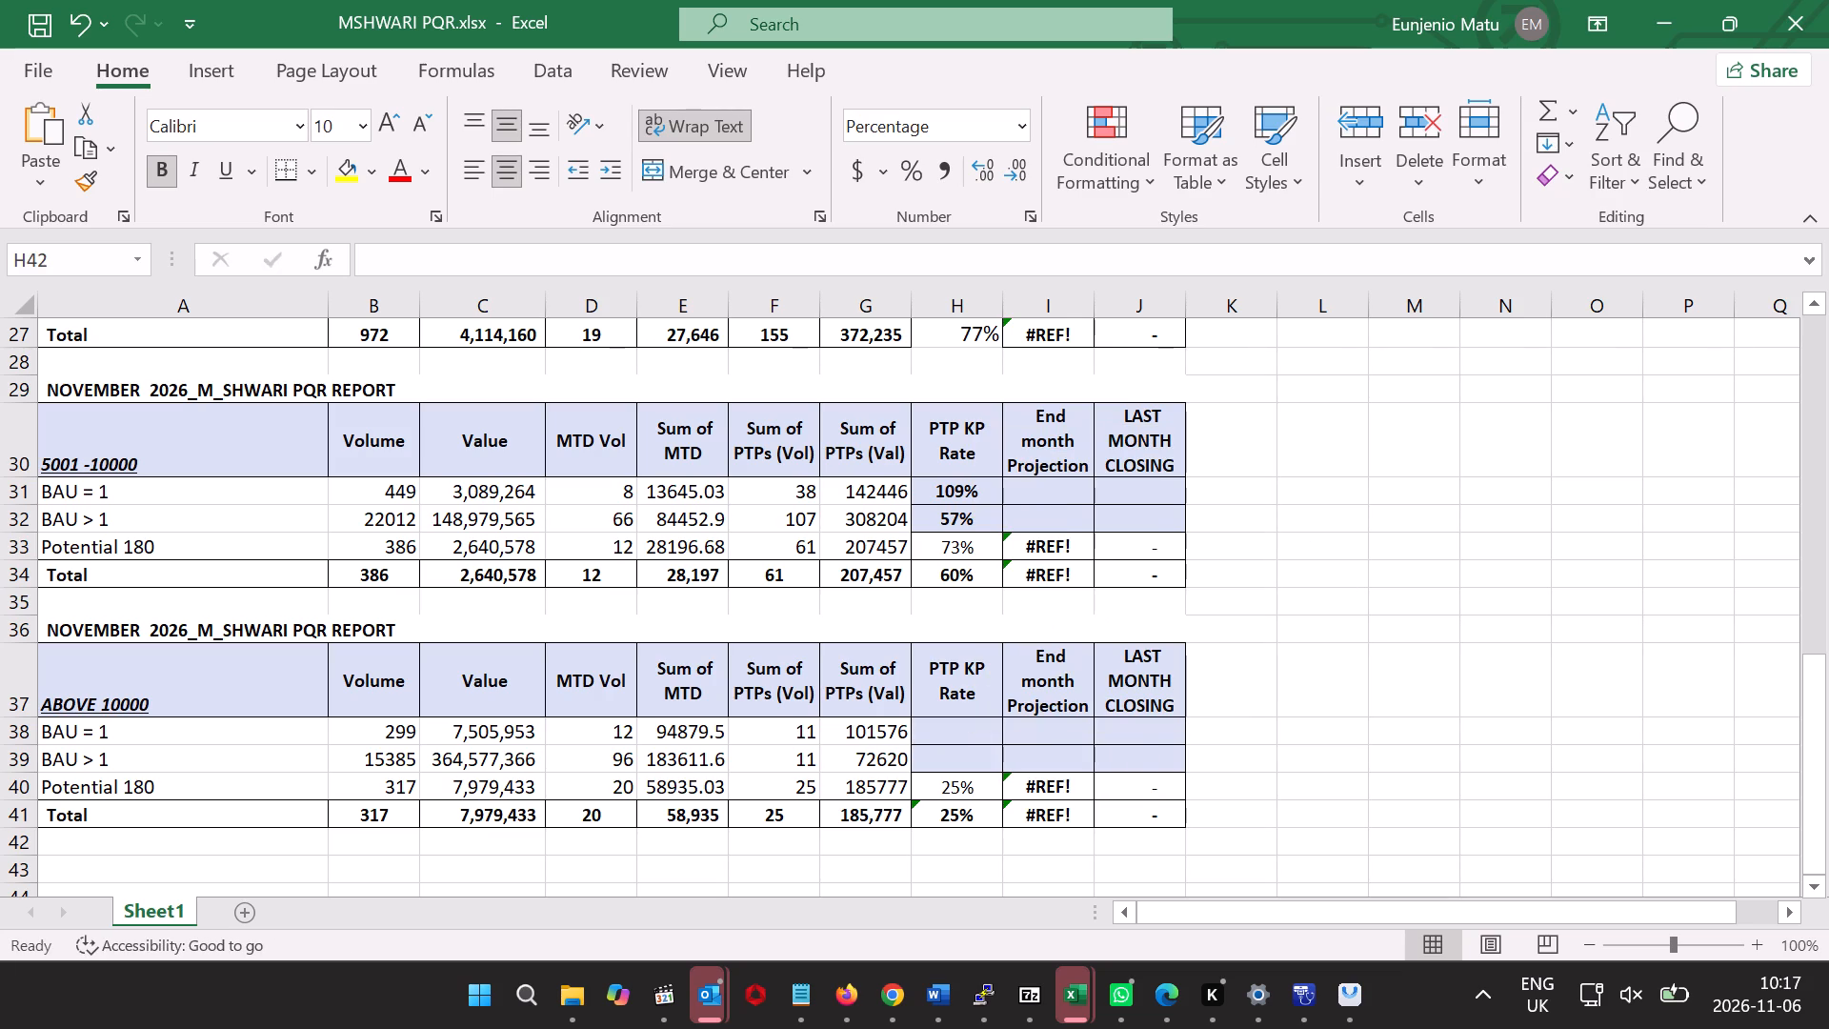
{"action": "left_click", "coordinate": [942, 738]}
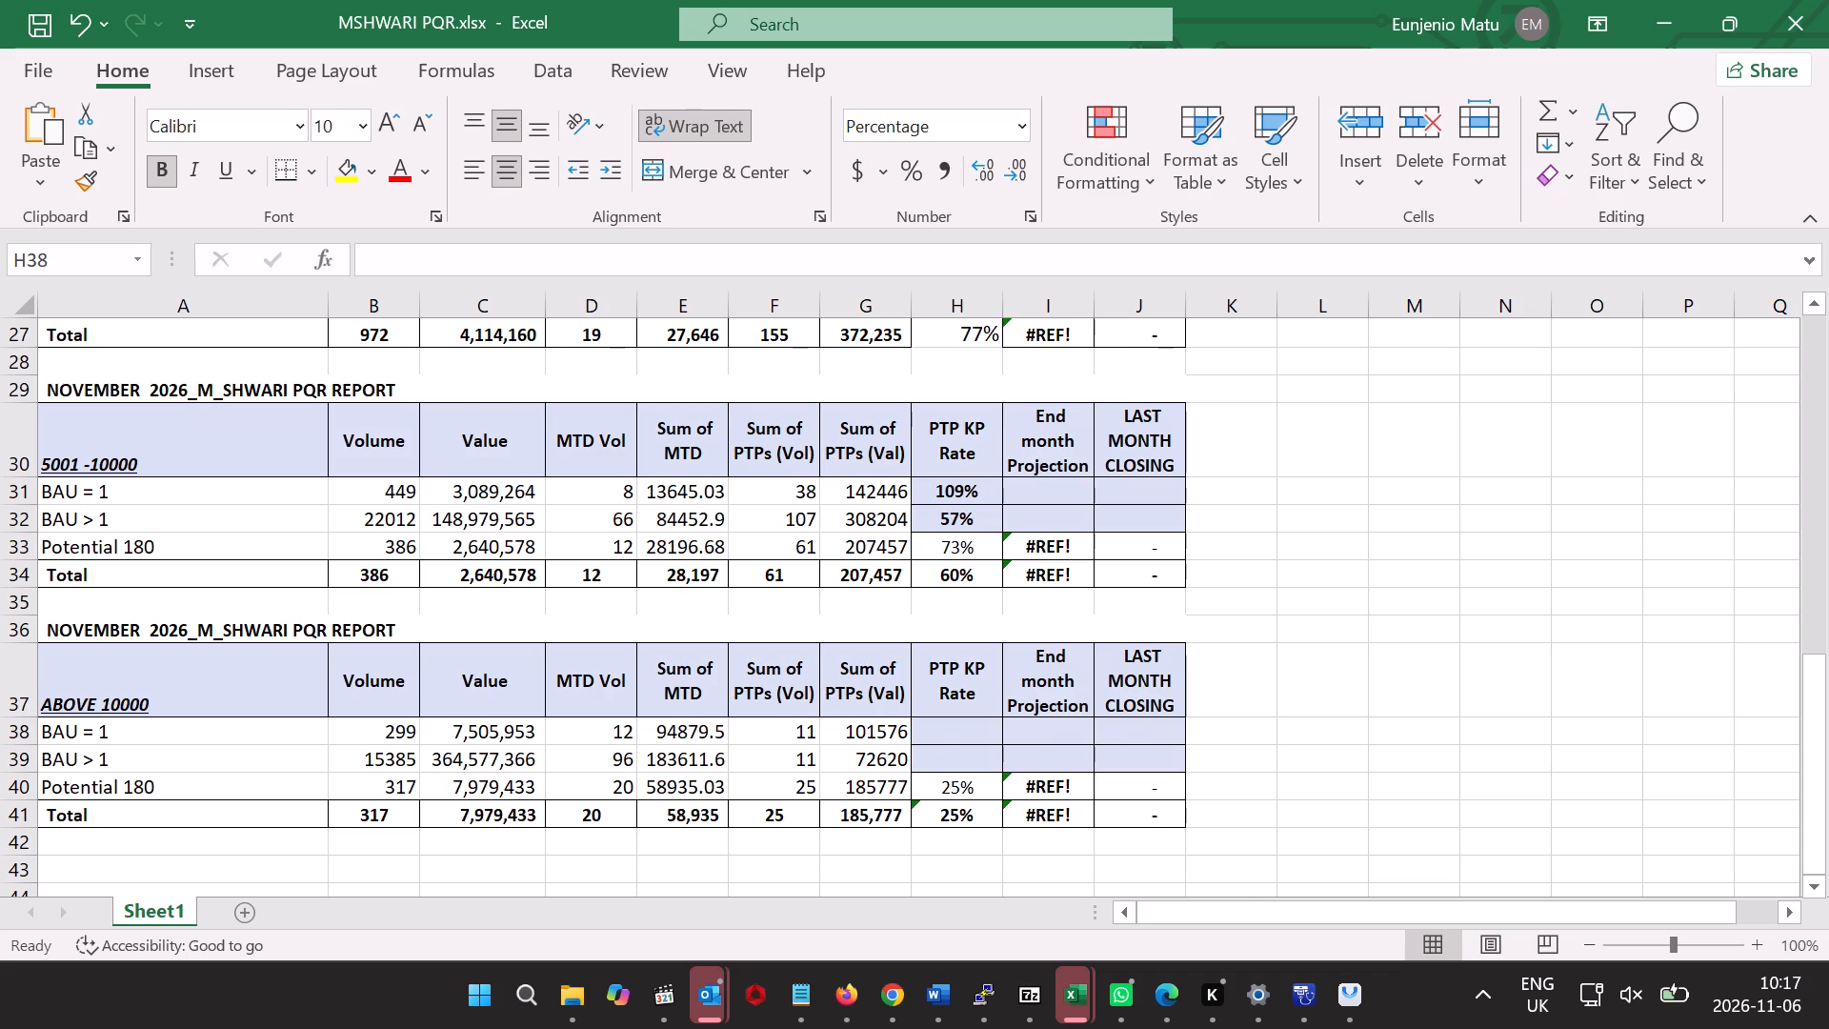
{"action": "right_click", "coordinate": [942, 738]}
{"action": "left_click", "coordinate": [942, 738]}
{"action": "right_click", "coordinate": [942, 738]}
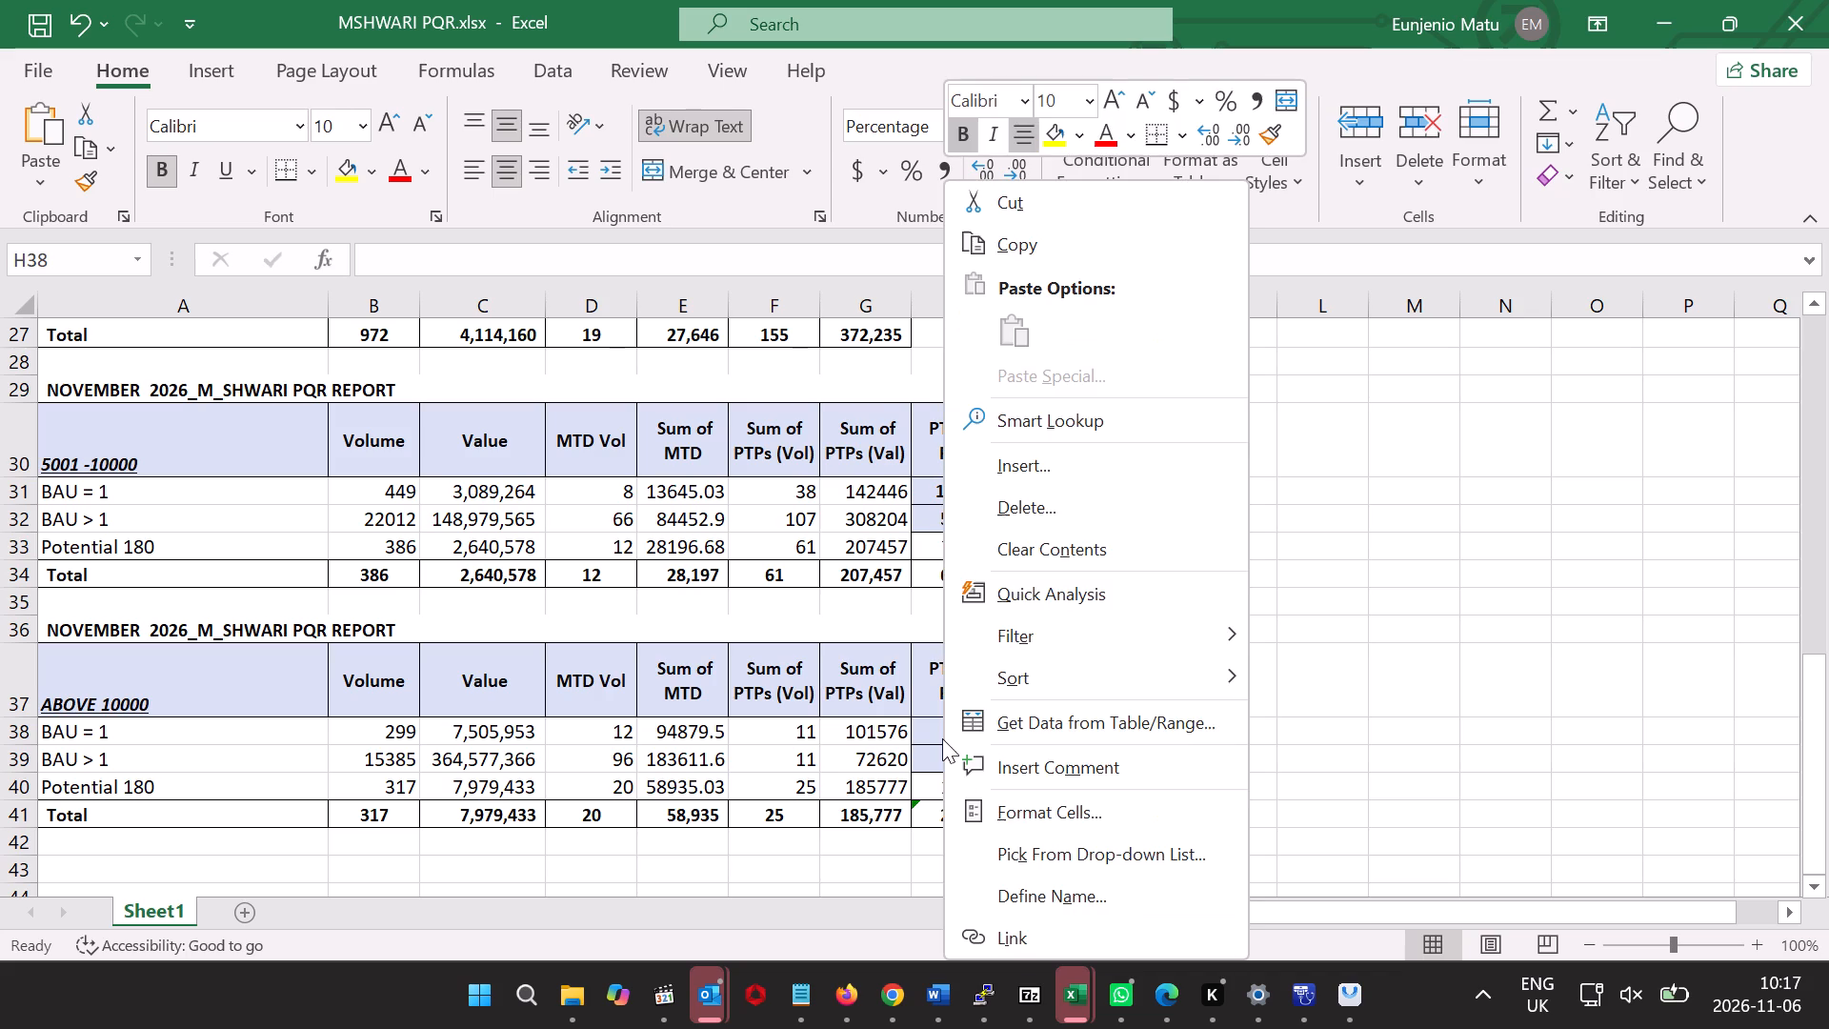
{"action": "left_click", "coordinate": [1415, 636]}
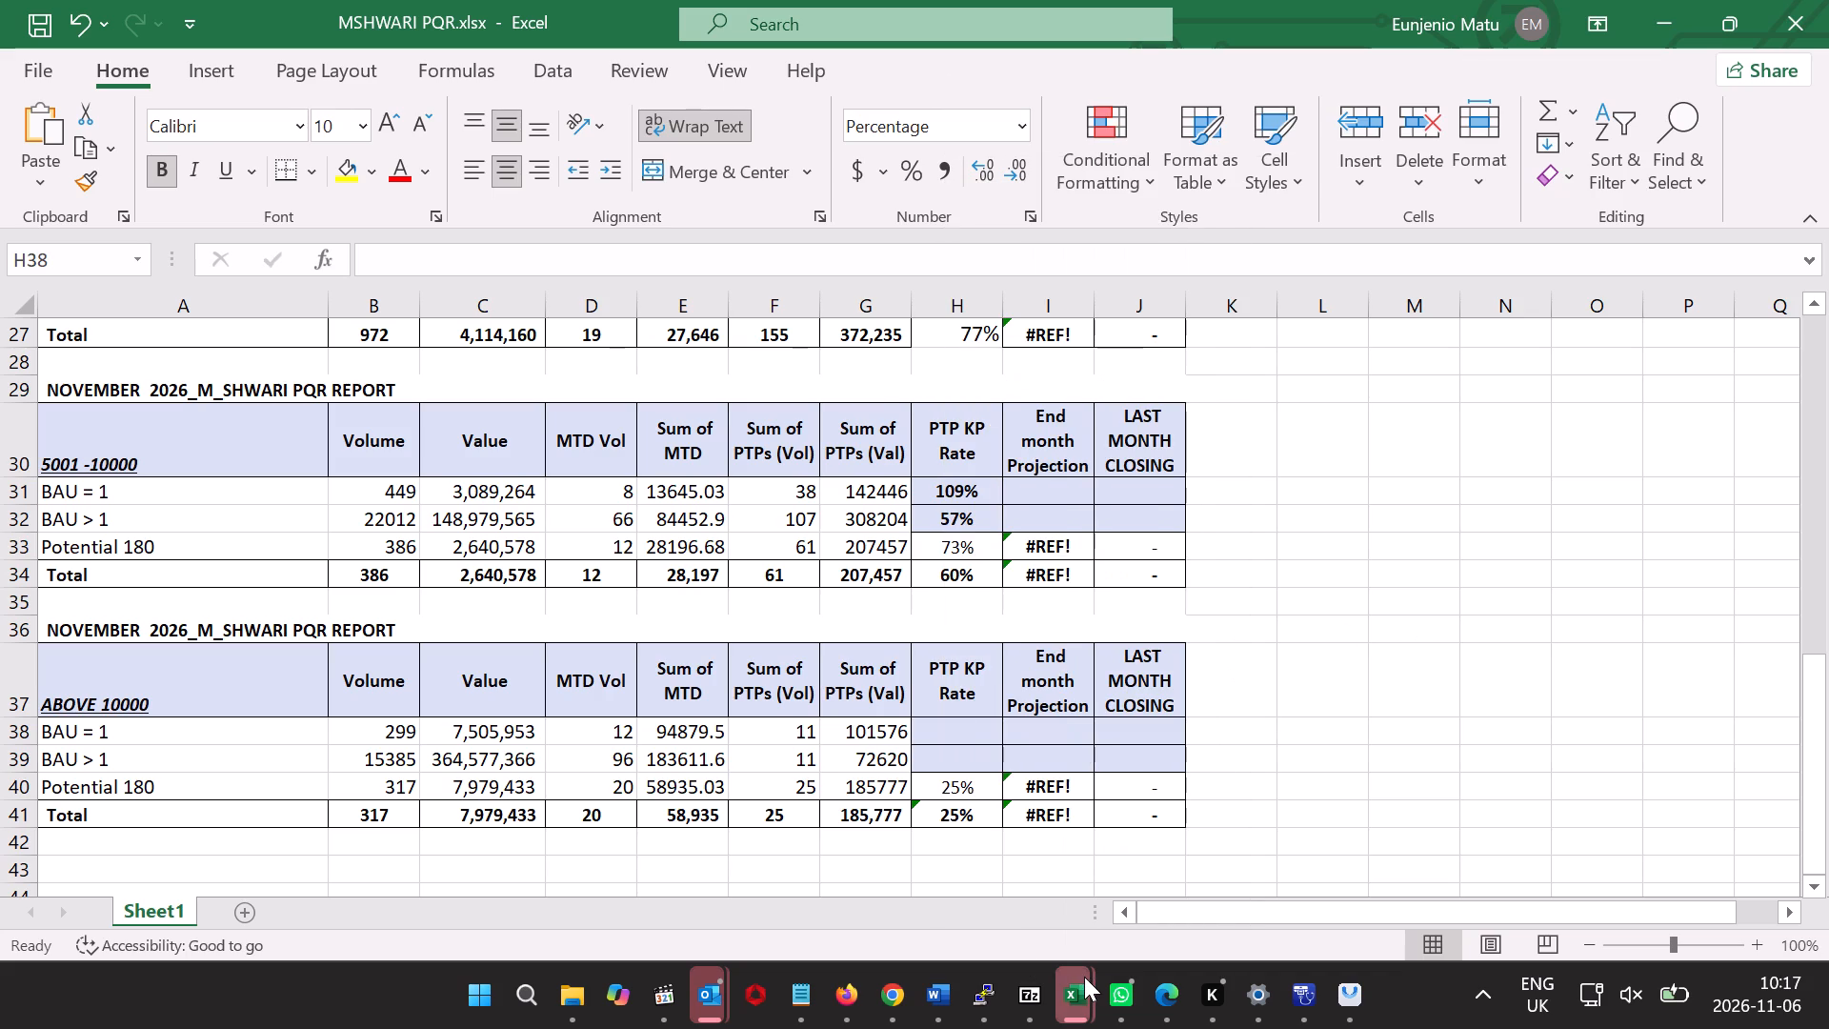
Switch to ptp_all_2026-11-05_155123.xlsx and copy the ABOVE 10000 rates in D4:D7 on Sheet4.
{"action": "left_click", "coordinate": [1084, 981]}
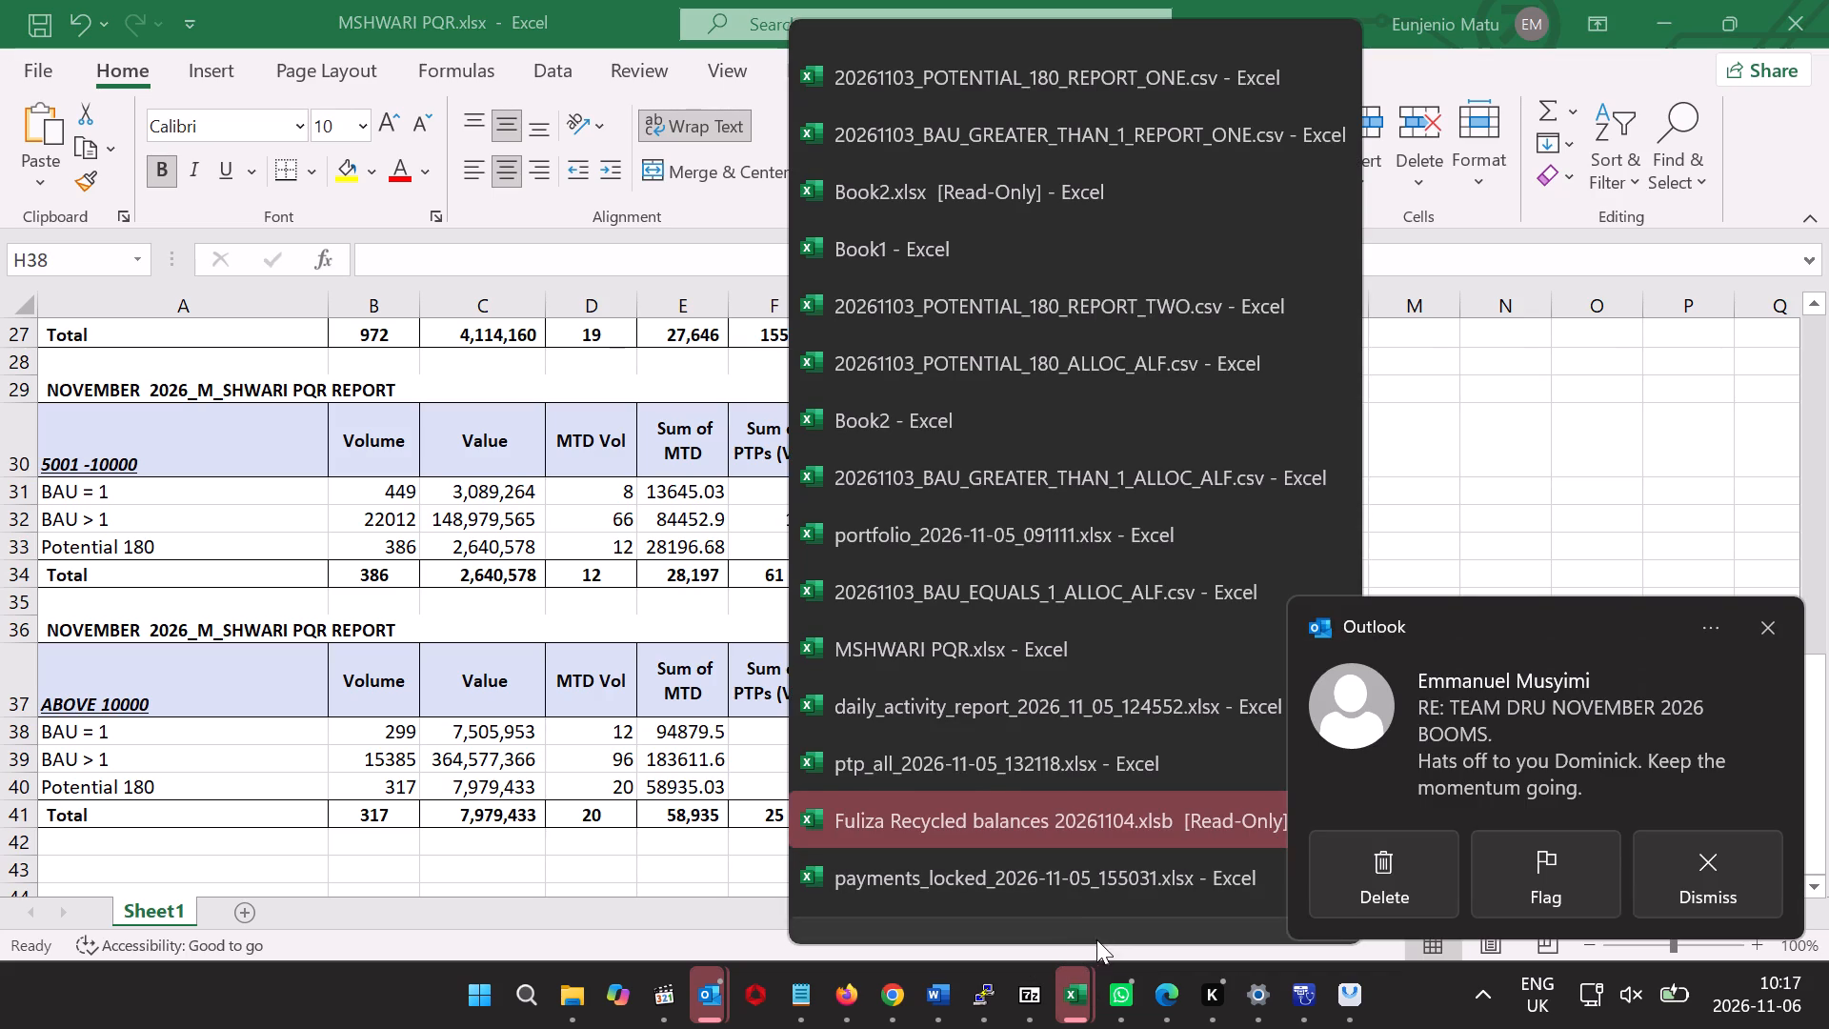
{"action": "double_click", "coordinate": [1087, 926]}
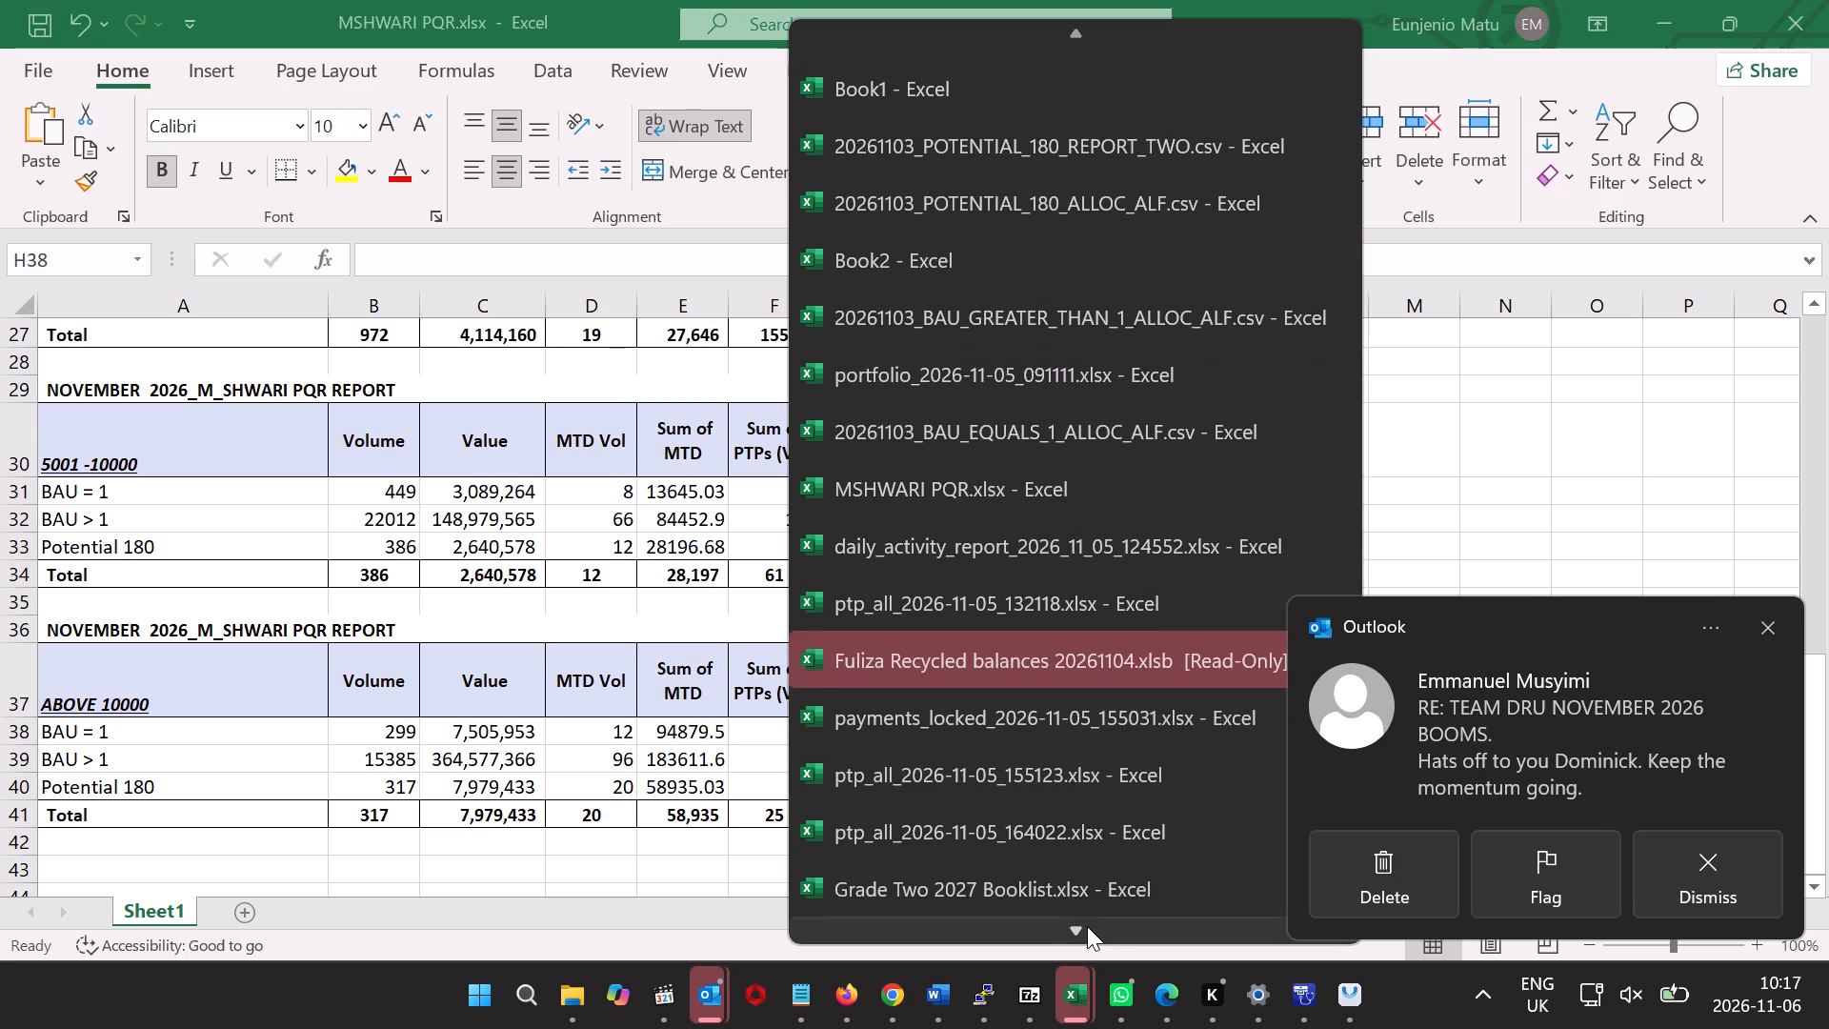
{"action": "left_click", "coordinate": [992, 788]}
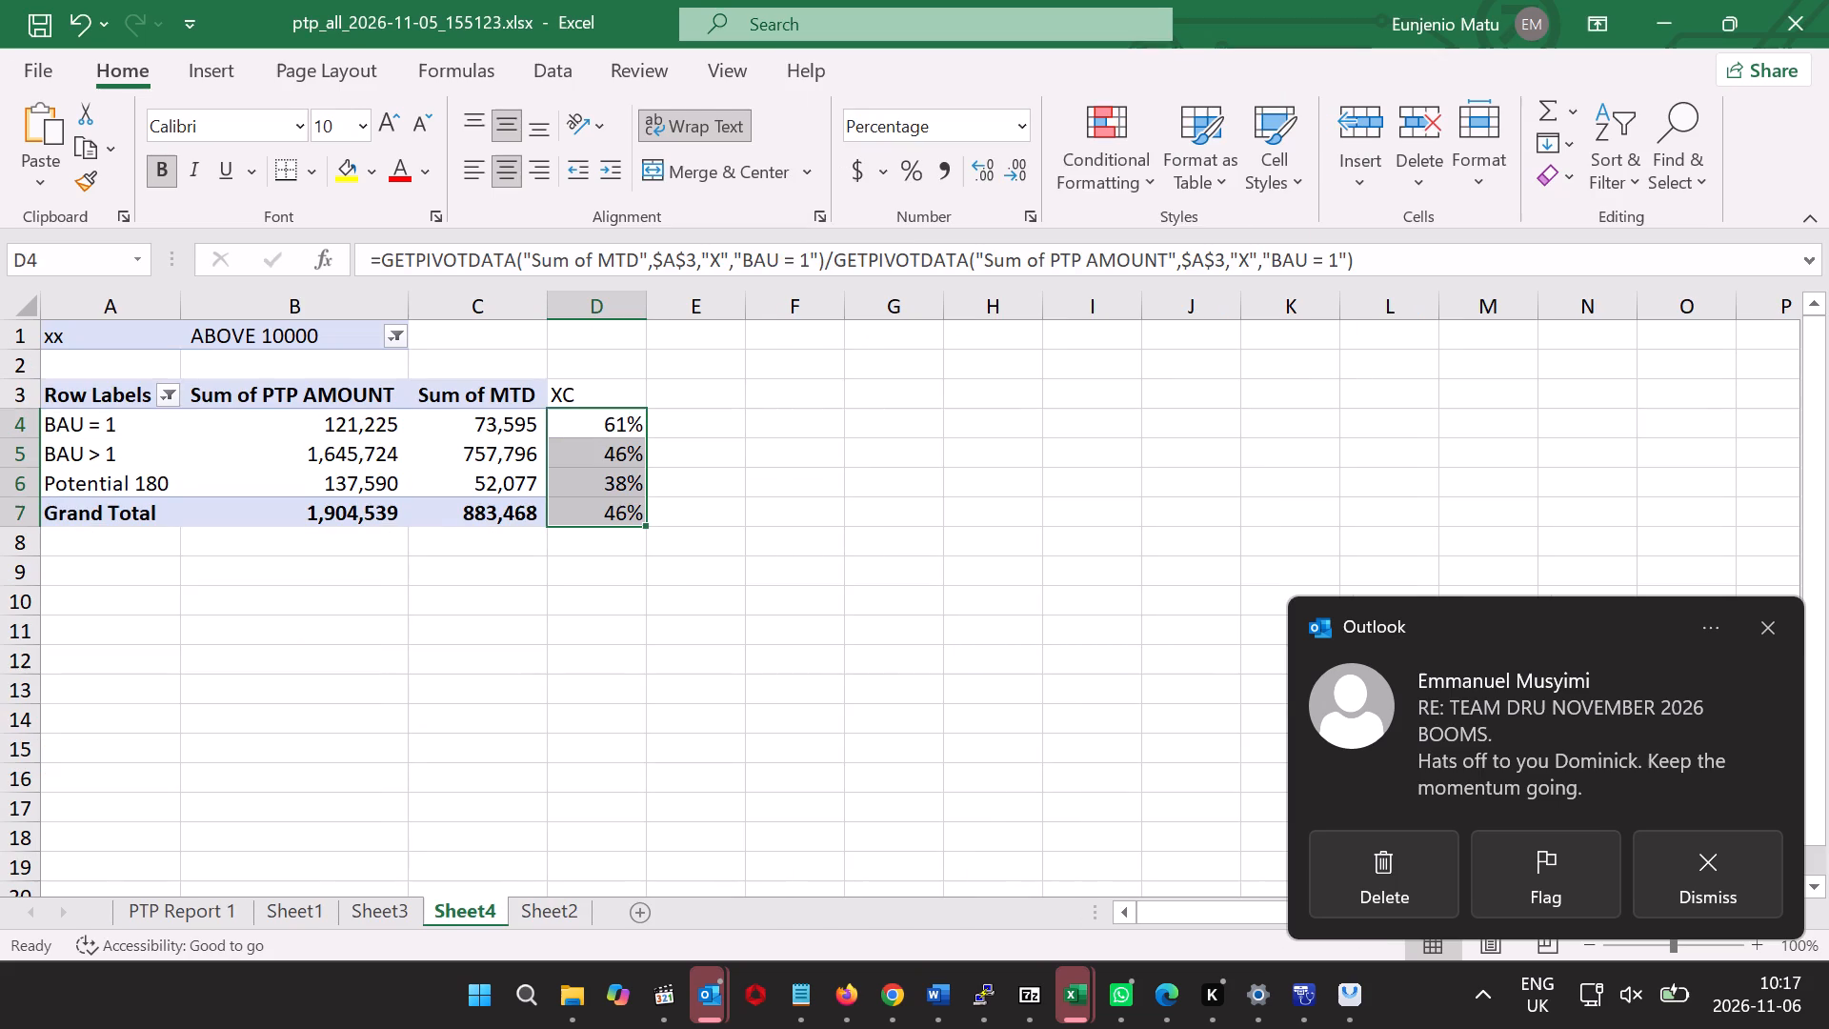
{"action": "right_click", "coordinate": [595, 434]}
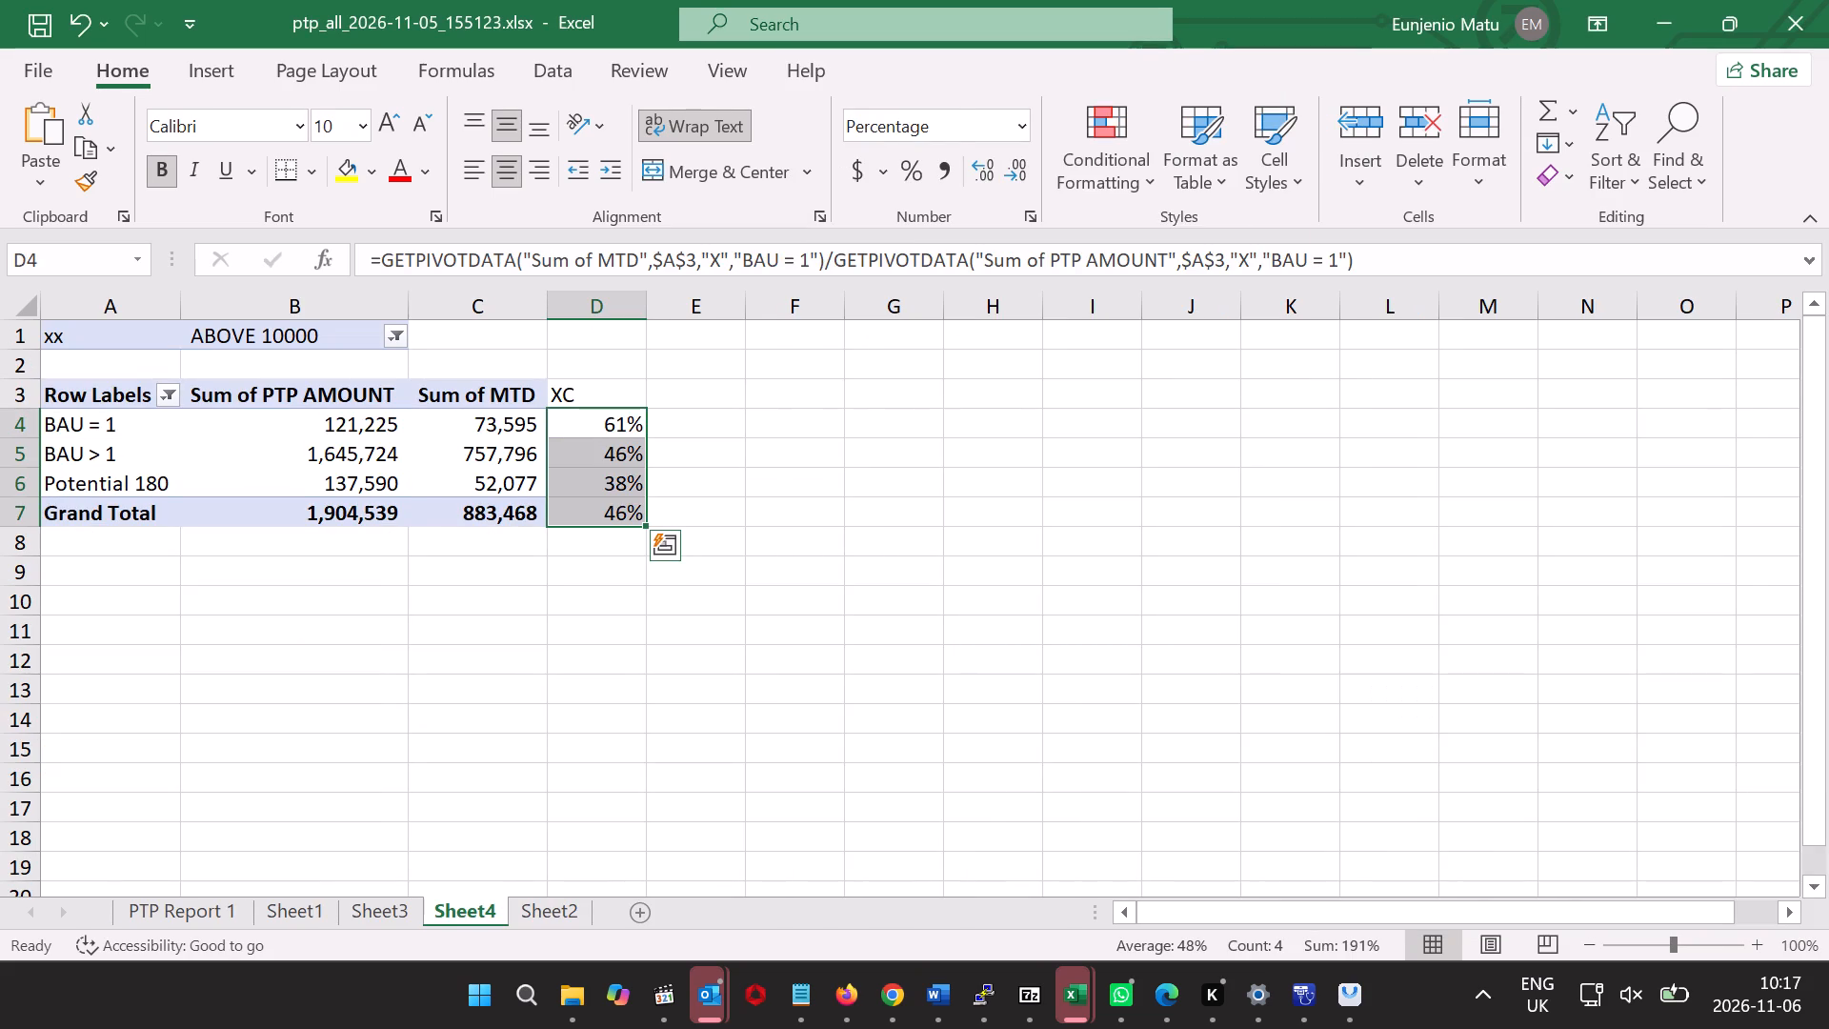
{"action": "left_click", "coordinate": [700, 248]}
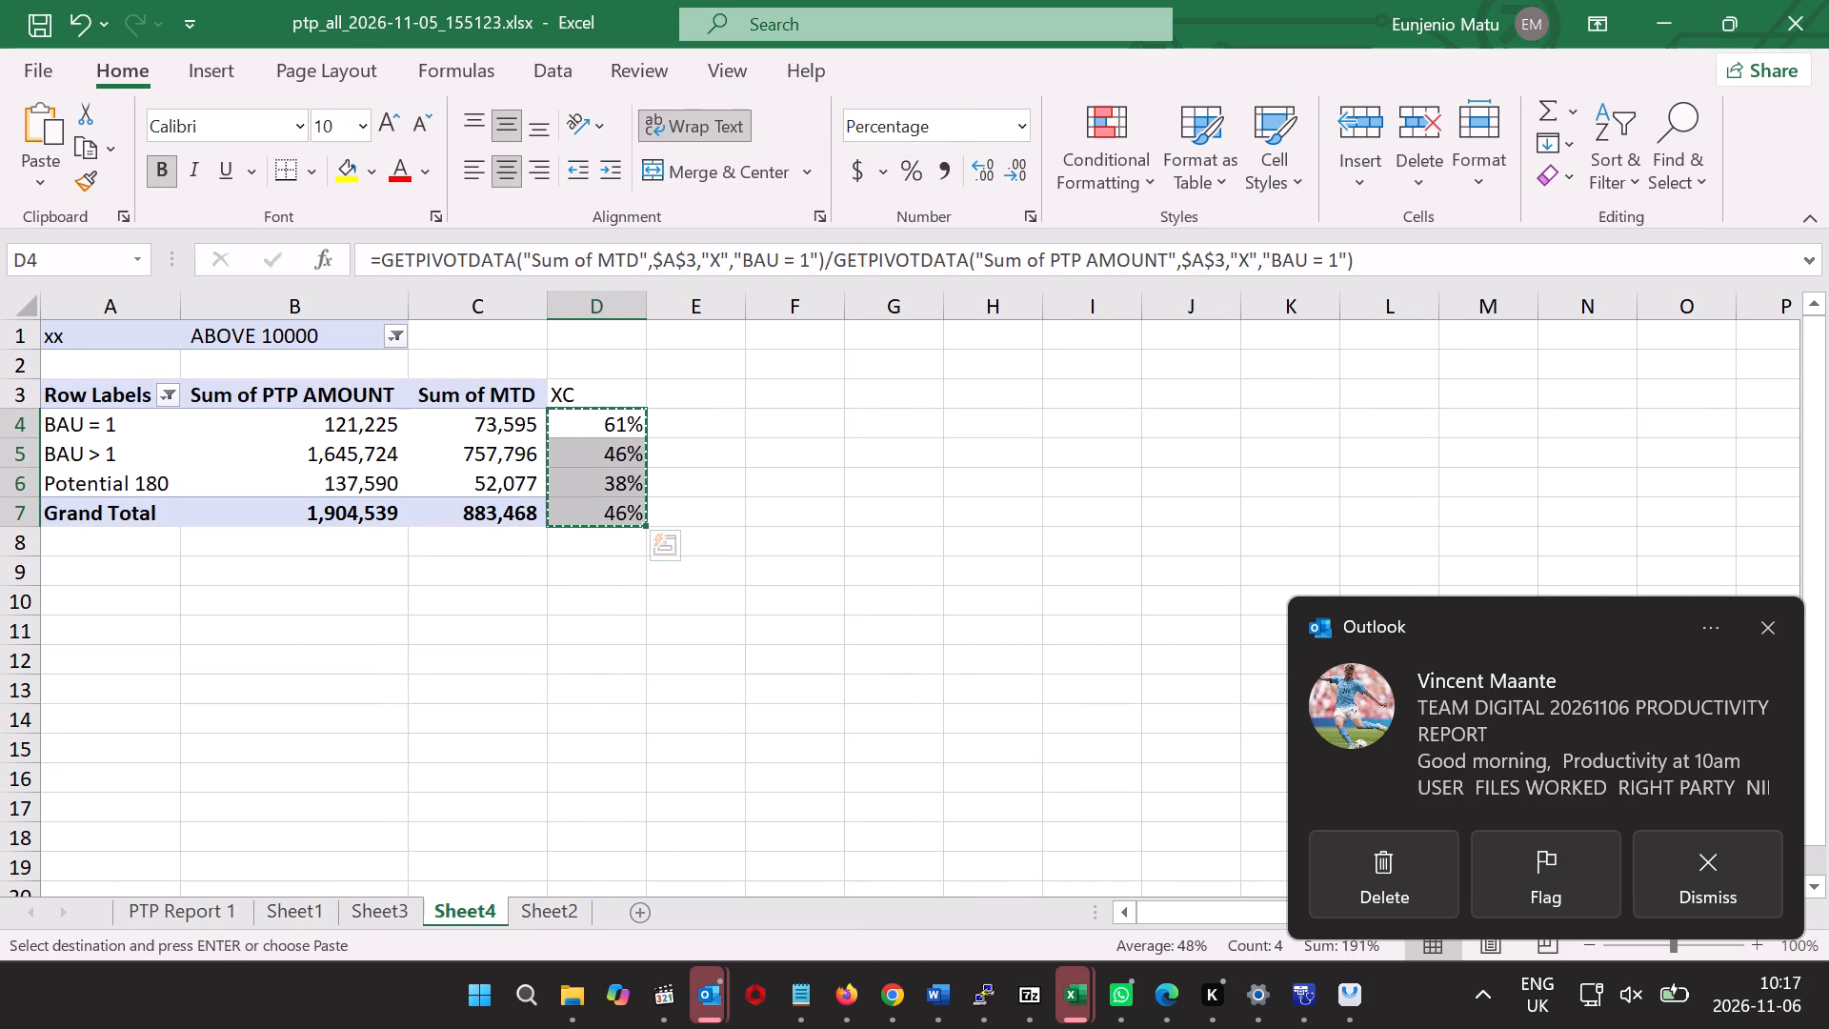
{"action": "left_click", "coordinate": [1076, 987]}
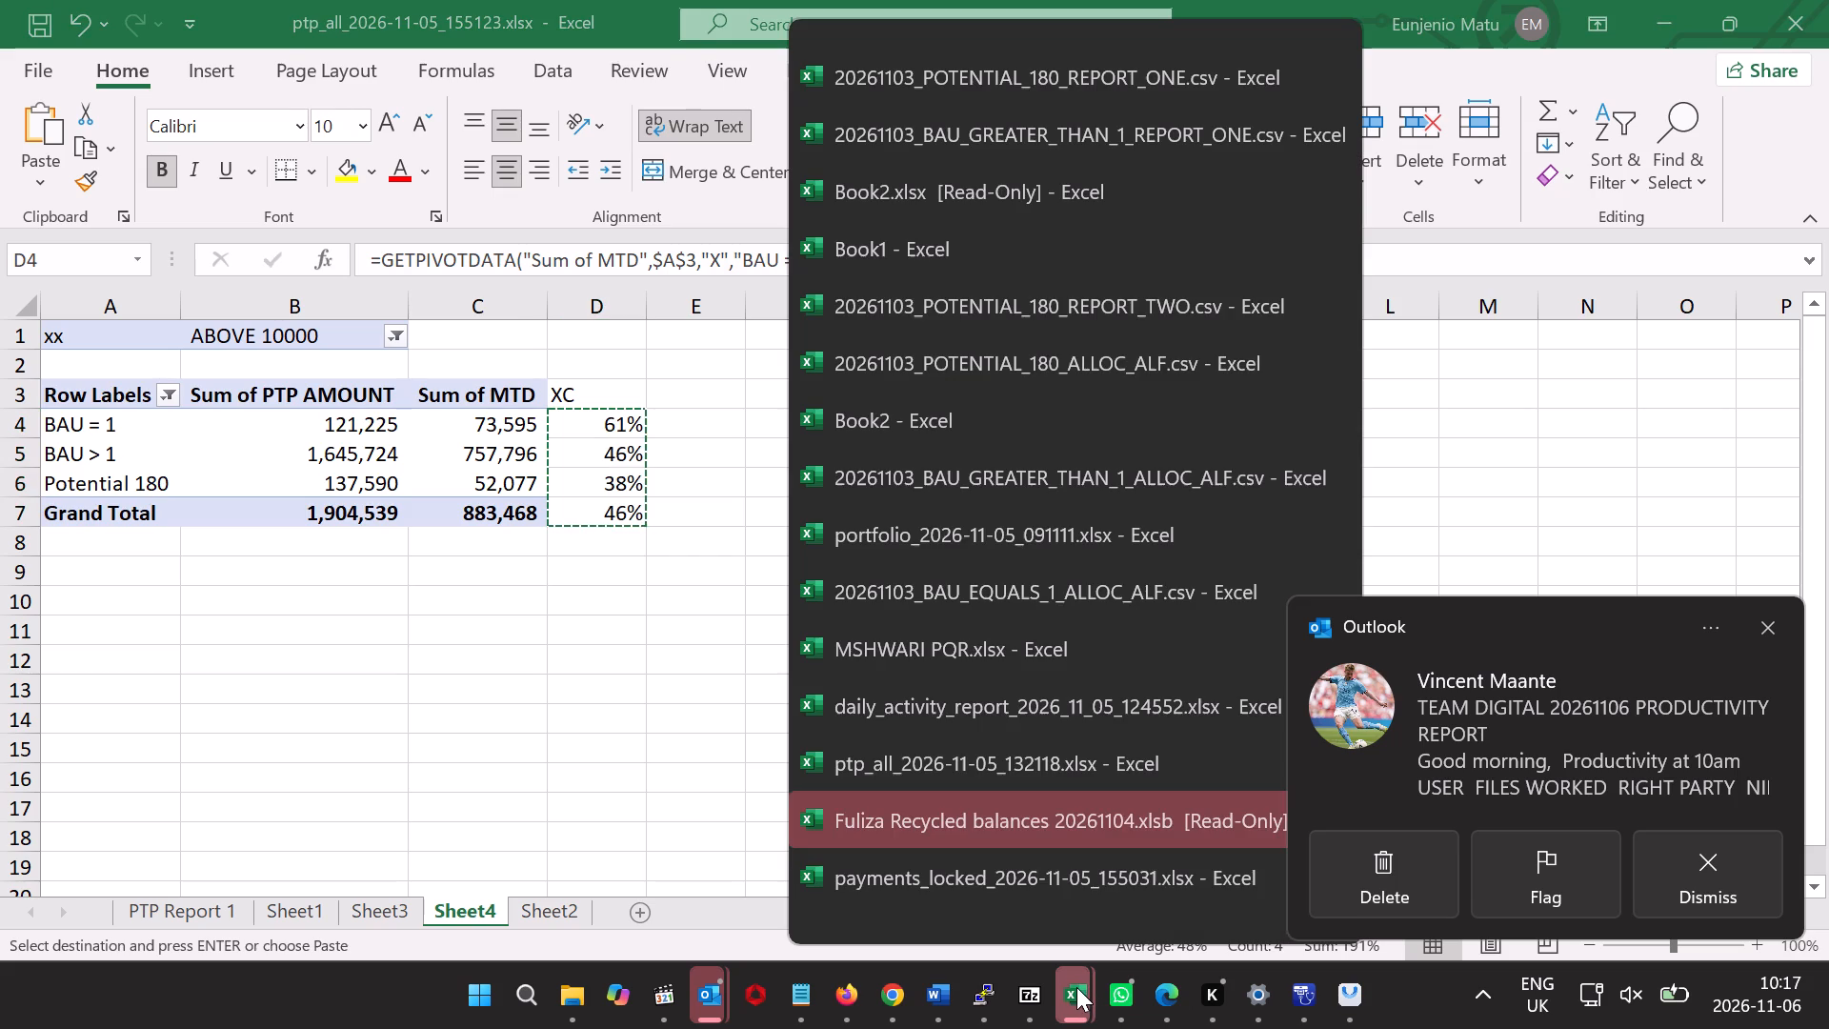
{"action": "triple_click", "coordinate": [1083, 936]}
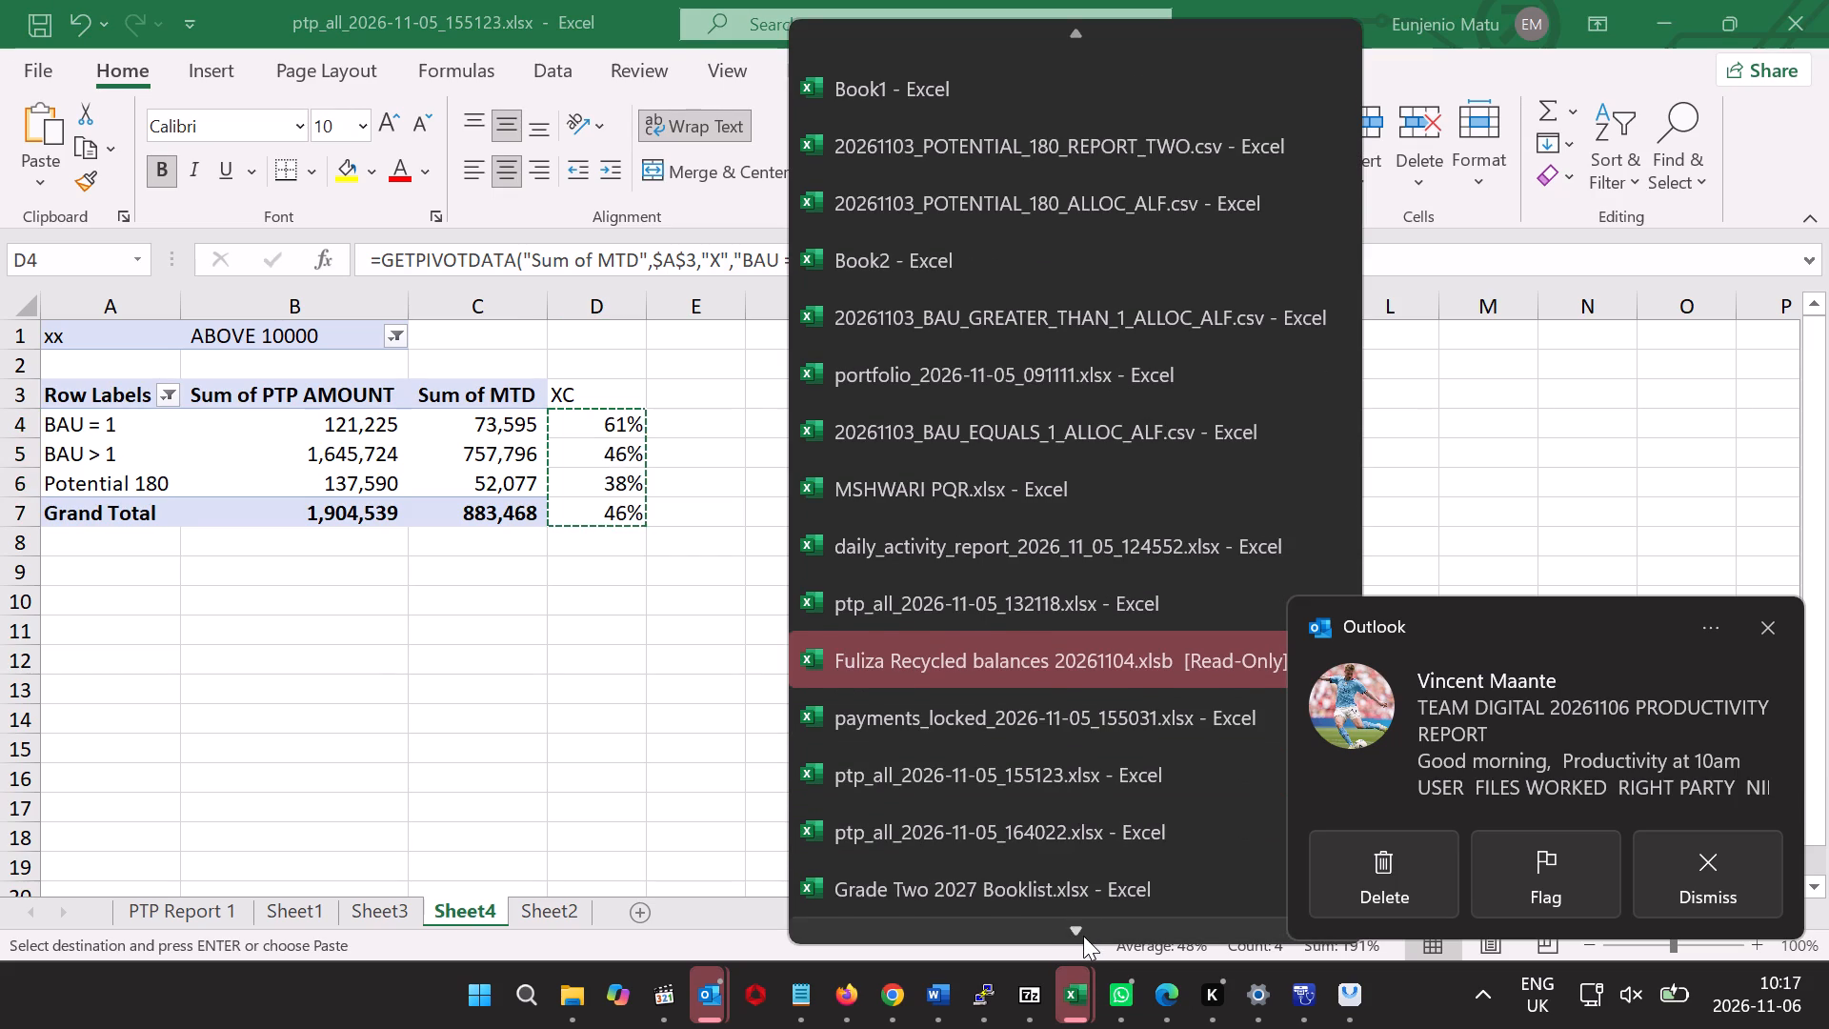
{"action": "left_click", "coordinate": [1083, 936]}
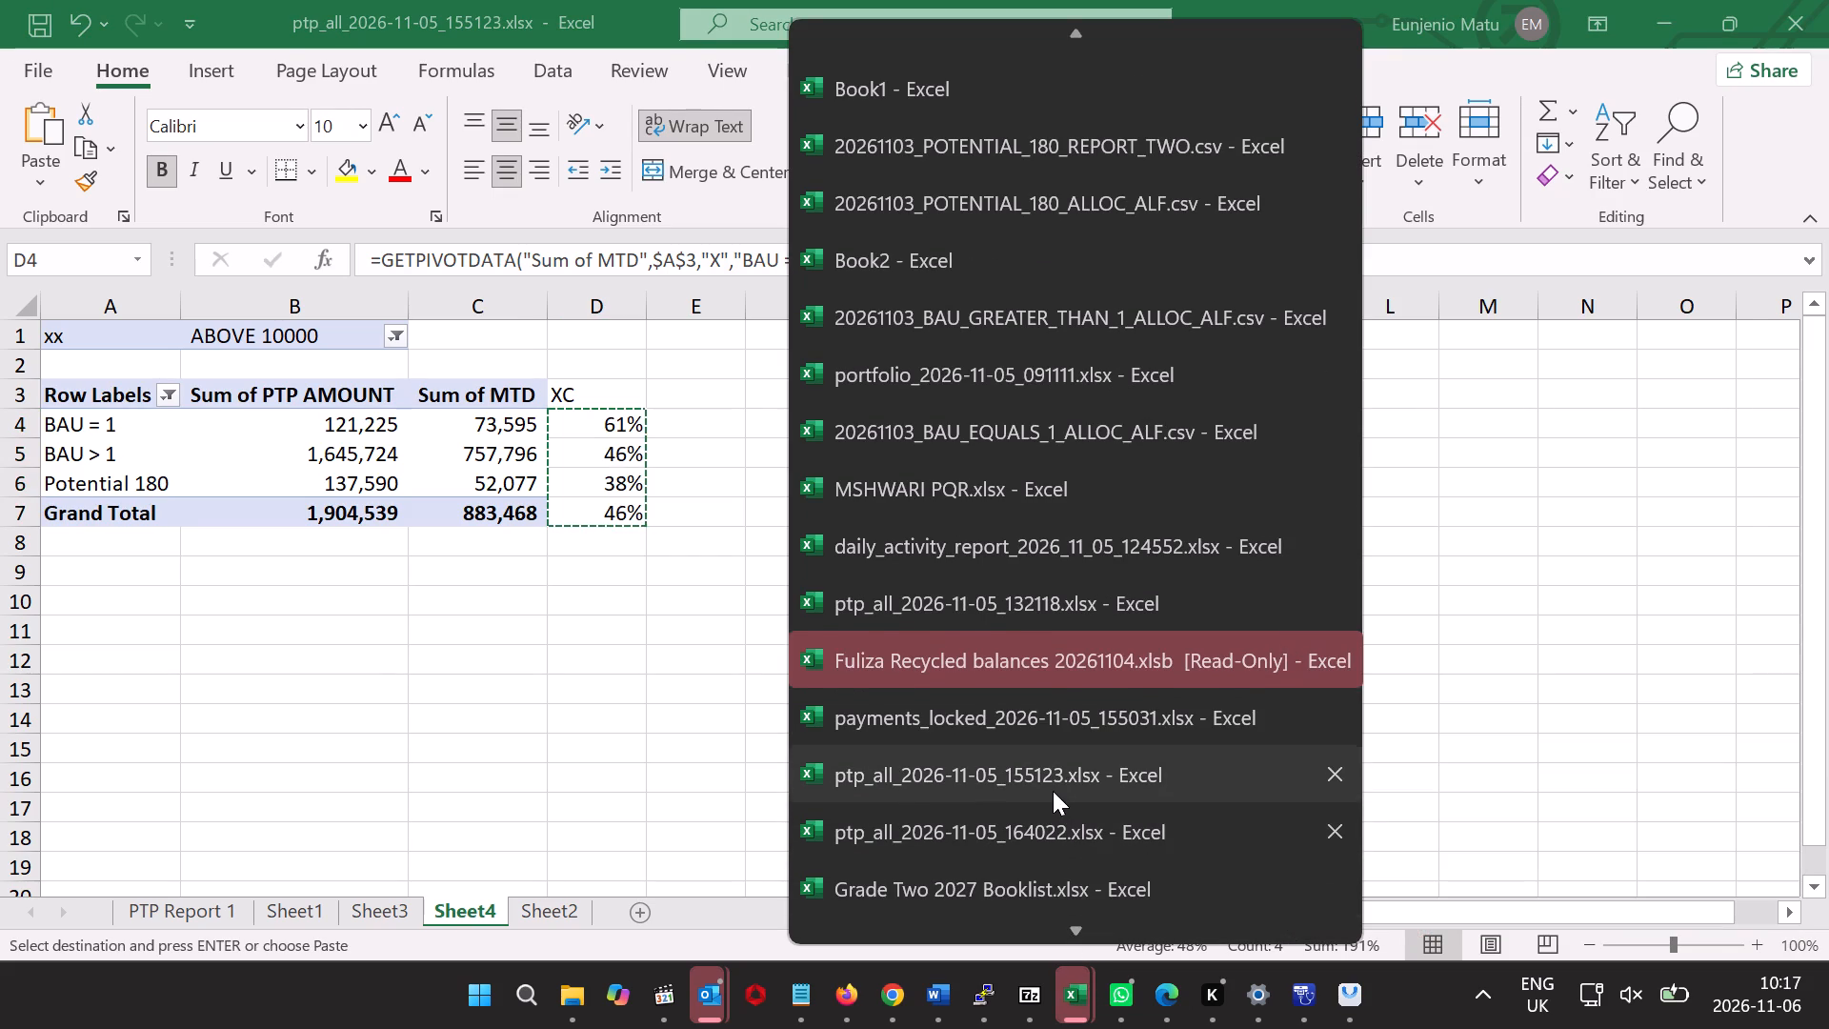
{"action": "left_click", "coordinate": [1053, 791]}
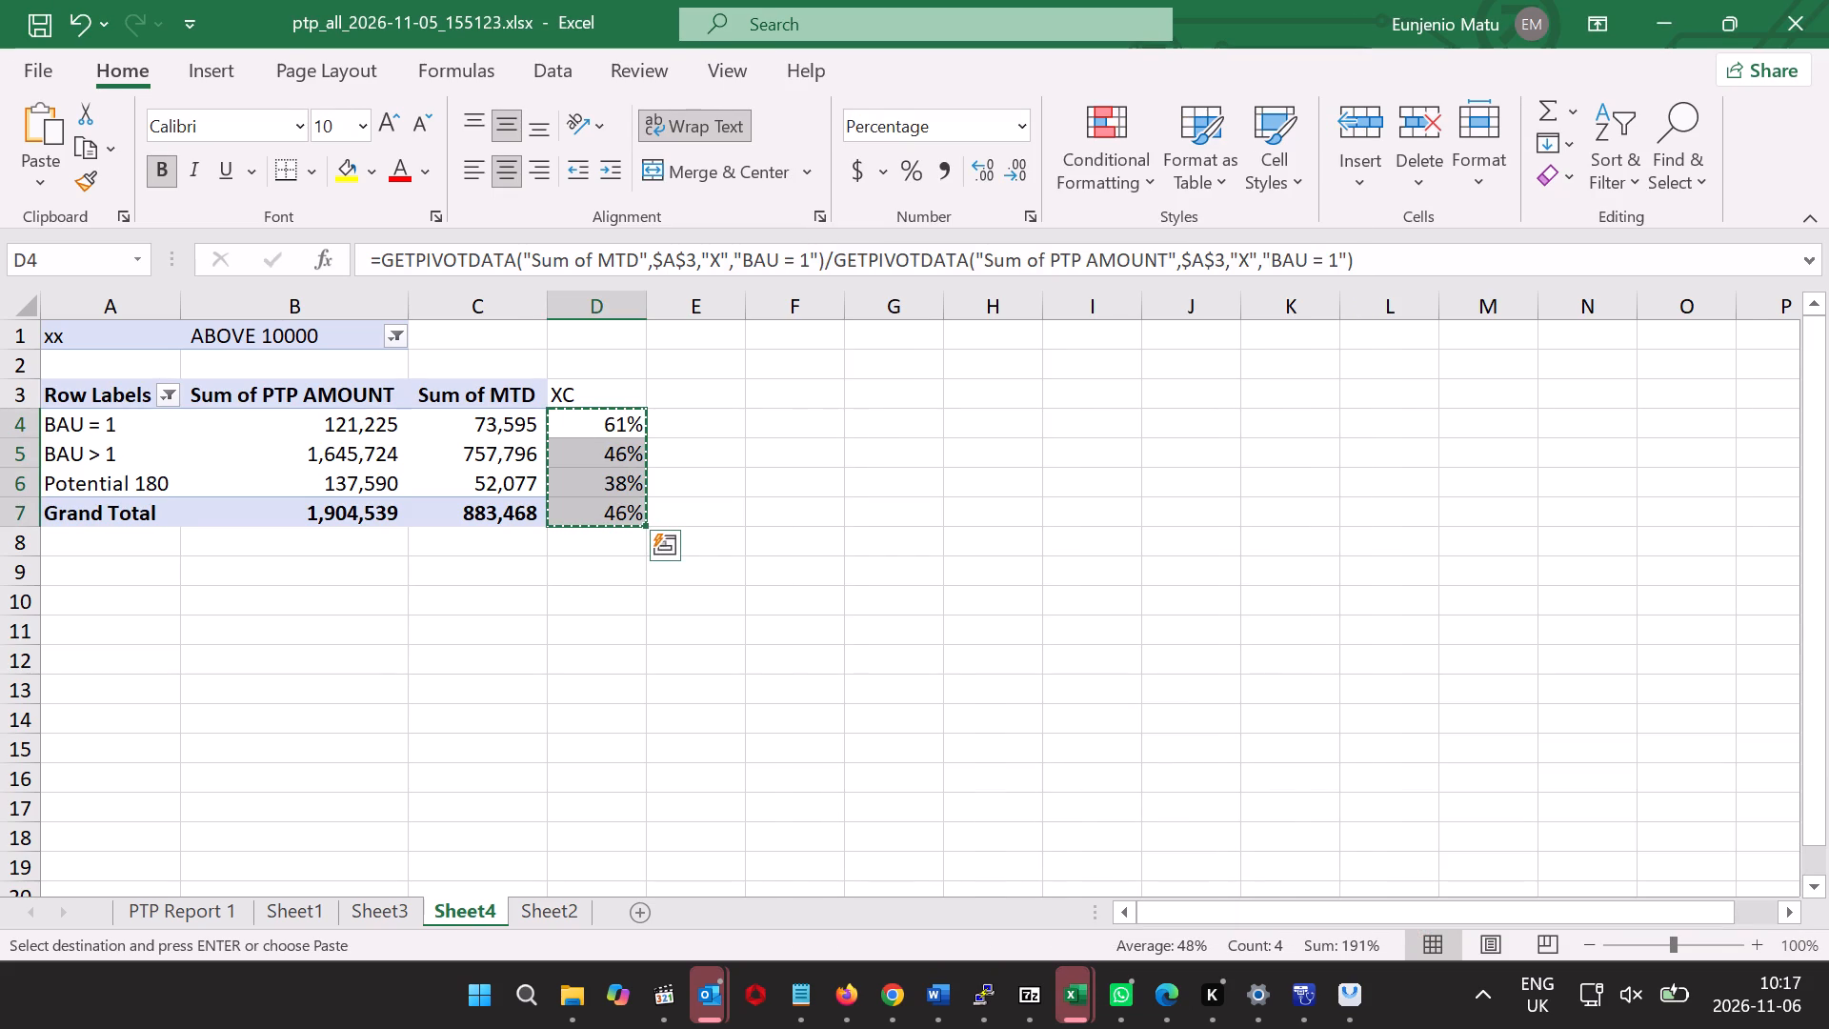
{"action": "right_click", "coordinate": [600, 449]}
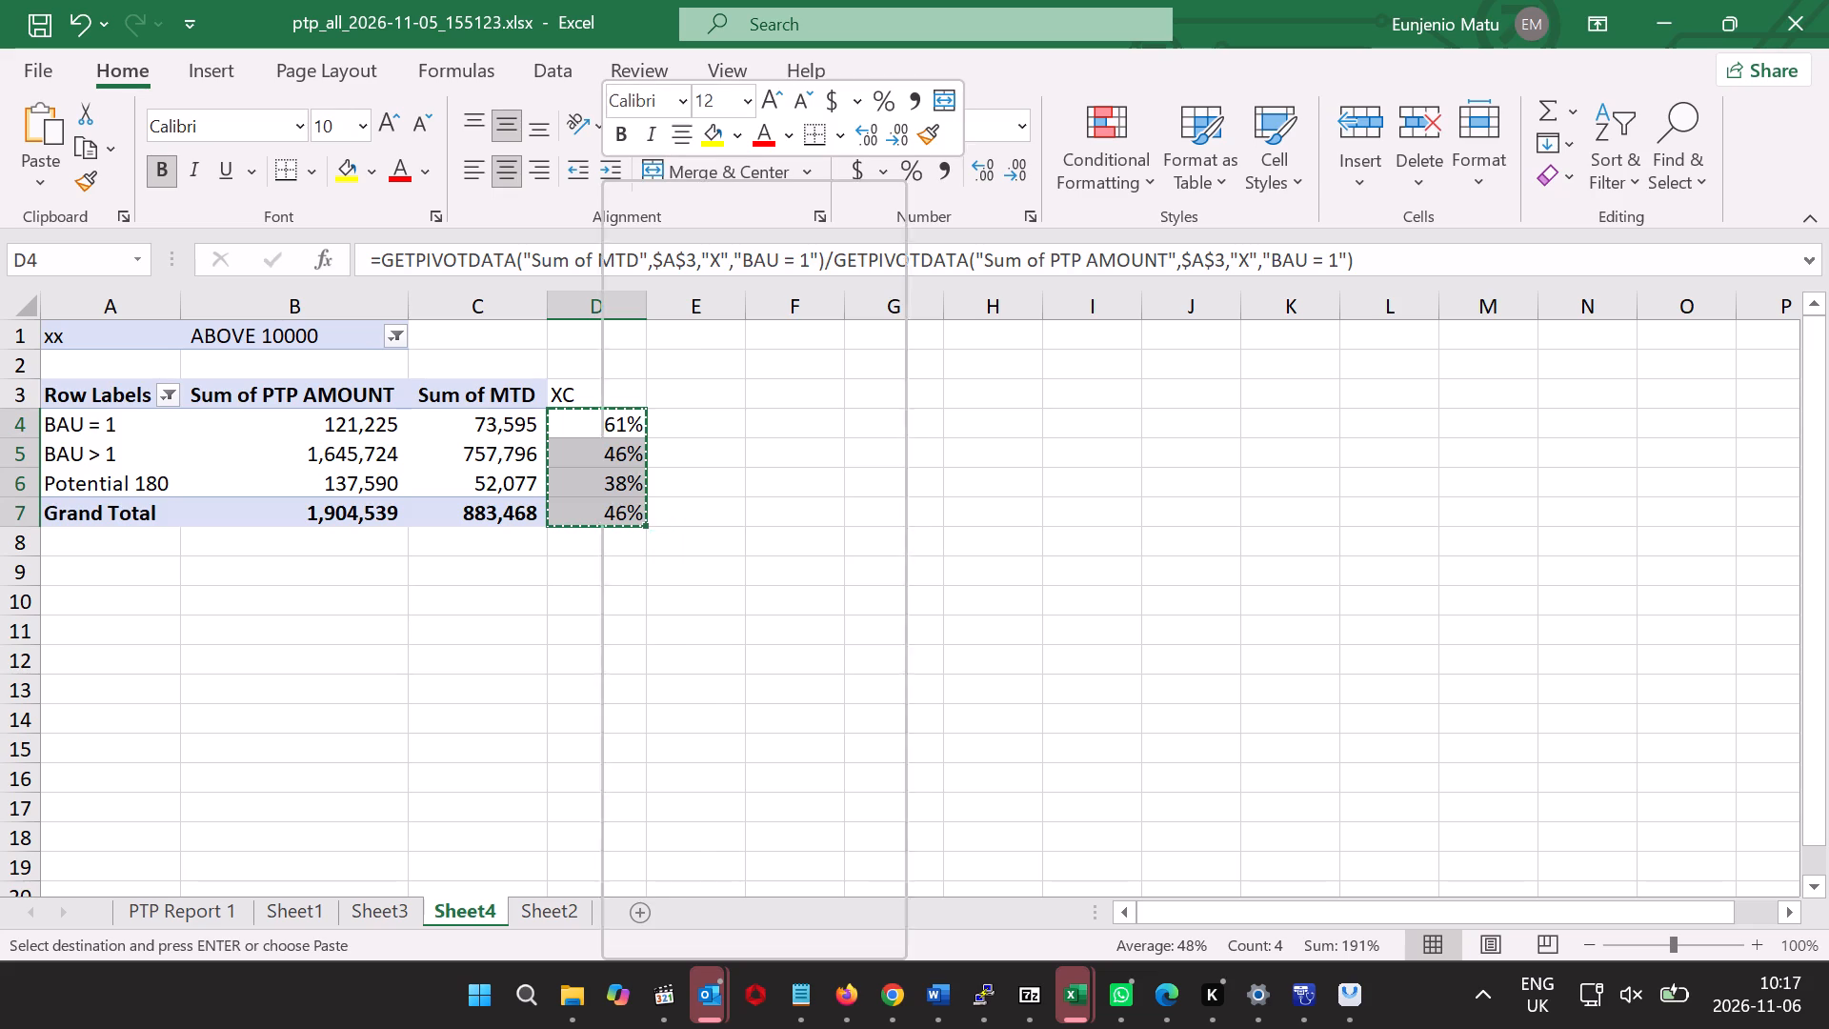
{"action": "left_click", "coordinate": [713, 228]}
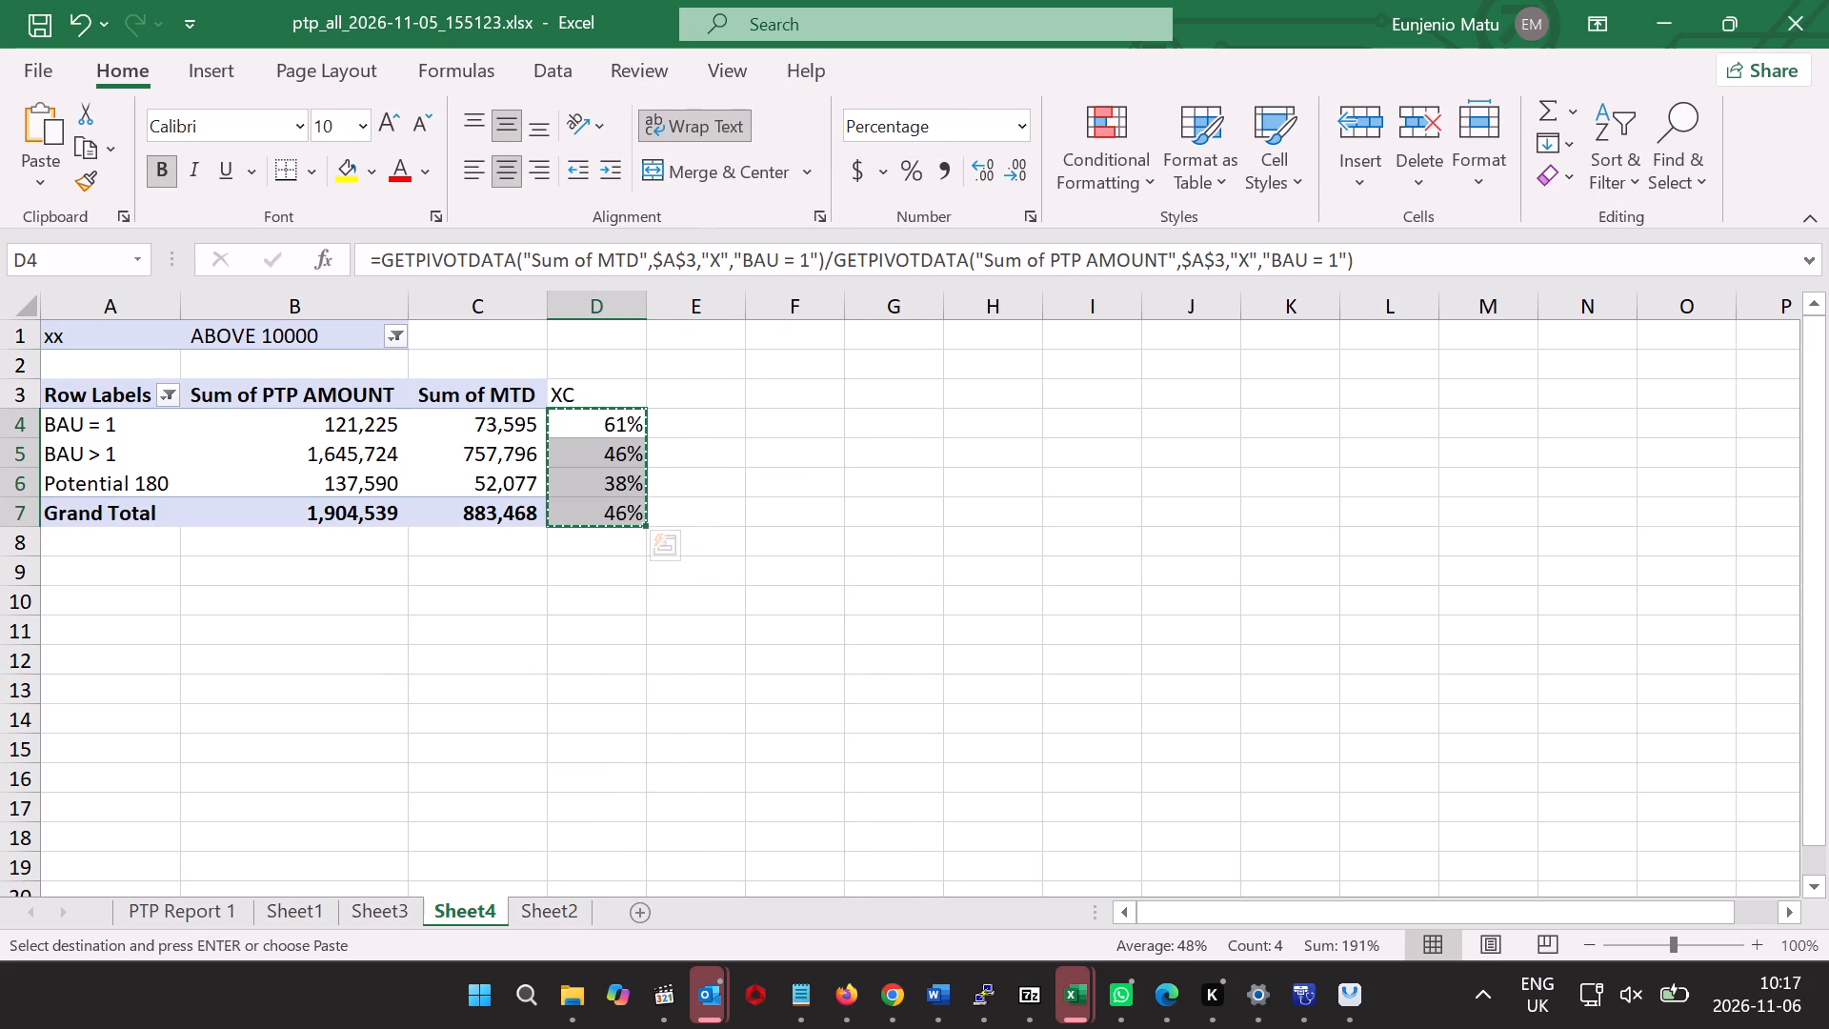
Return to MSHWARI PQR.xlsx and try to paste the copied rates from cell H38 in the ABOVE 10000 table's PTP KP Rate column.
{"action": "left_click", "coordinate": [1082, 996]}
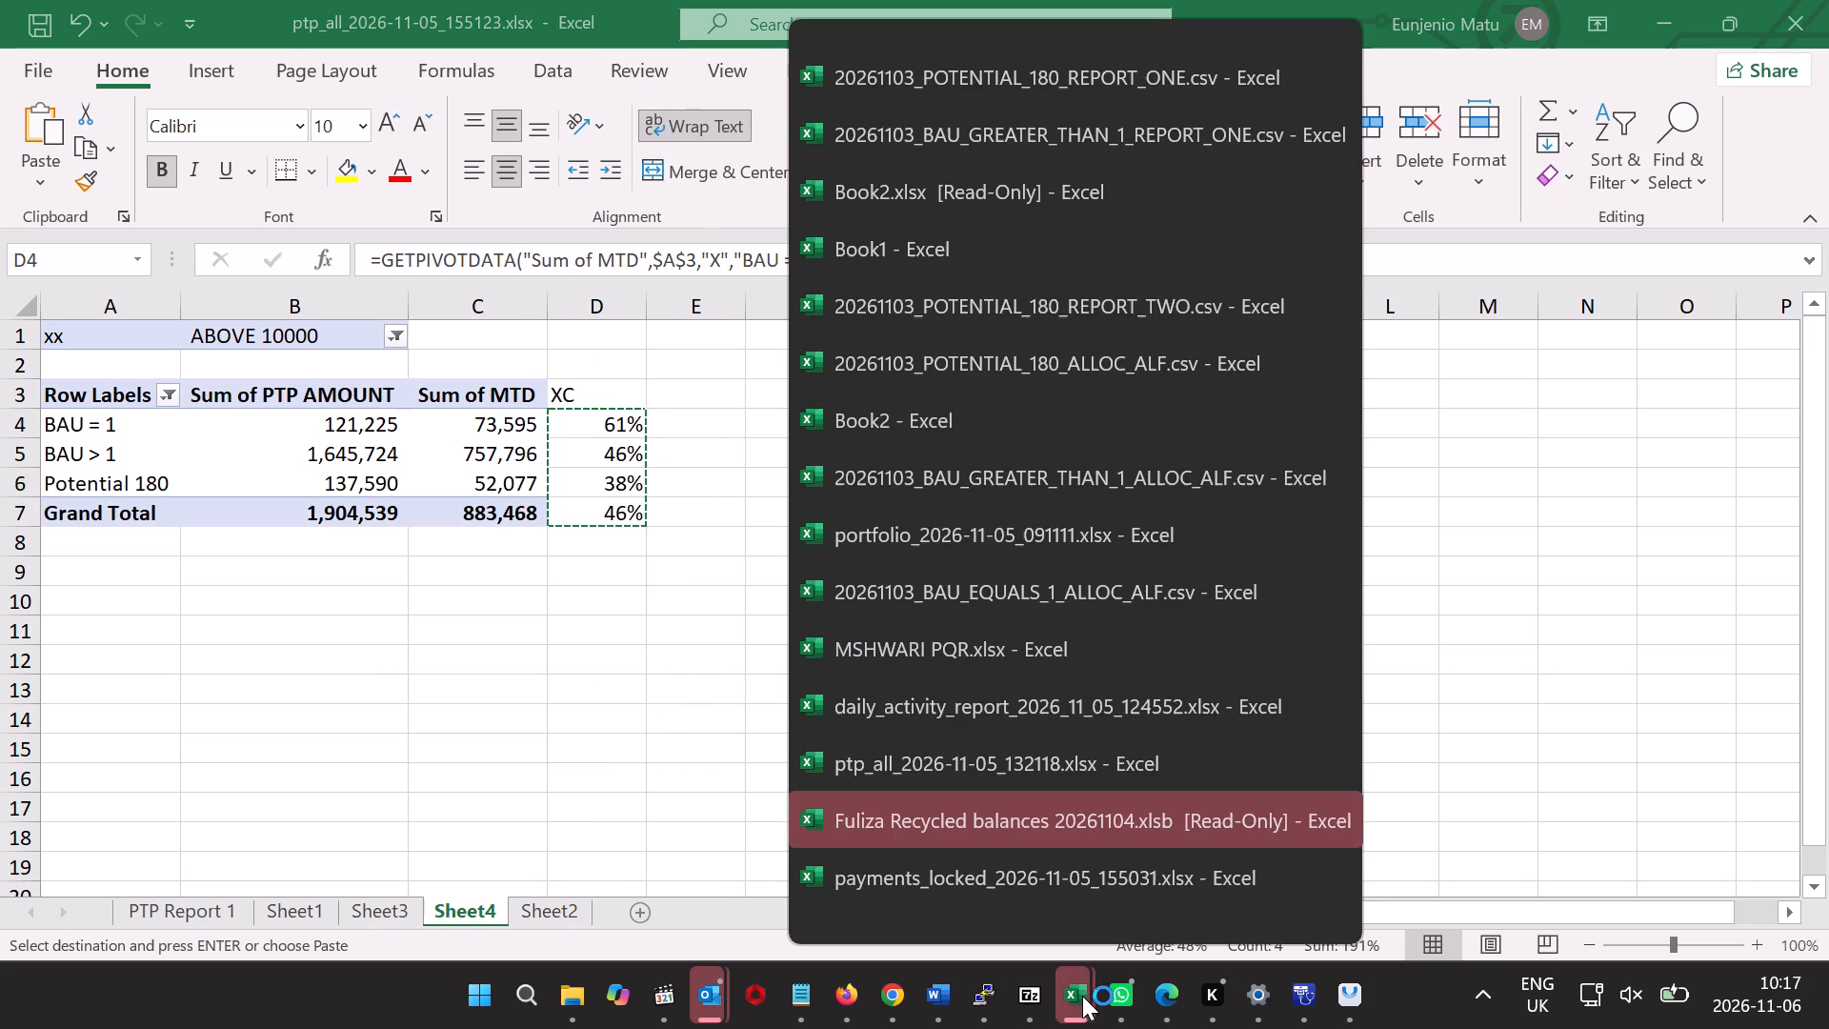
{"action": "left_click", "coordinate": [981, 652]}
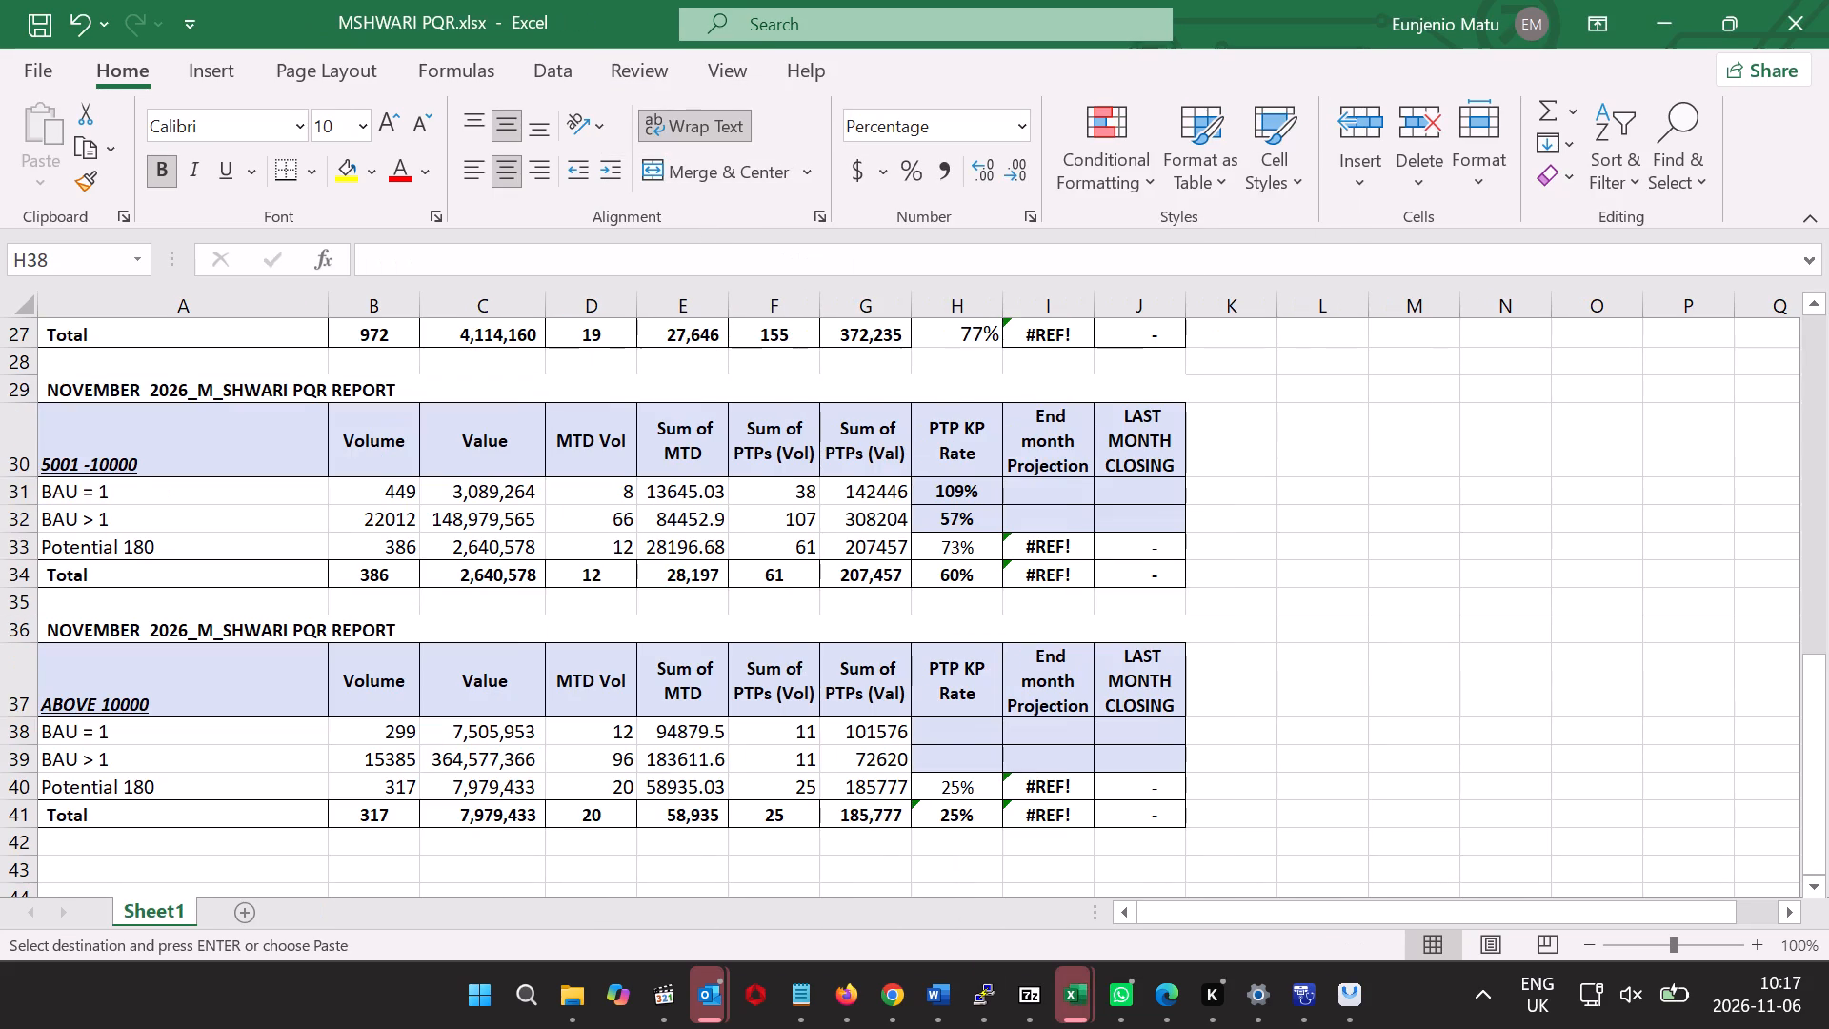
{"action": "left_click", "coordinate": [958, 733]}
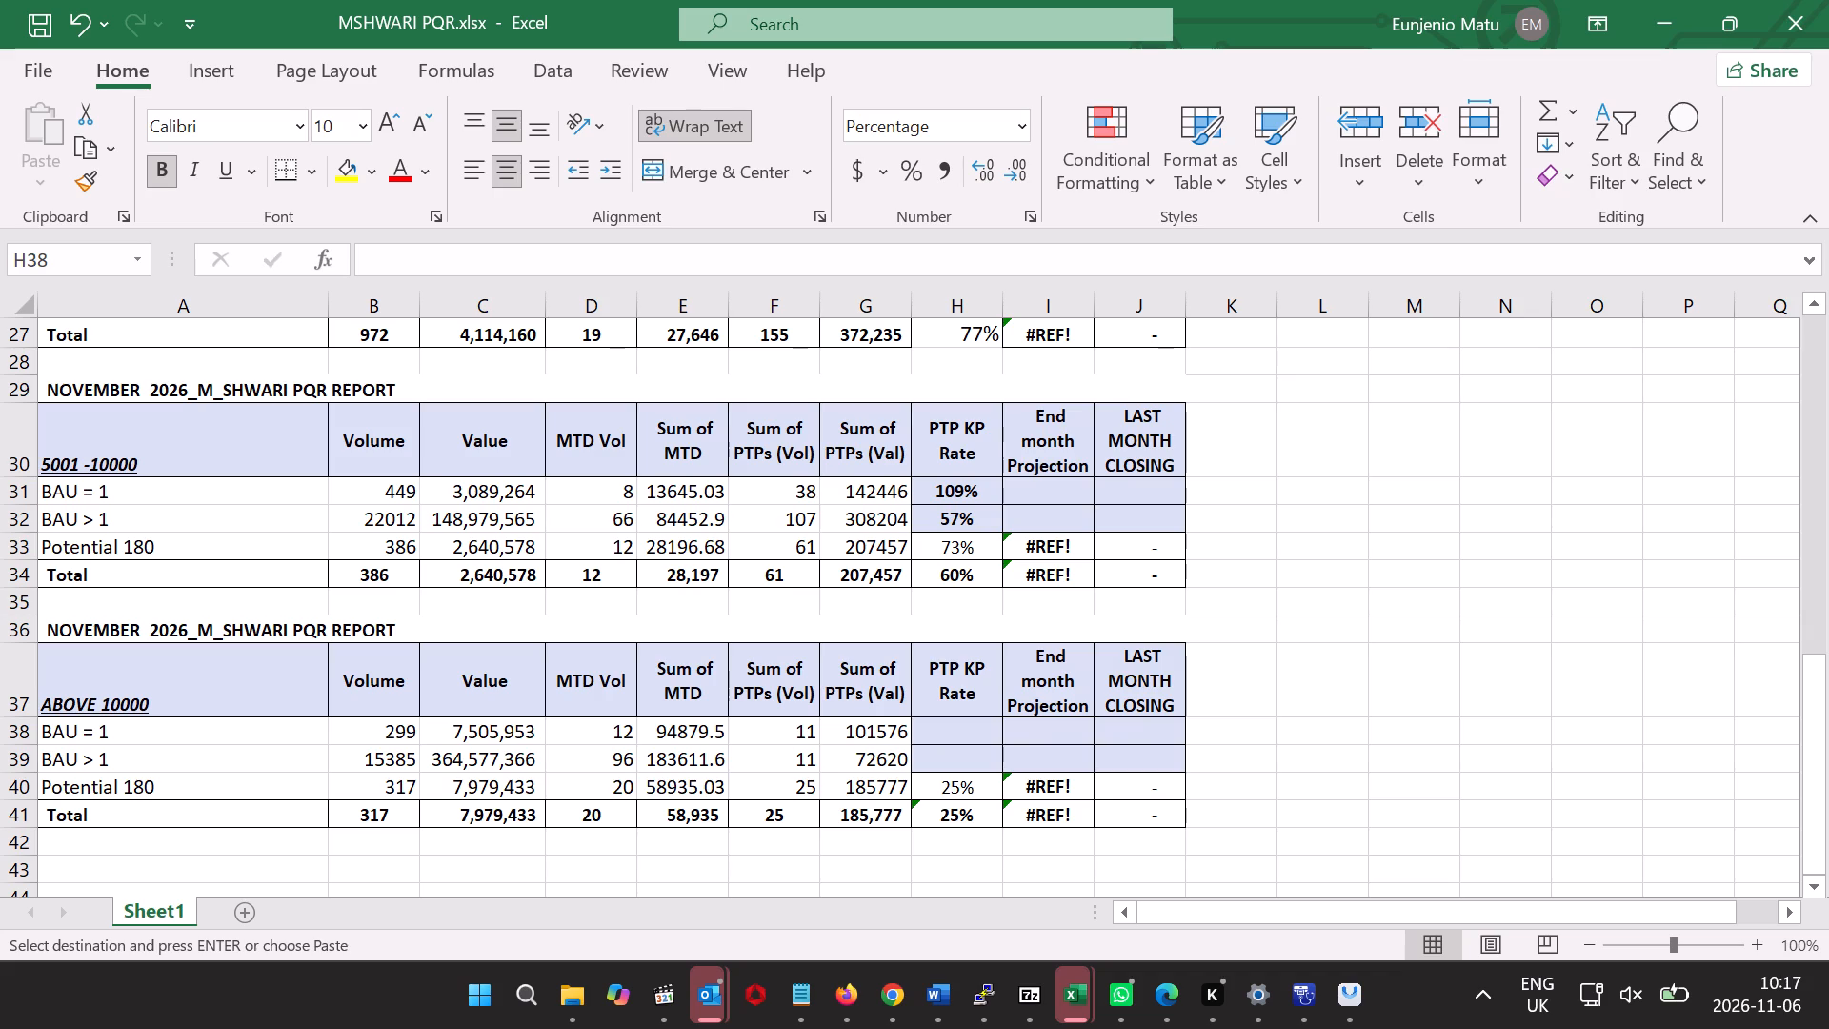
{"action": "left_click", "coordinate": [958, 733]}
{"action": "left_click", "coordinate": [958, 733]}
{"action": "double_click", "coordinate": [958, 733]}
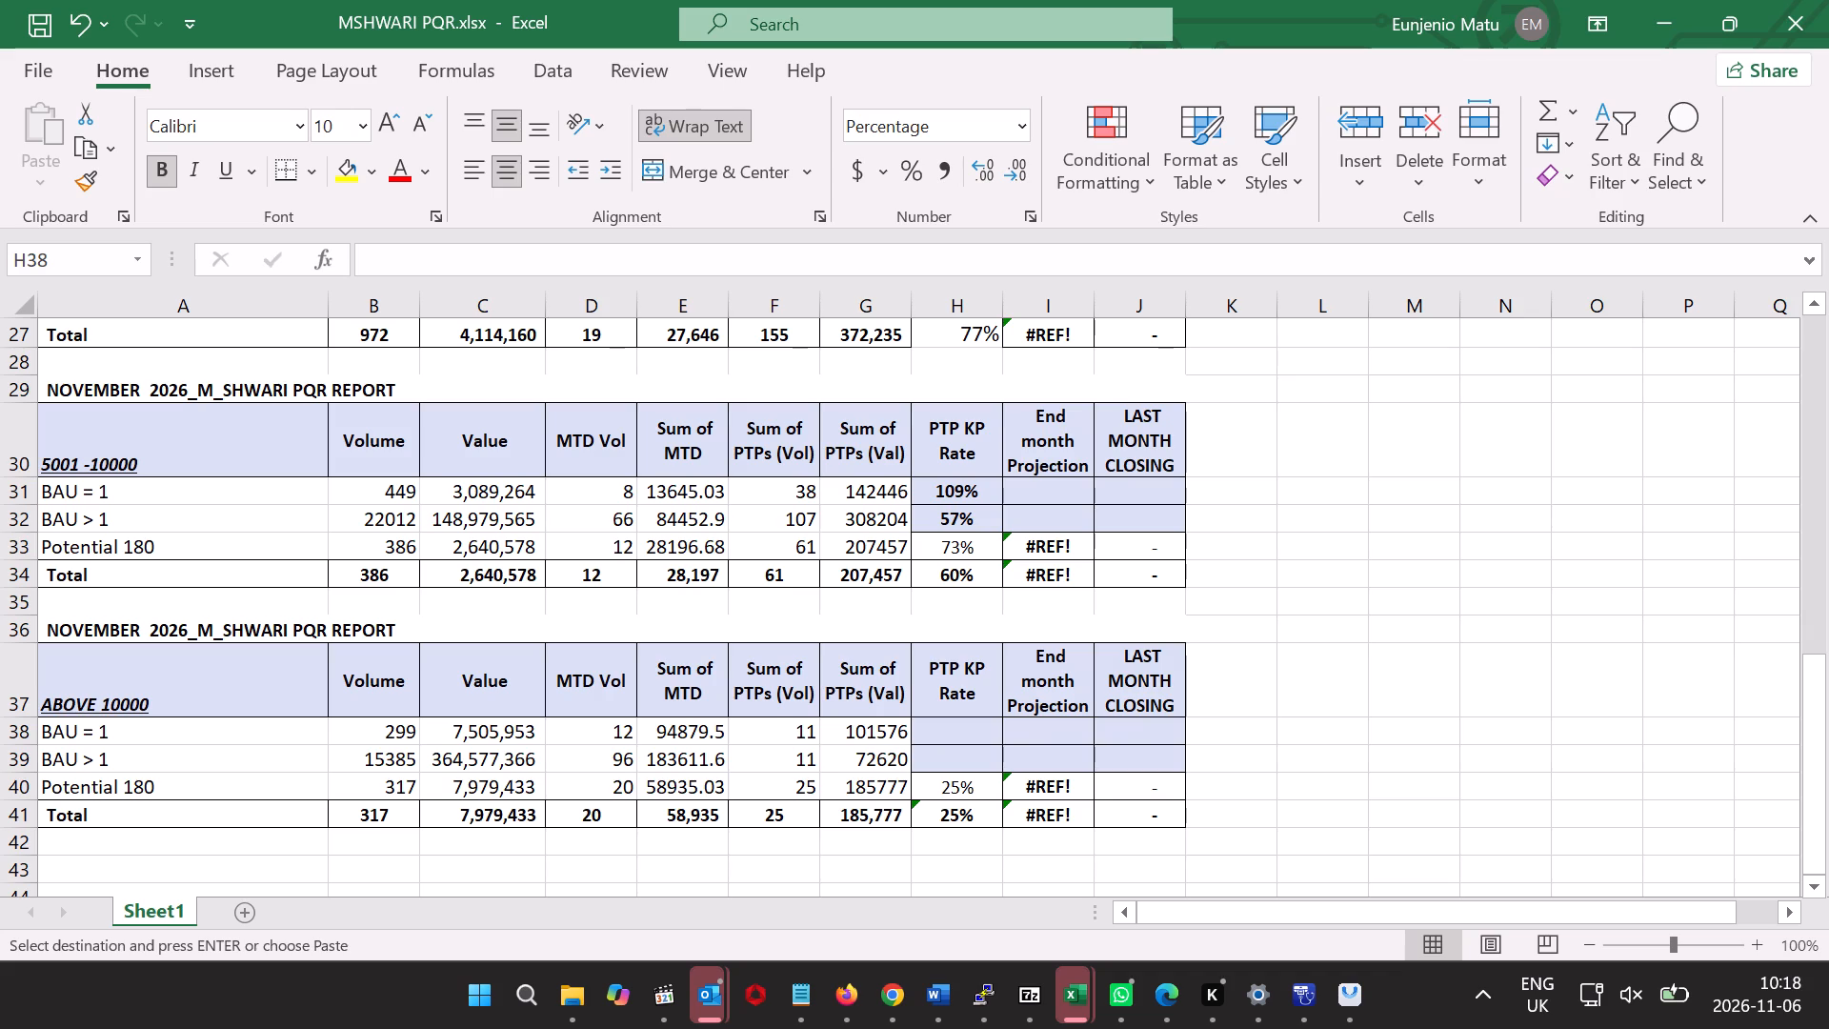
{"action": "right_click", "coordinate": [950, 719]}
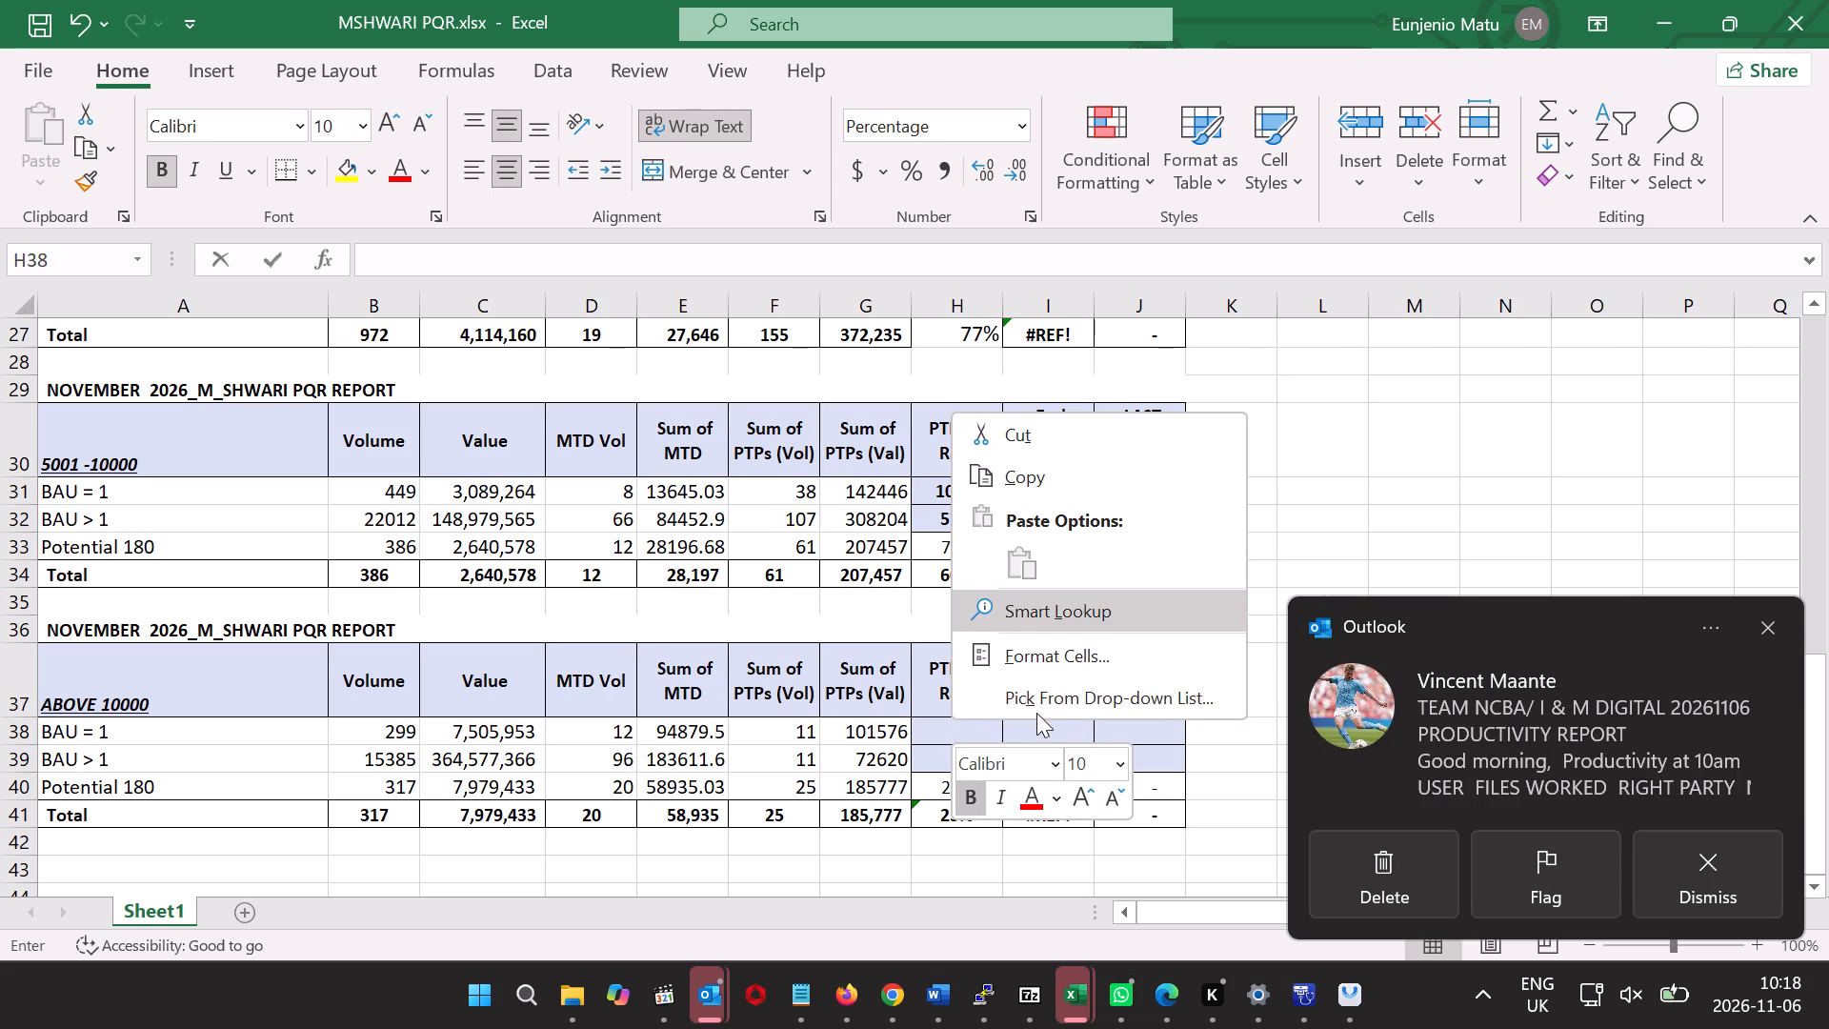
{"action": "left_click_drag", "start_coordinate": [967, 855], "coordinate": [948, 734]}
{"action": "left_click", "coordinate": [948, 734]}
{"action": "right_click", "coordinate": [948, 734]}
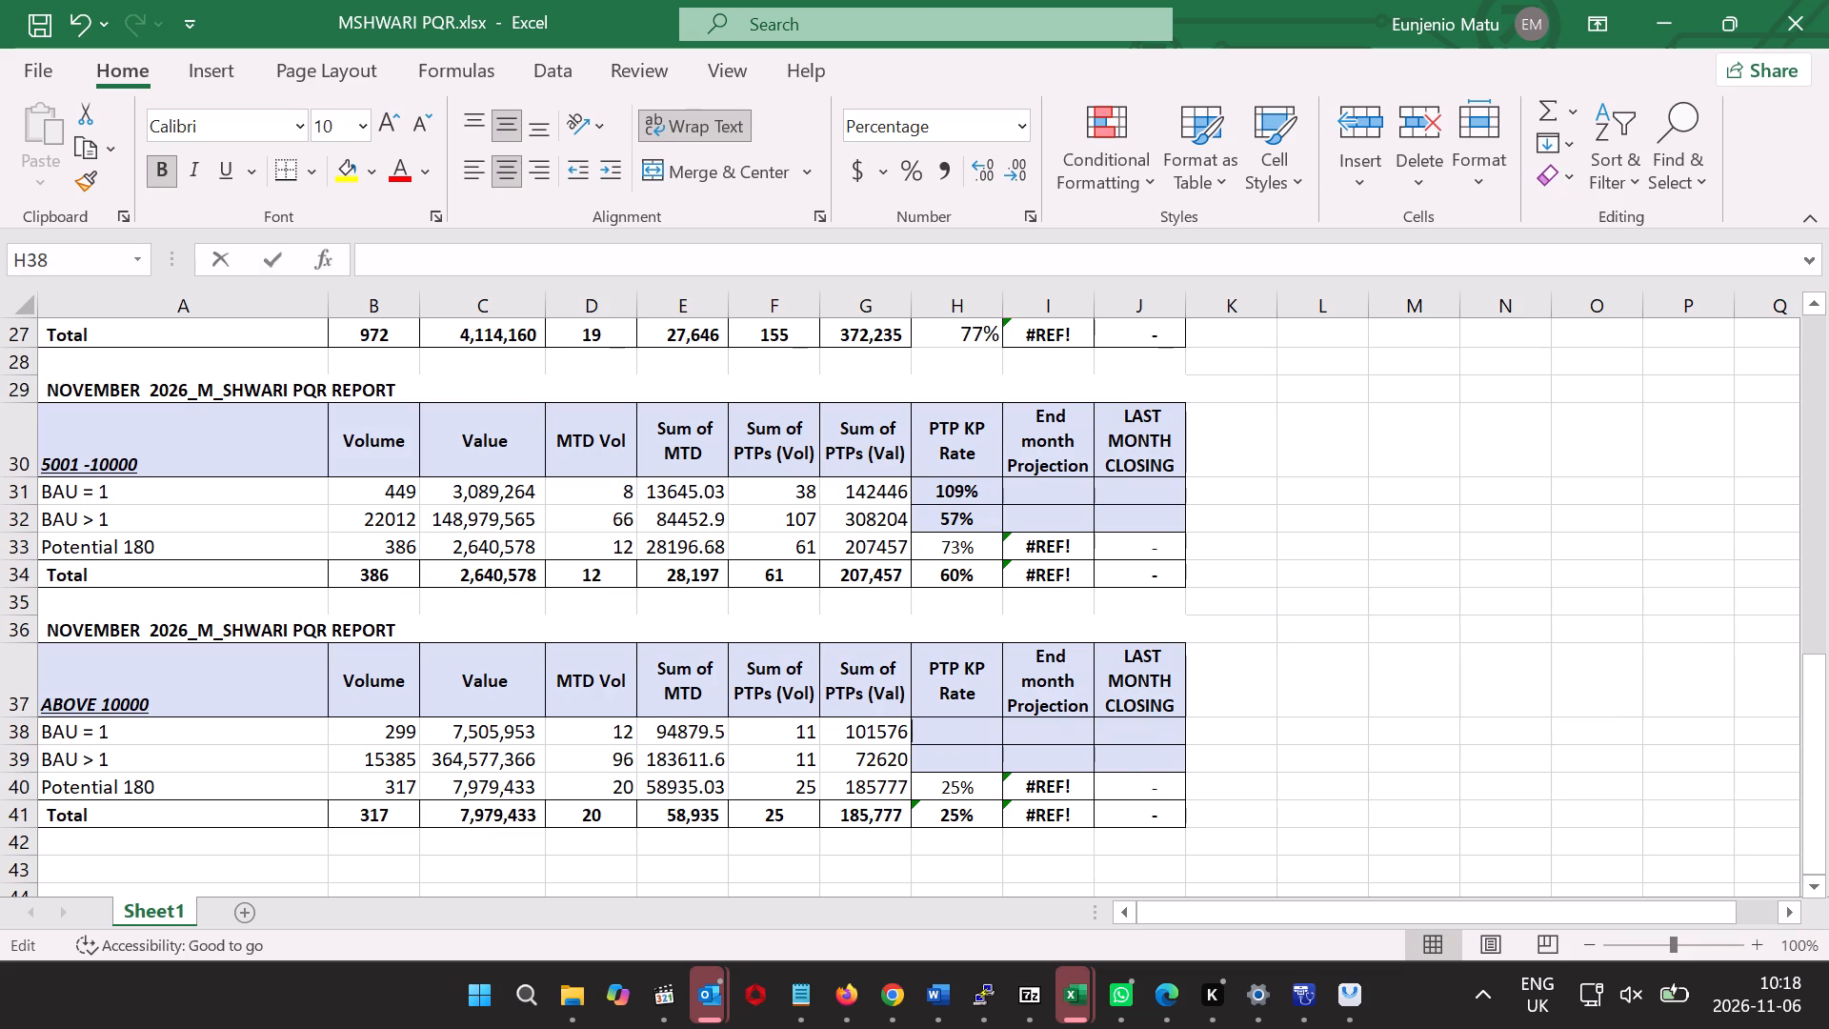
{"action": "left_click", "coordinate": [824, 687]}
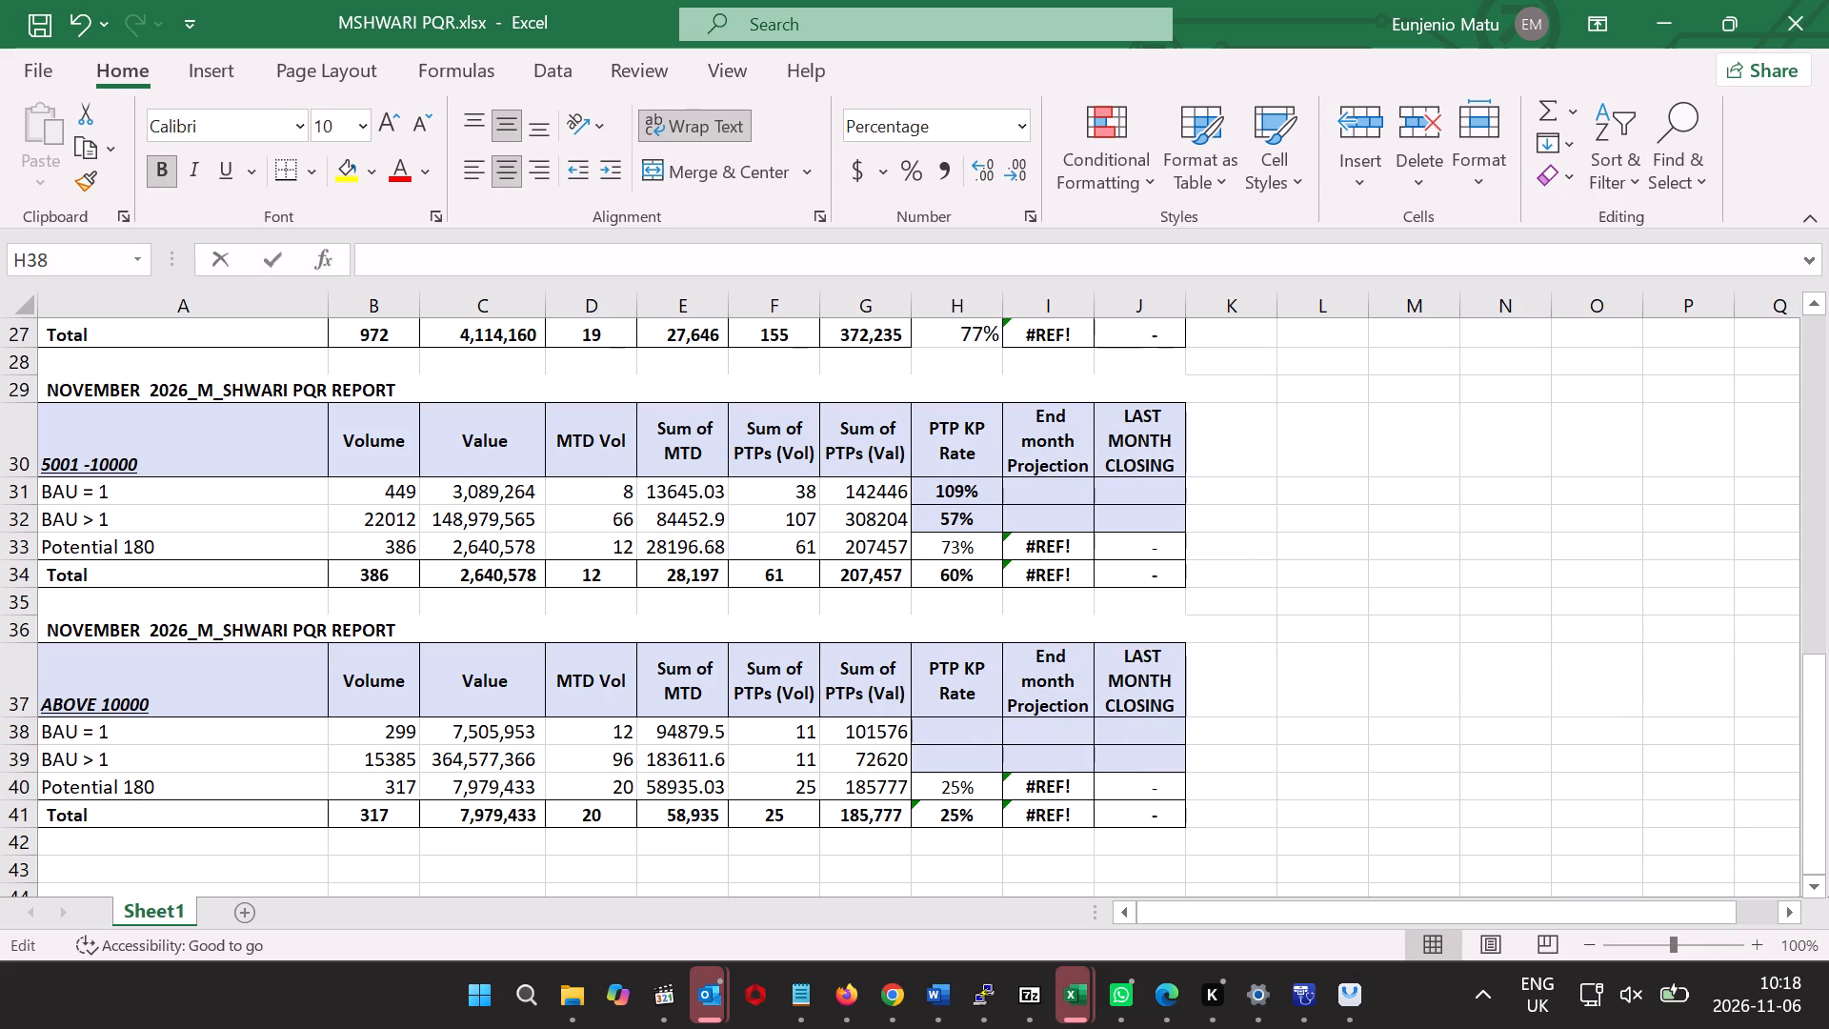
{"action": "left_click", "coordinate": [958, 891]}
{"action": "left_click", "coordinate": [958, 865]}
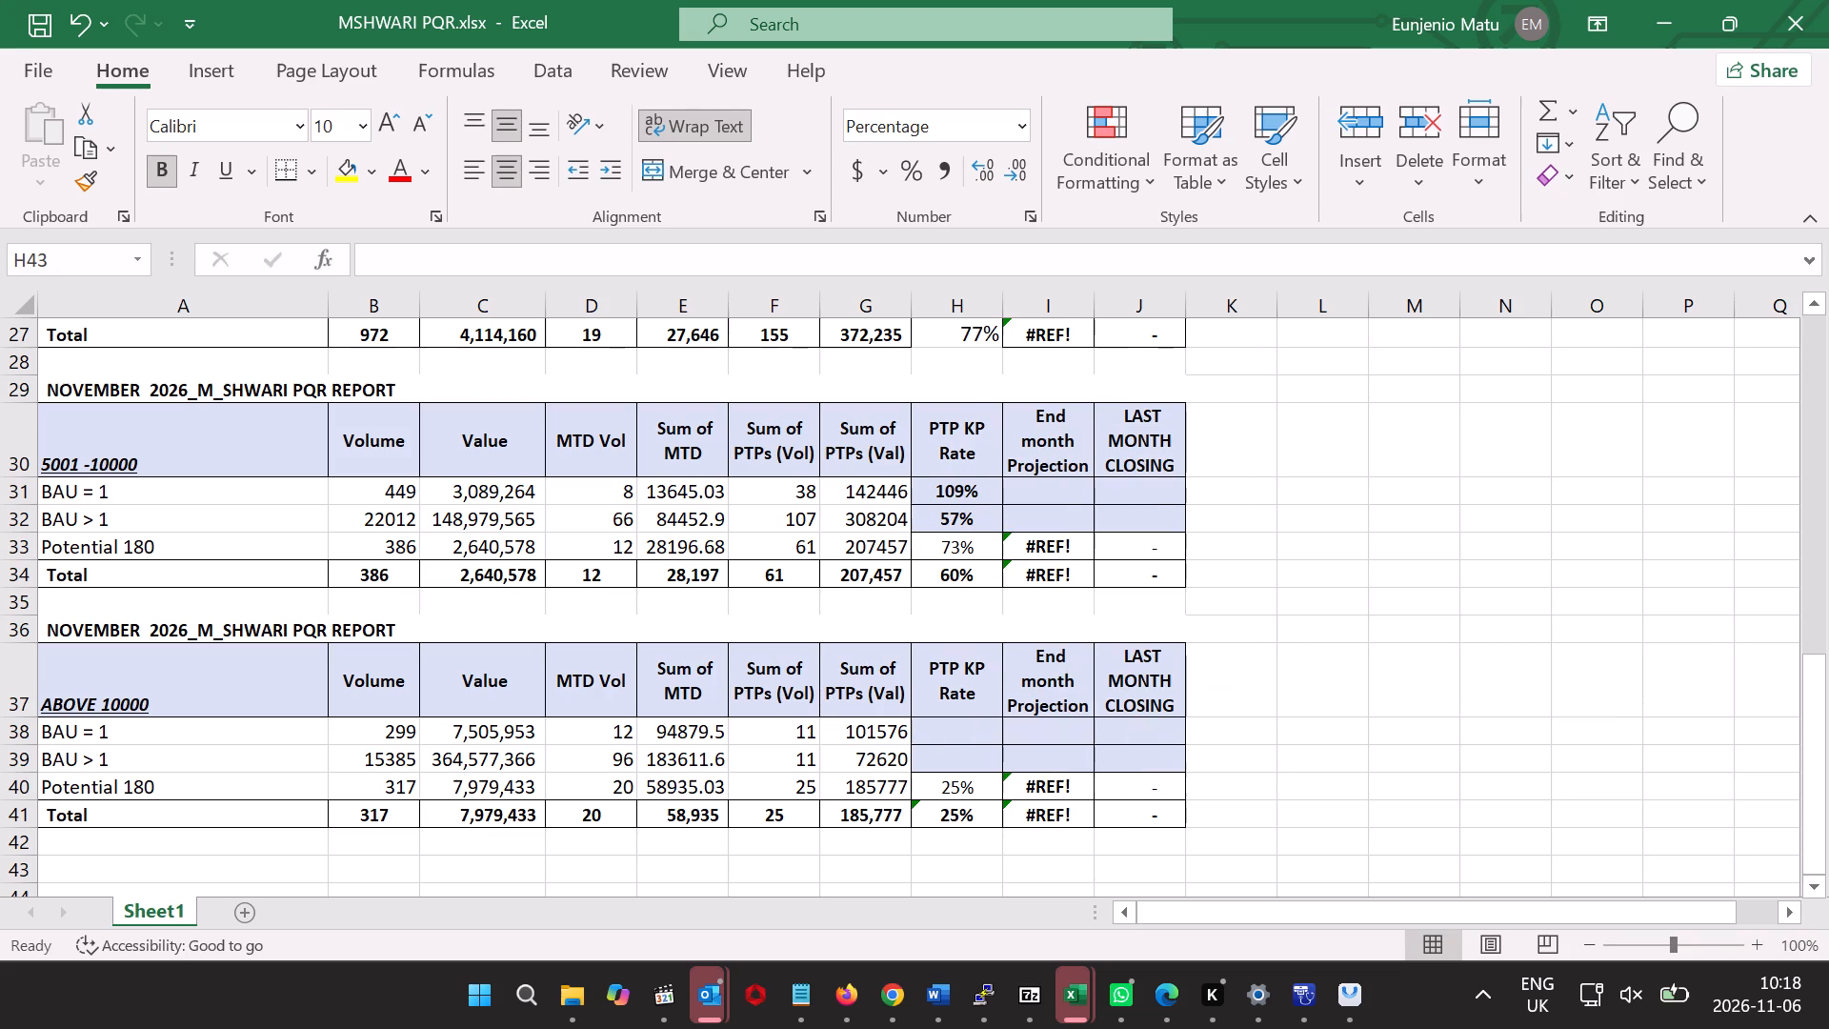
Switch back to ptp_all_2026-11-05_155123.xlsx and copy the ABOVE 10000 rates in D4:D7 on Sheet4 again for the PQR report.
{"action": "left_click", "coordinate": [1075, 993]}
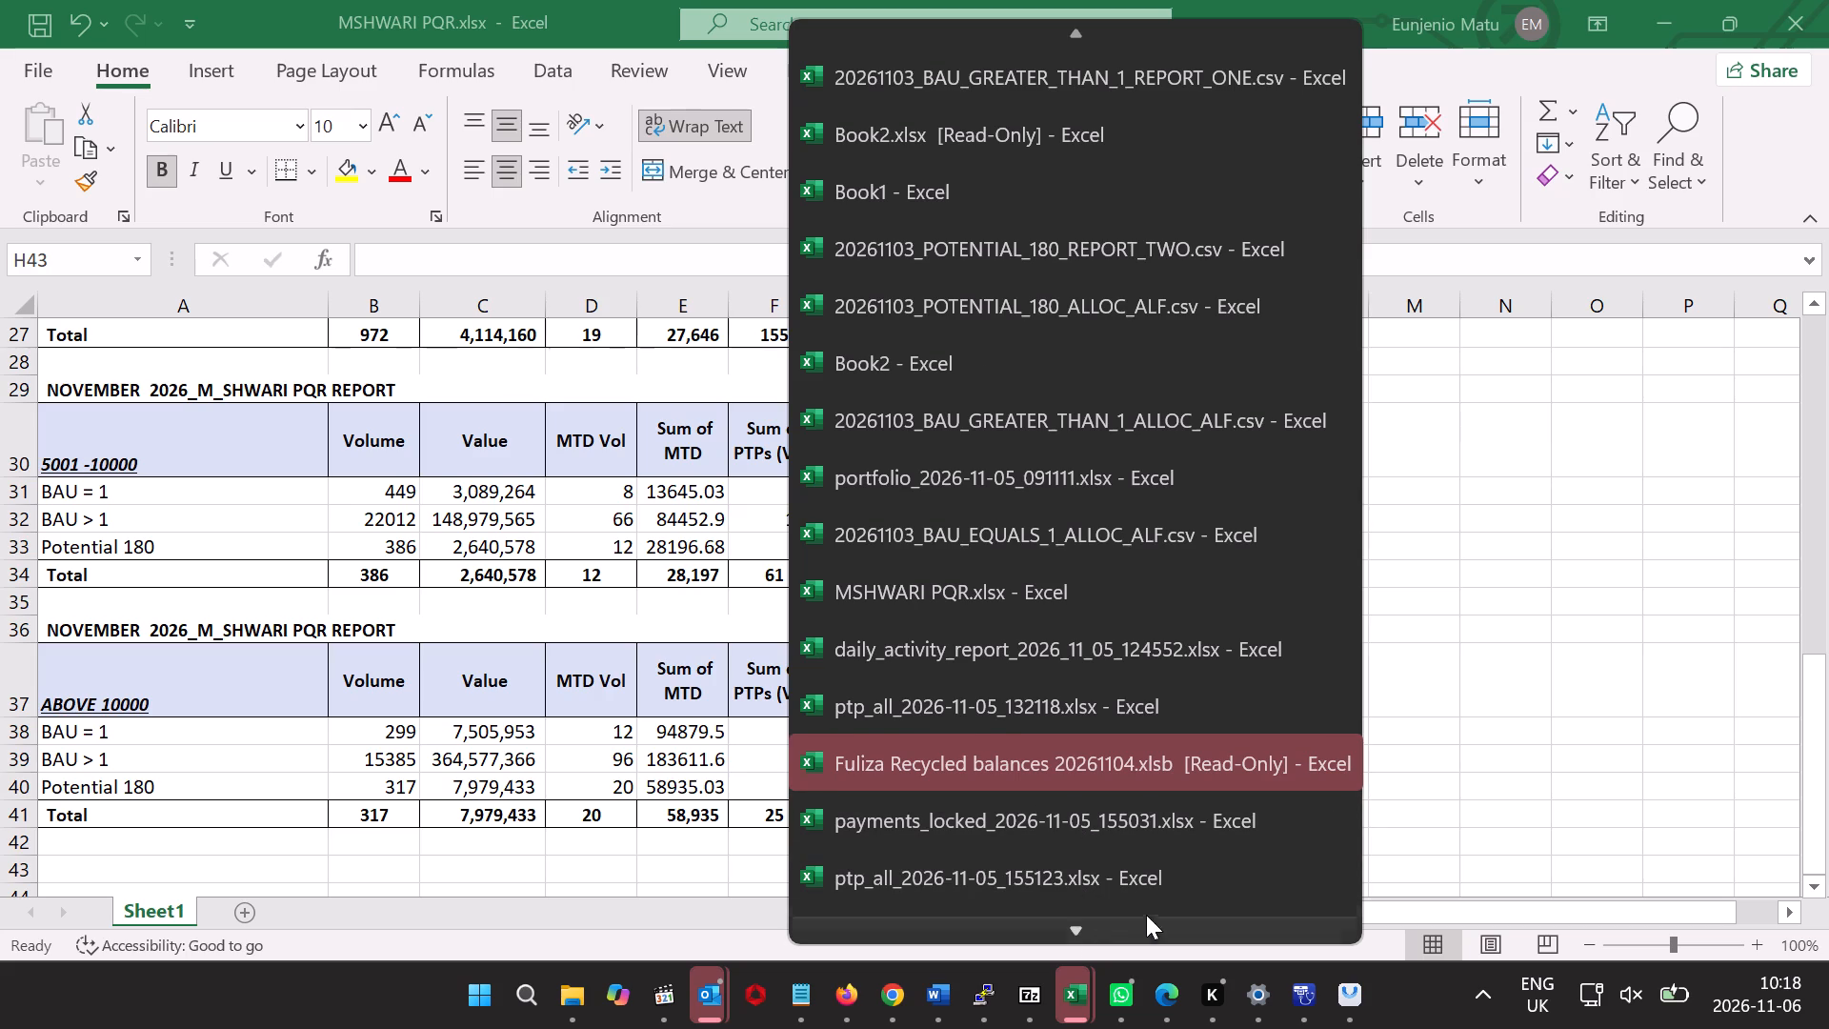
{"action": "double_click", "coordinate": [1085, 927]}
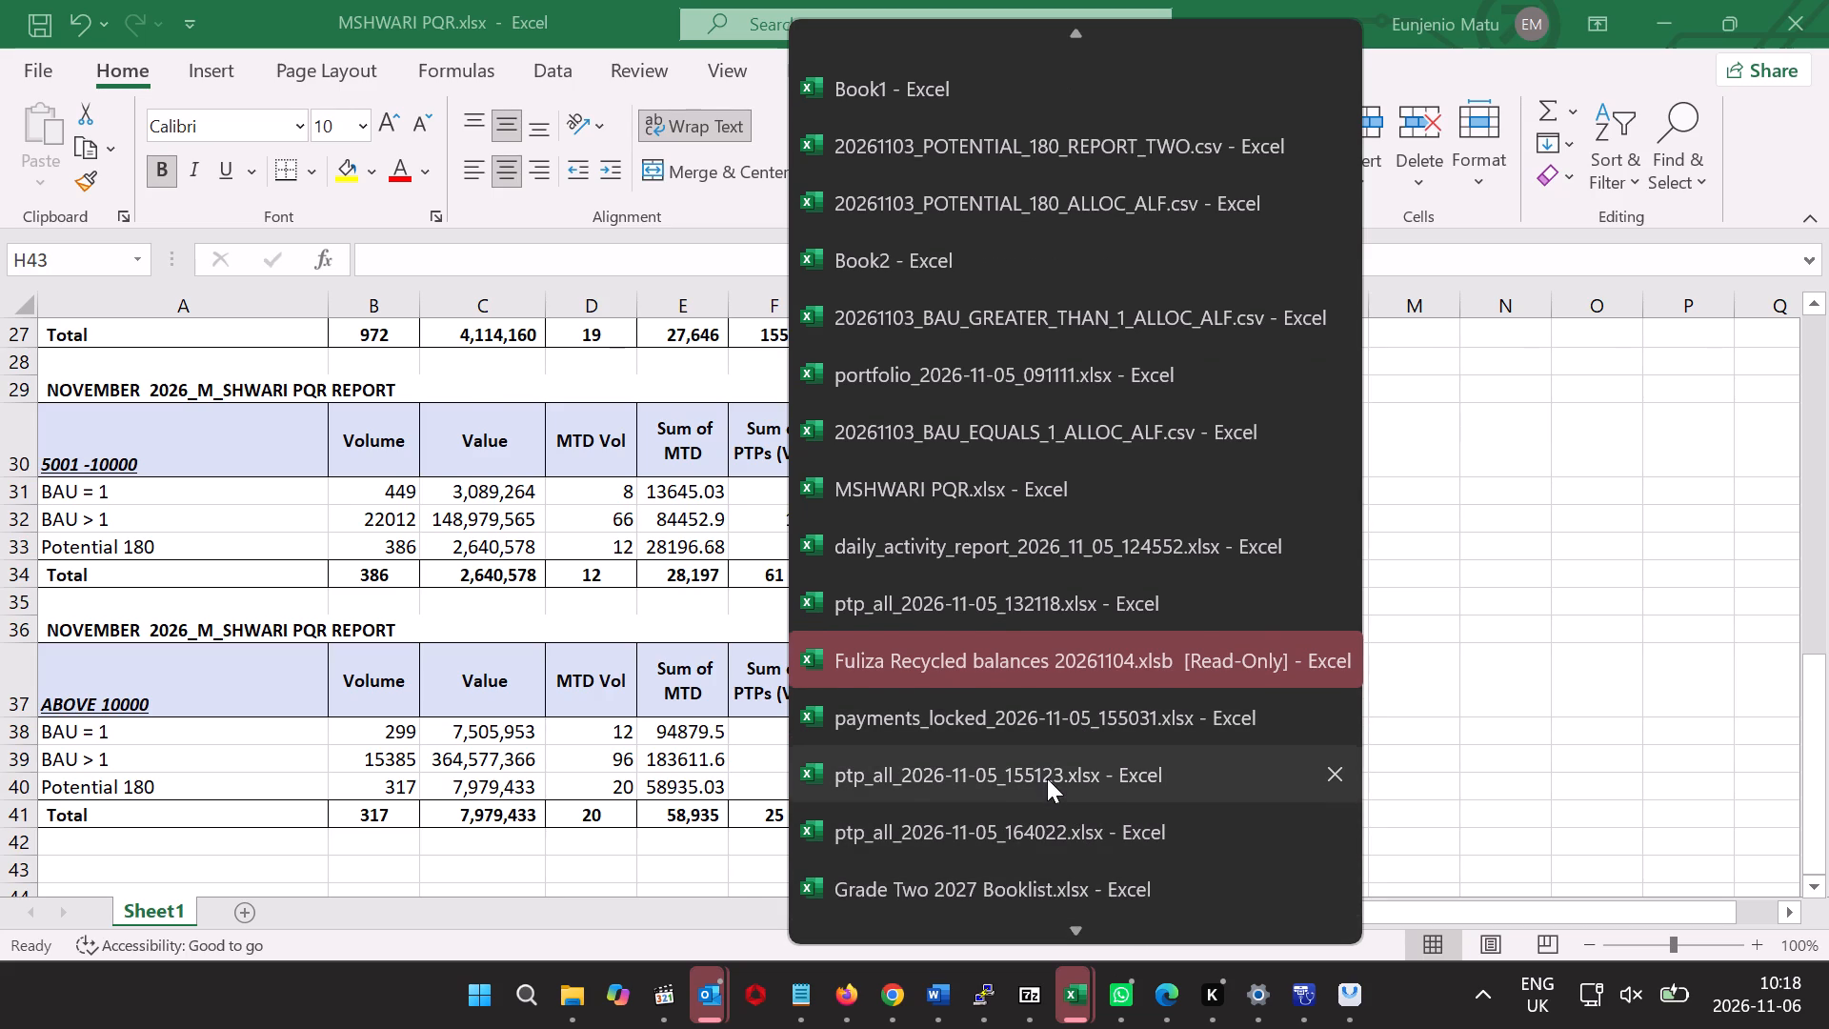
{"action": "left_click", "coordinate": [1047, 778]}
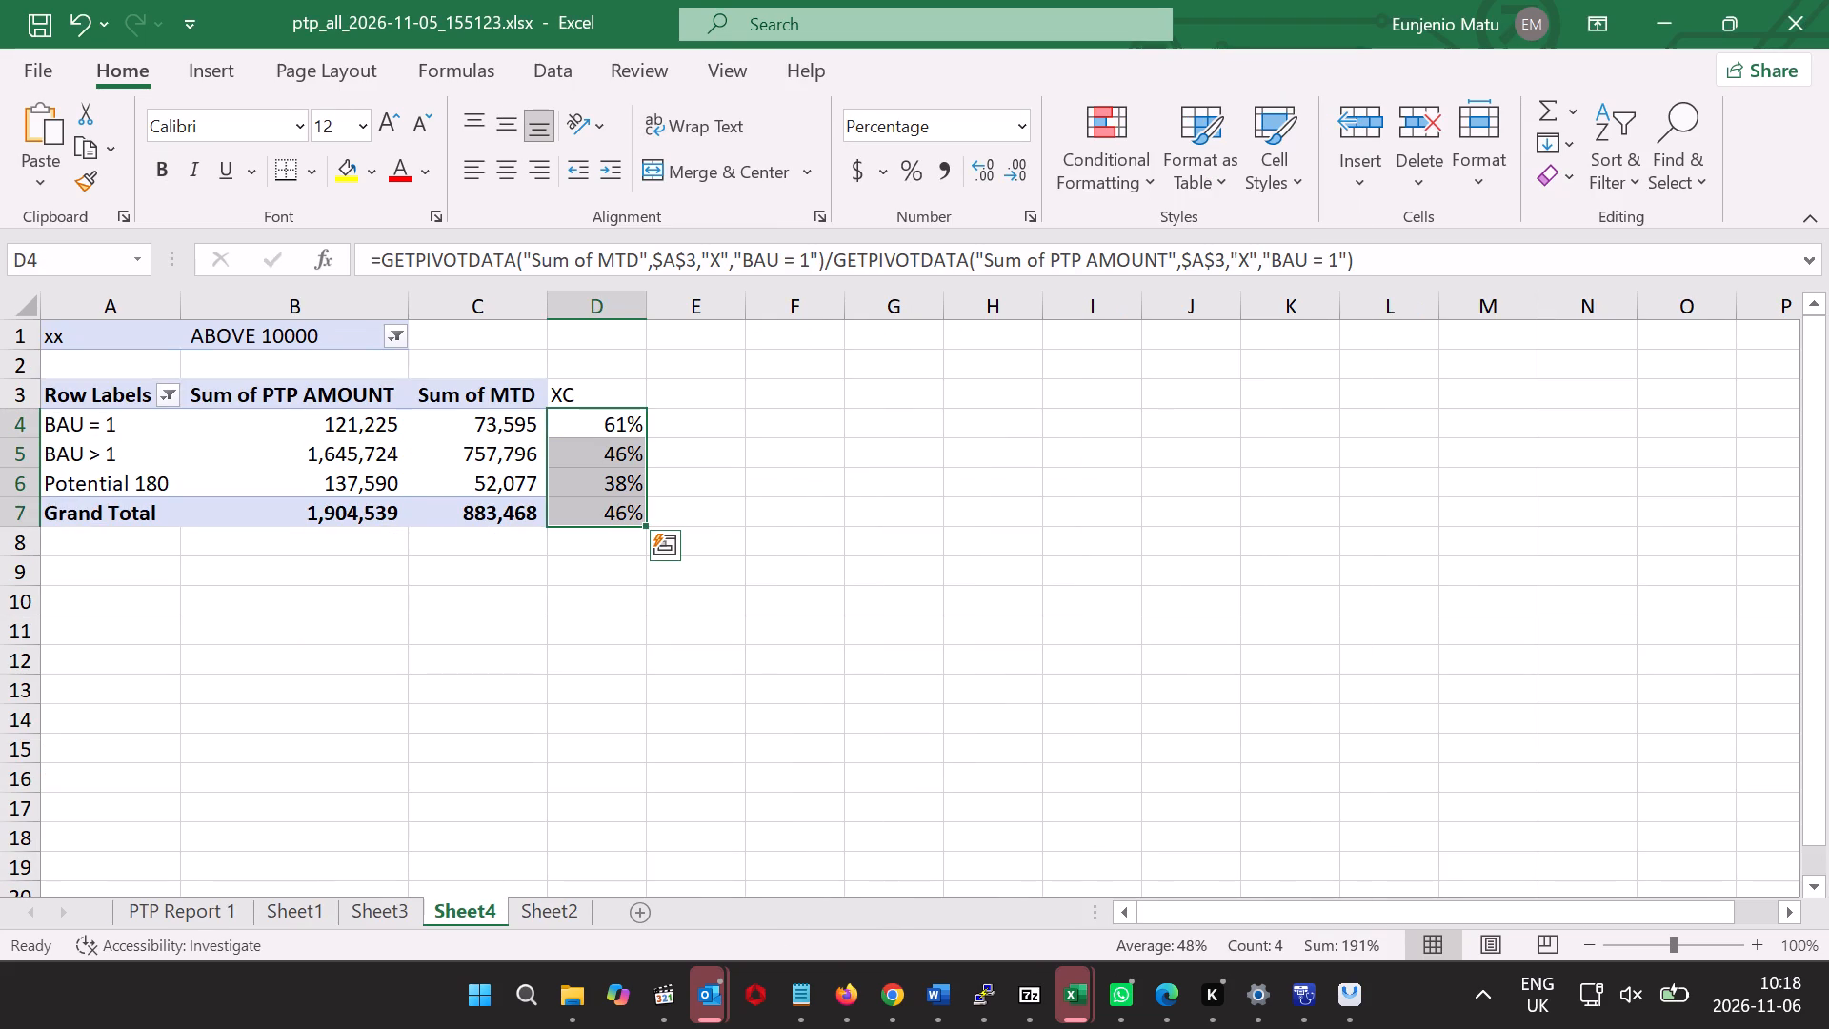
{"action": "right_click", "coordinate": [585, 434]}
{"action": "left_click", "coordinate": [693, 260]}
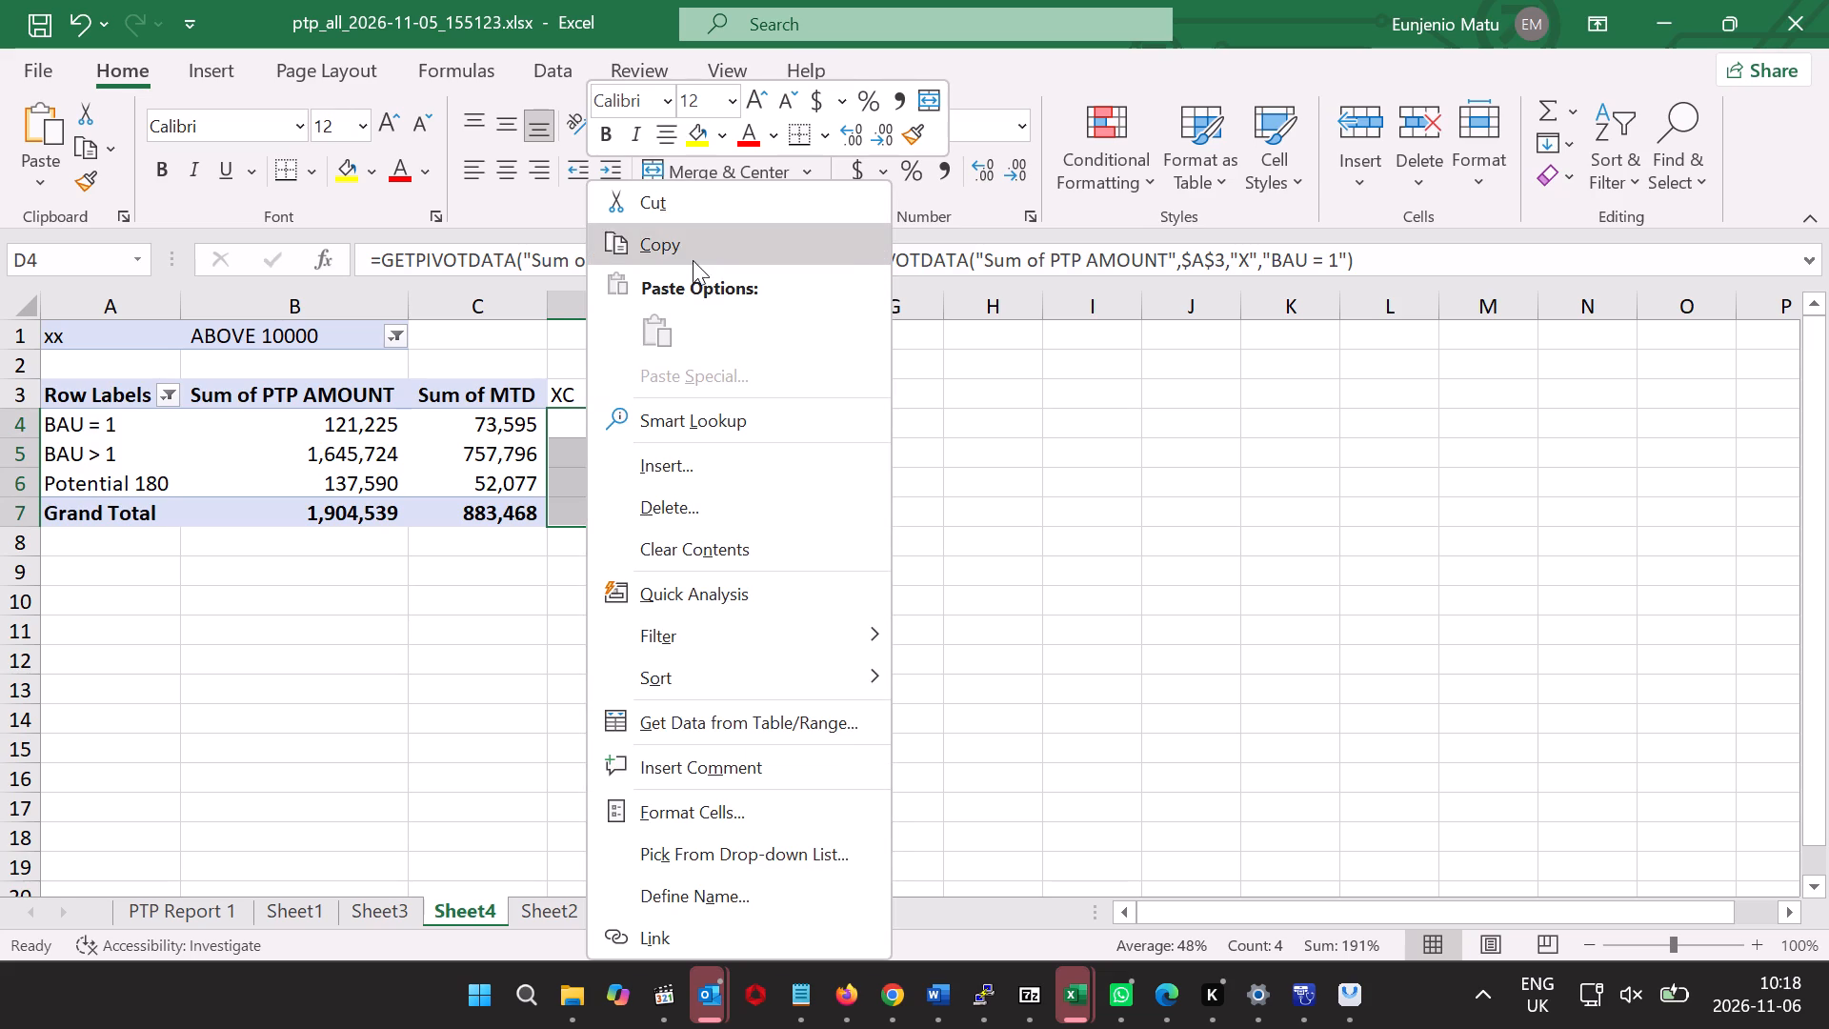
{"action": "left_click", "coordinate": [1074, 998]}
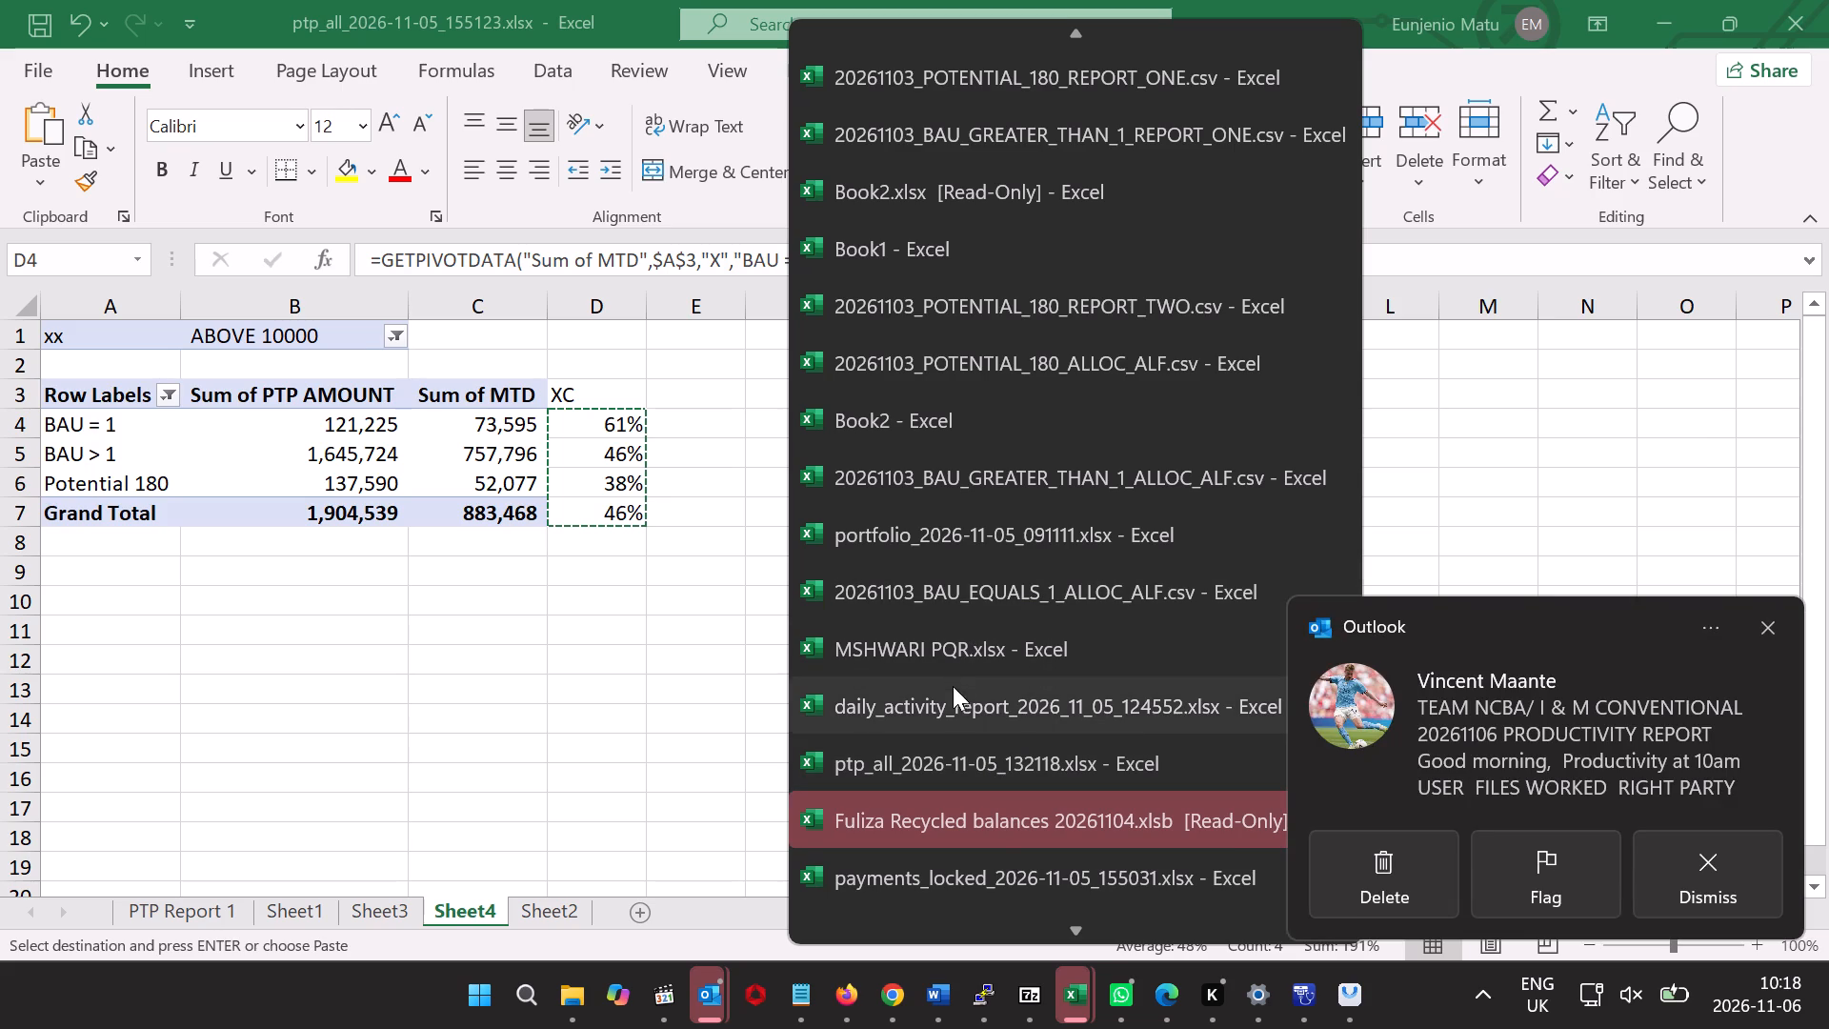
{"action": "triple_click", "coordinate": [1083, 934]}
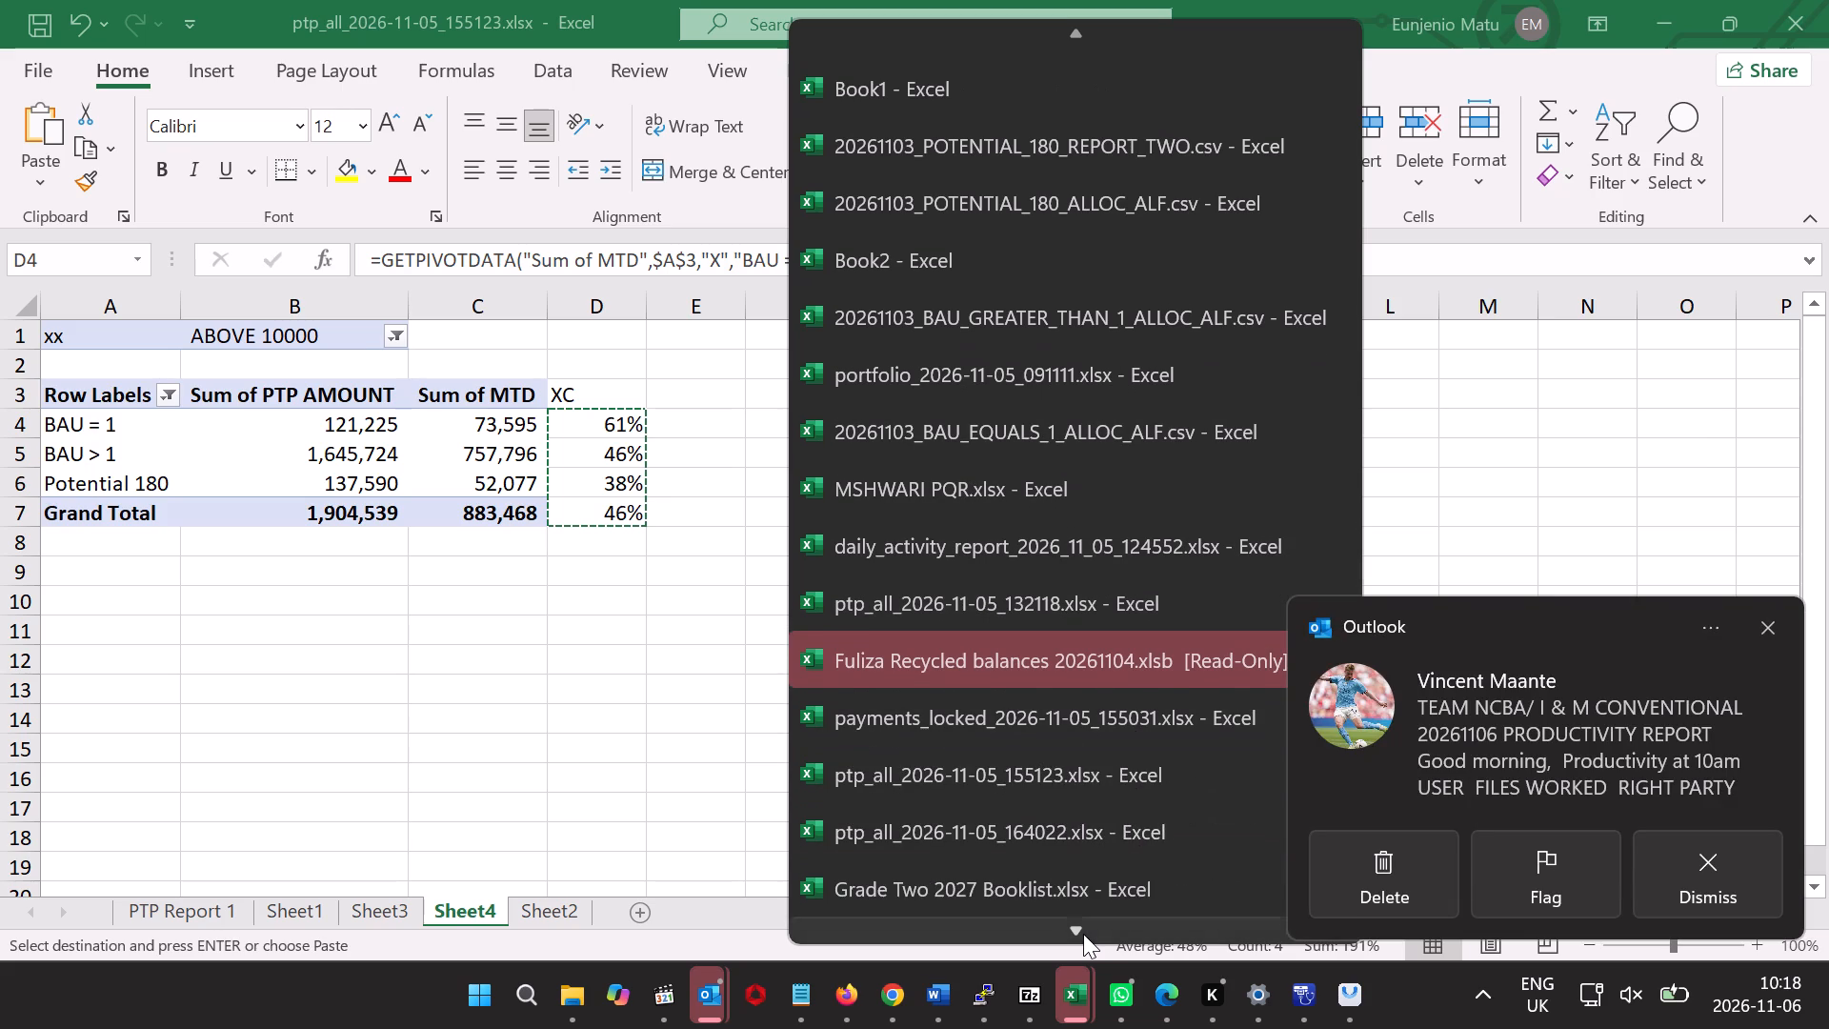
{"action": "left_click", "coordinate": [1083, 934]}
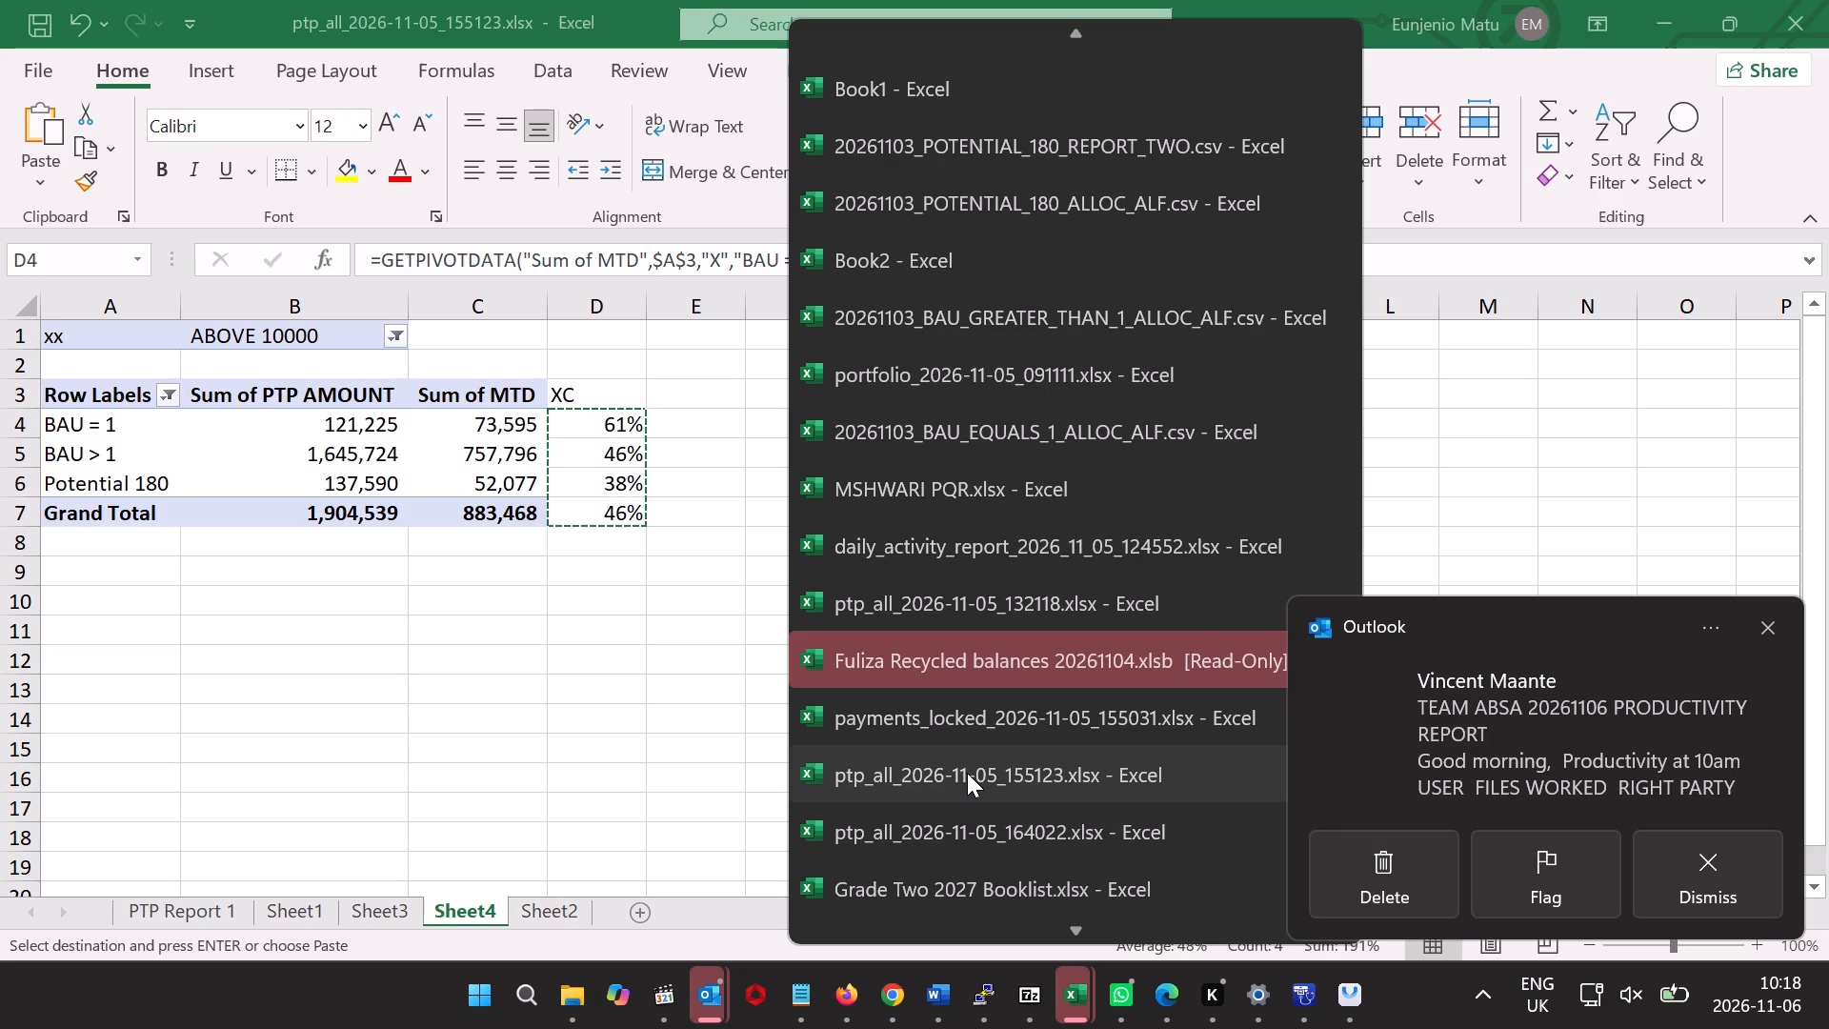
Return to MSHWARI PQR.xlsx and select cell H38, the BAU = 1 PTP KP Rate in the ABOVE 10000 table, as the paste destination.
{"action": "left_click", "coordinate": [967, 773]}
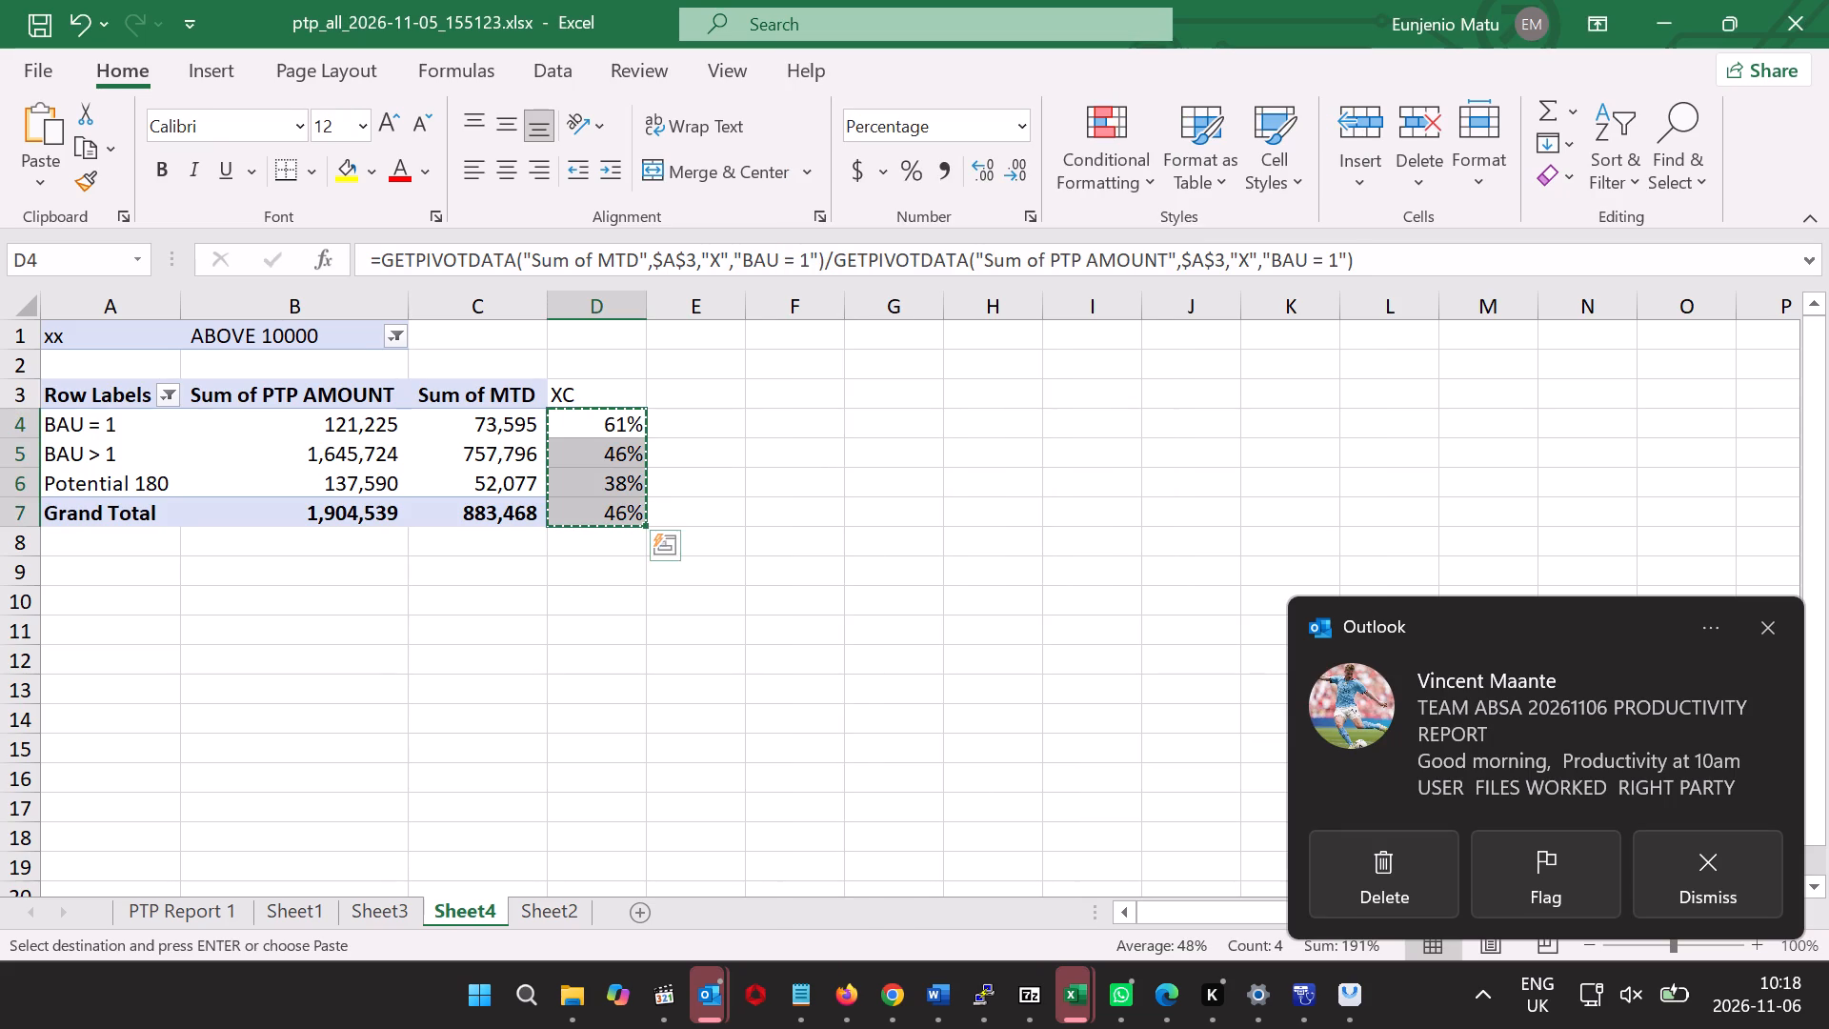
{"action": "left_click", "coordinate": [1067, 990]}
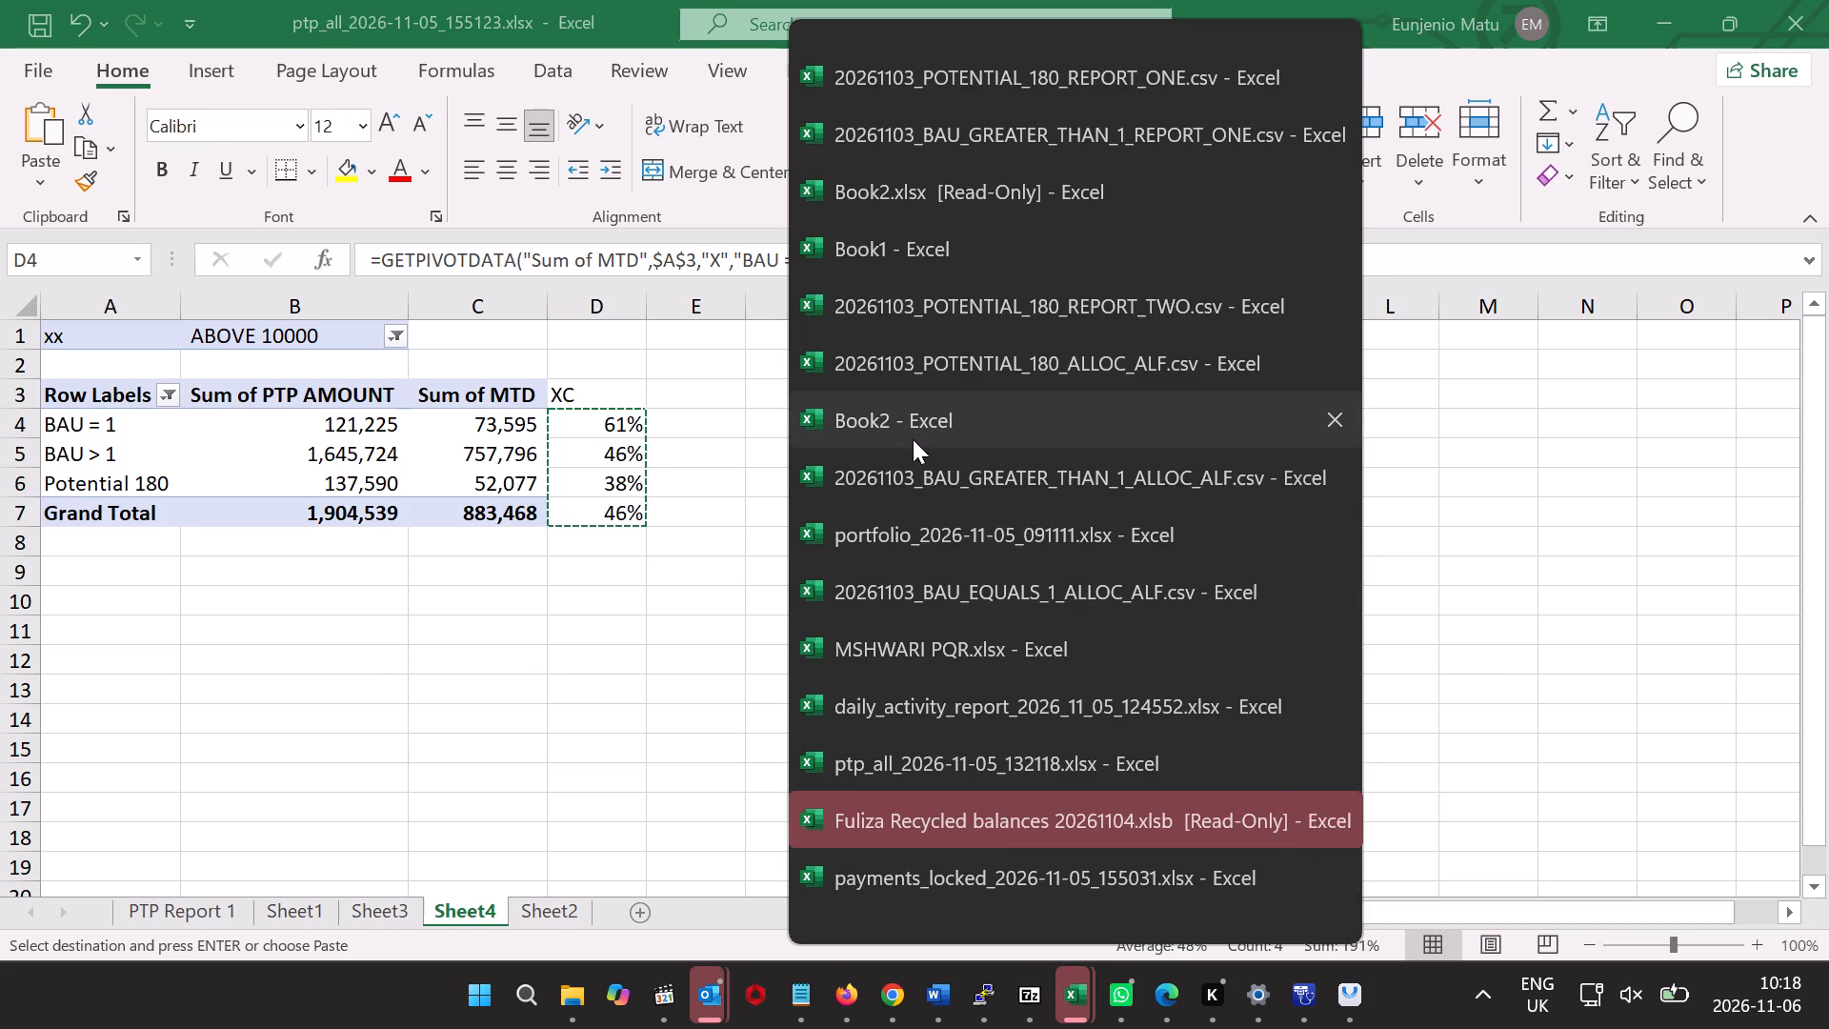
{"action": "left_click", "coordinate": [926, 649]}
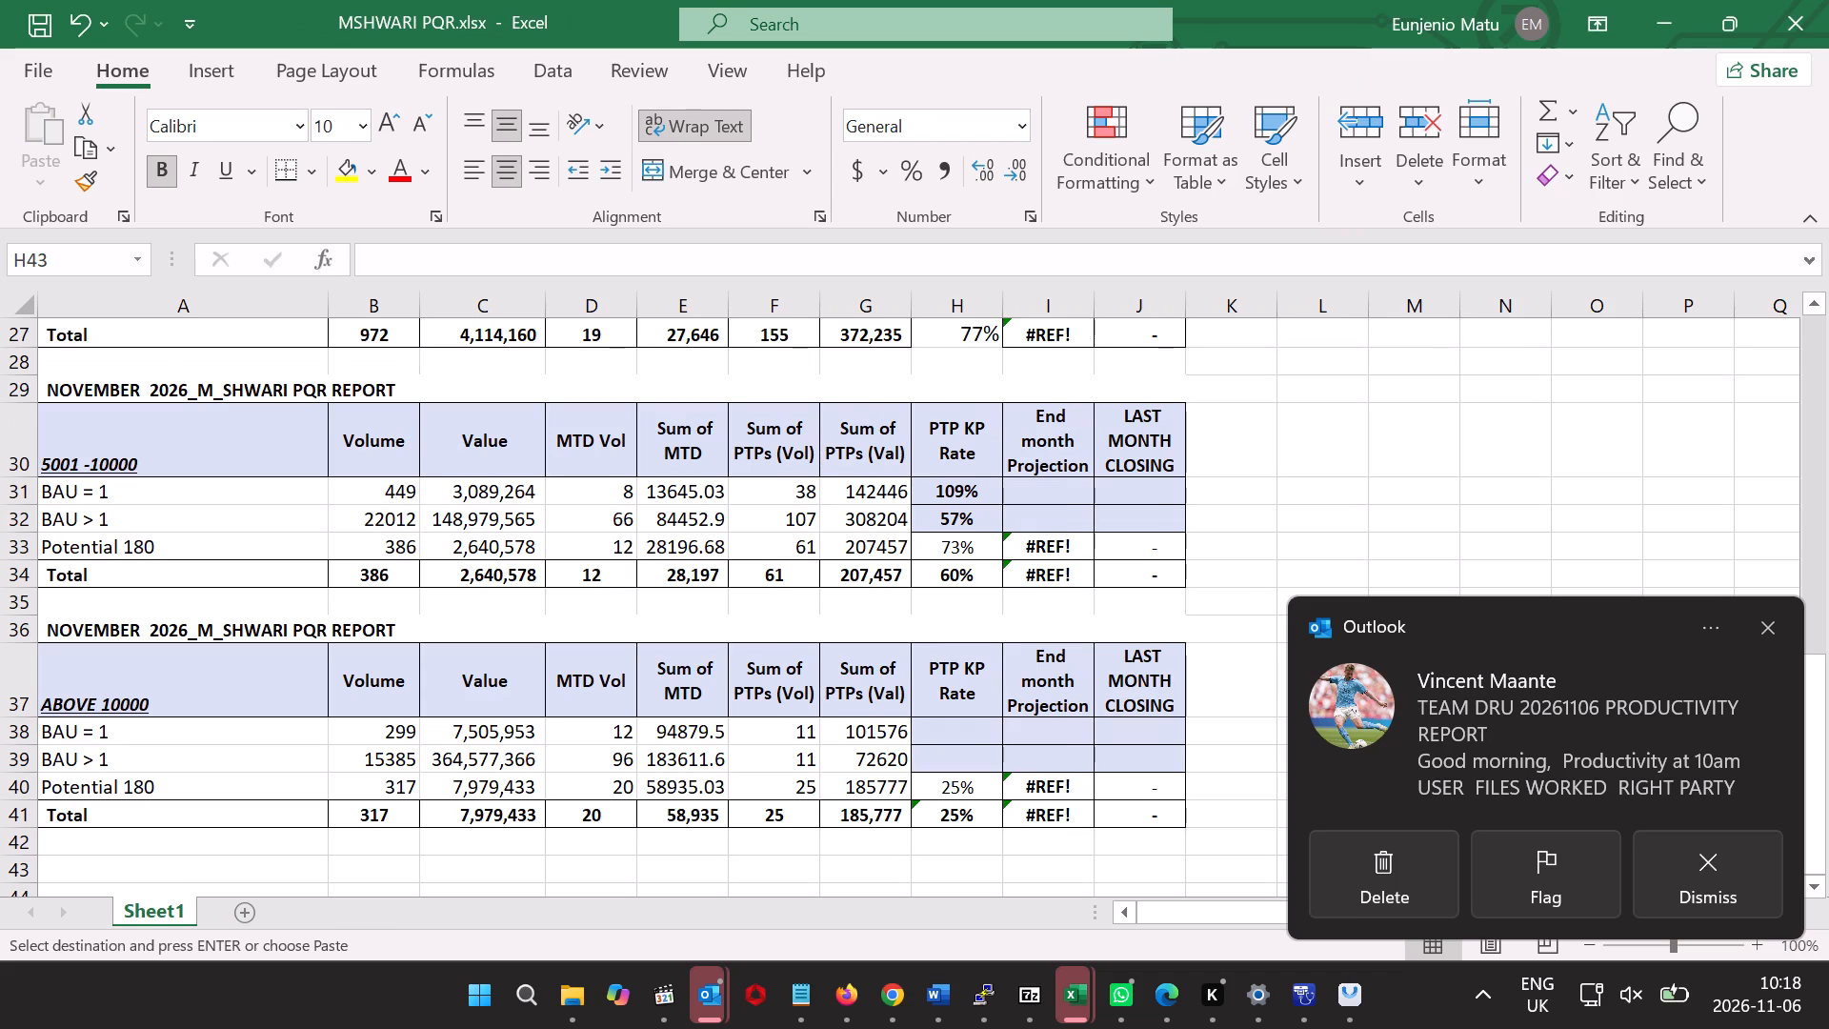
{"action": "left_click", "coordinate": [936, 725]}
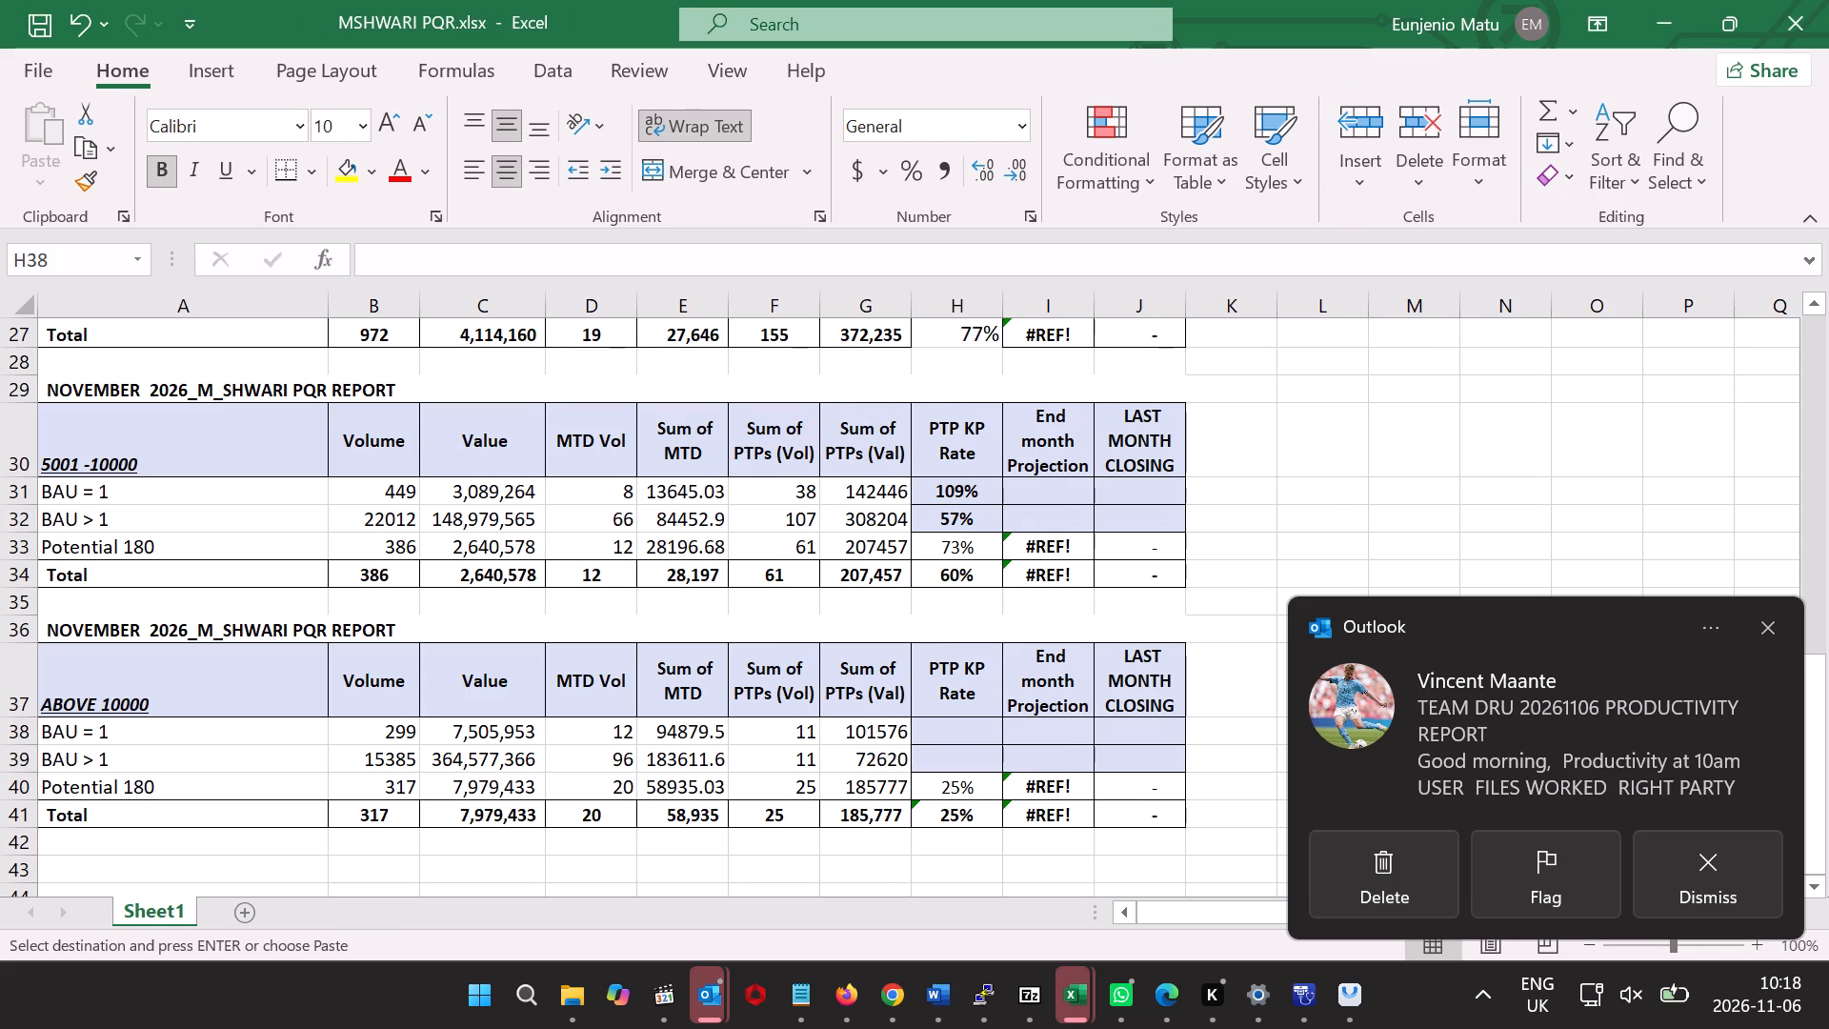
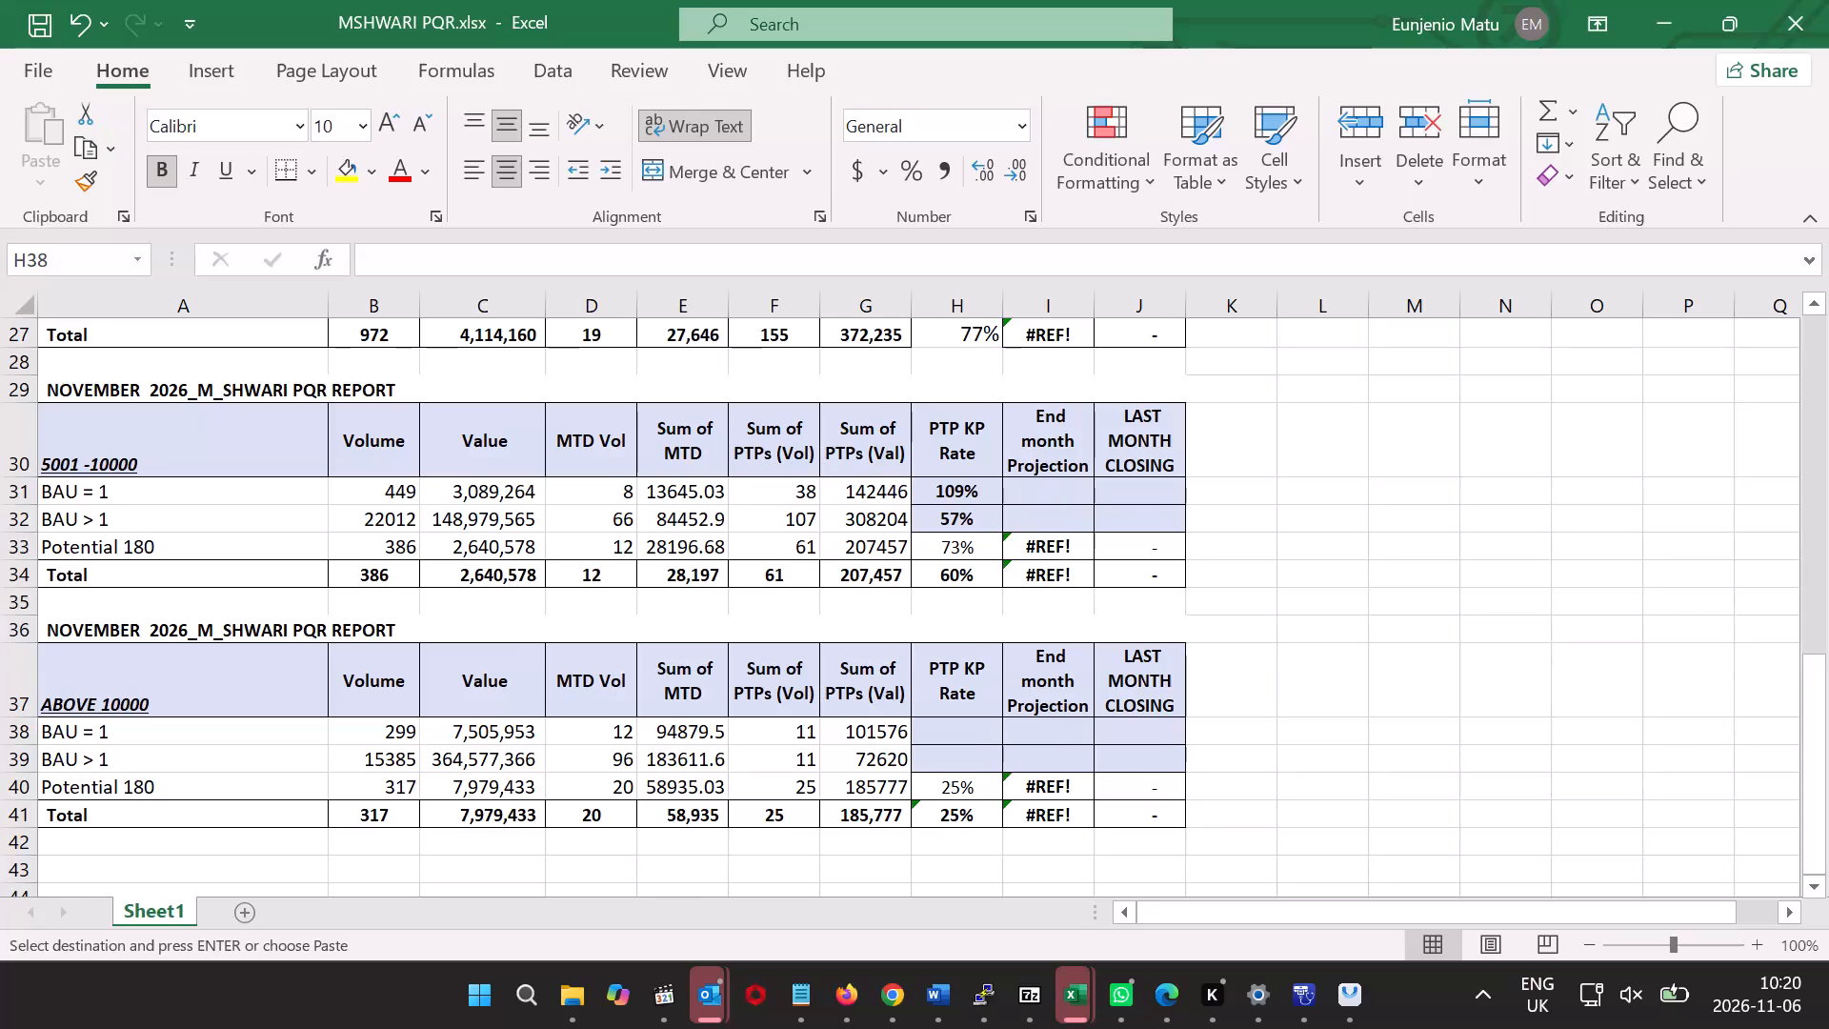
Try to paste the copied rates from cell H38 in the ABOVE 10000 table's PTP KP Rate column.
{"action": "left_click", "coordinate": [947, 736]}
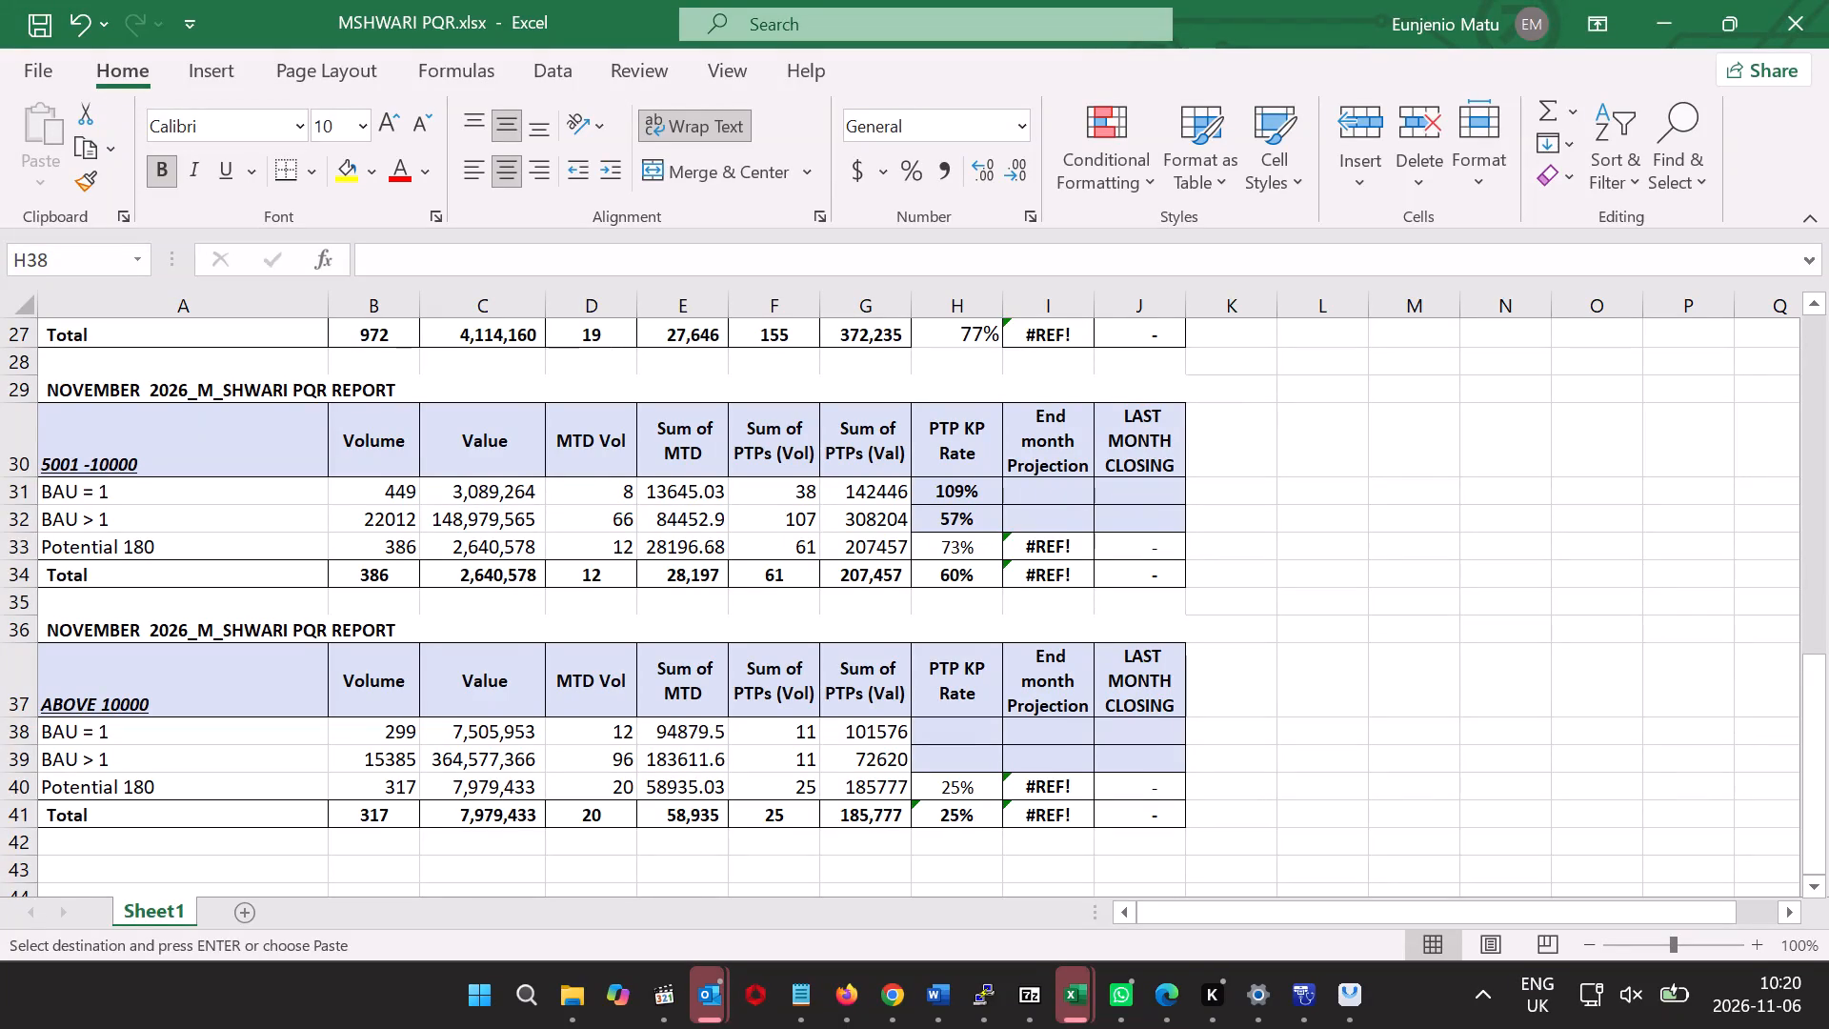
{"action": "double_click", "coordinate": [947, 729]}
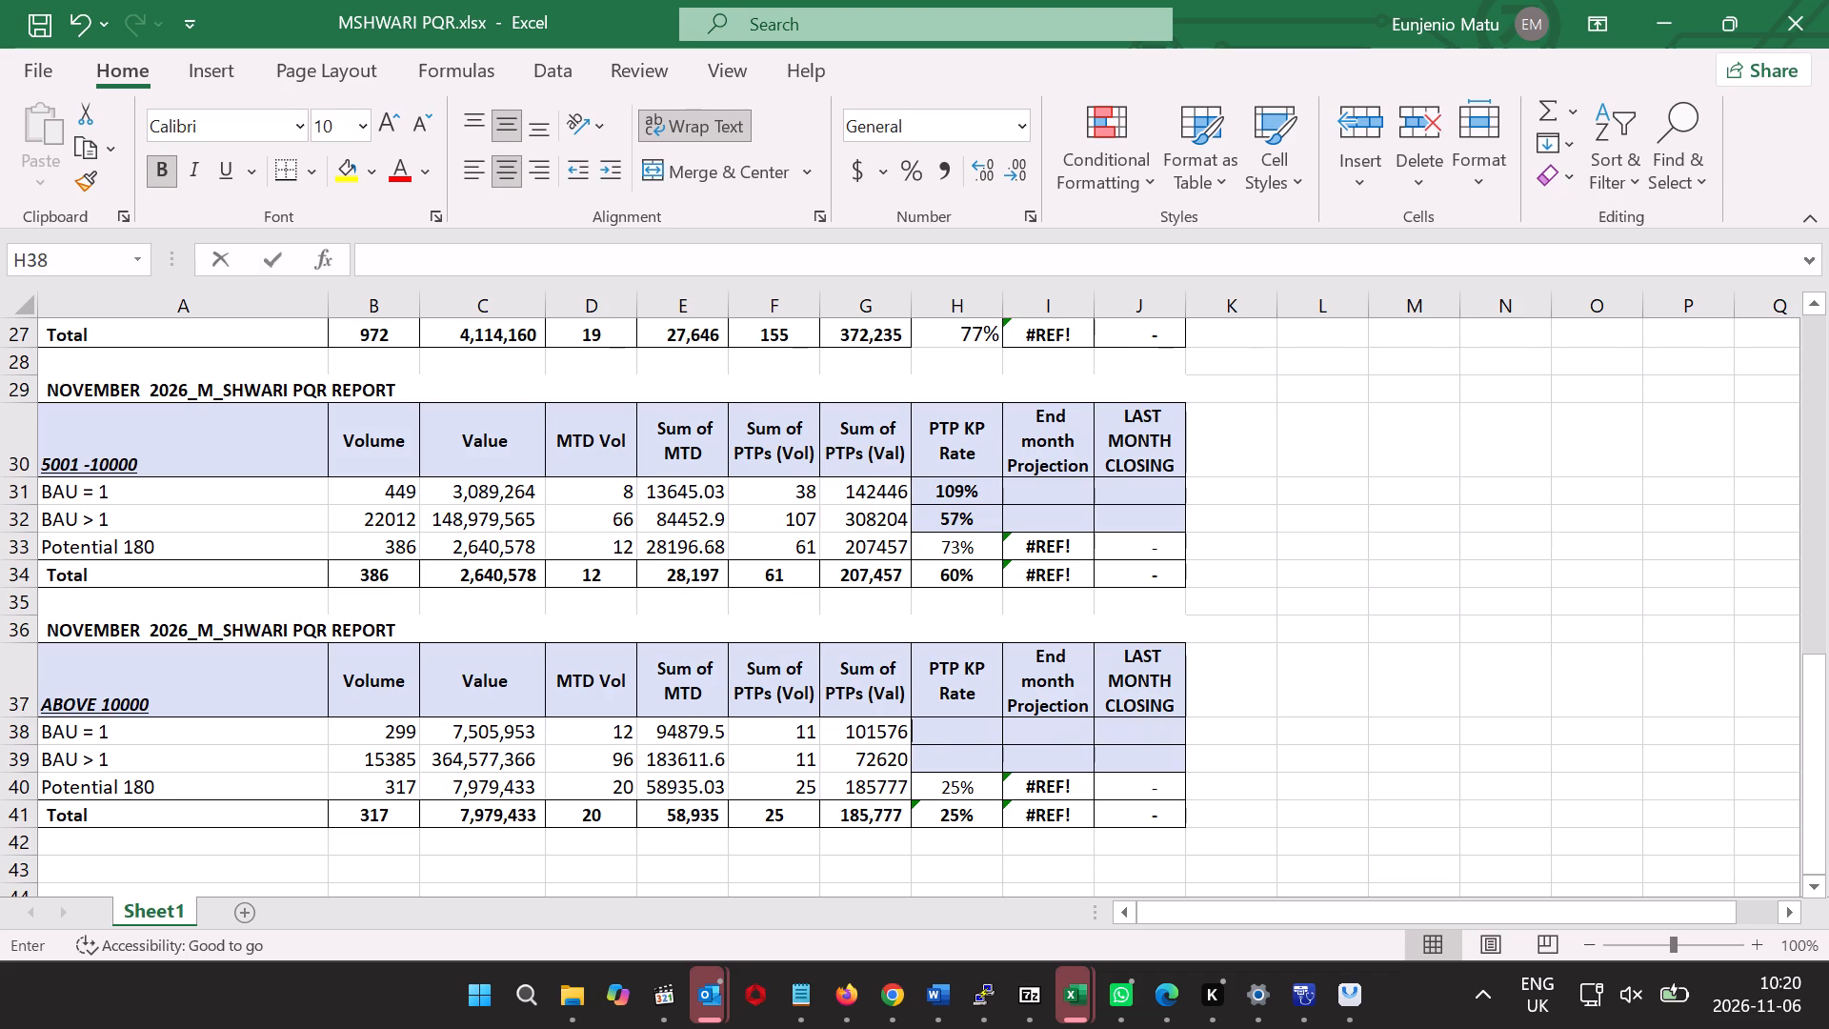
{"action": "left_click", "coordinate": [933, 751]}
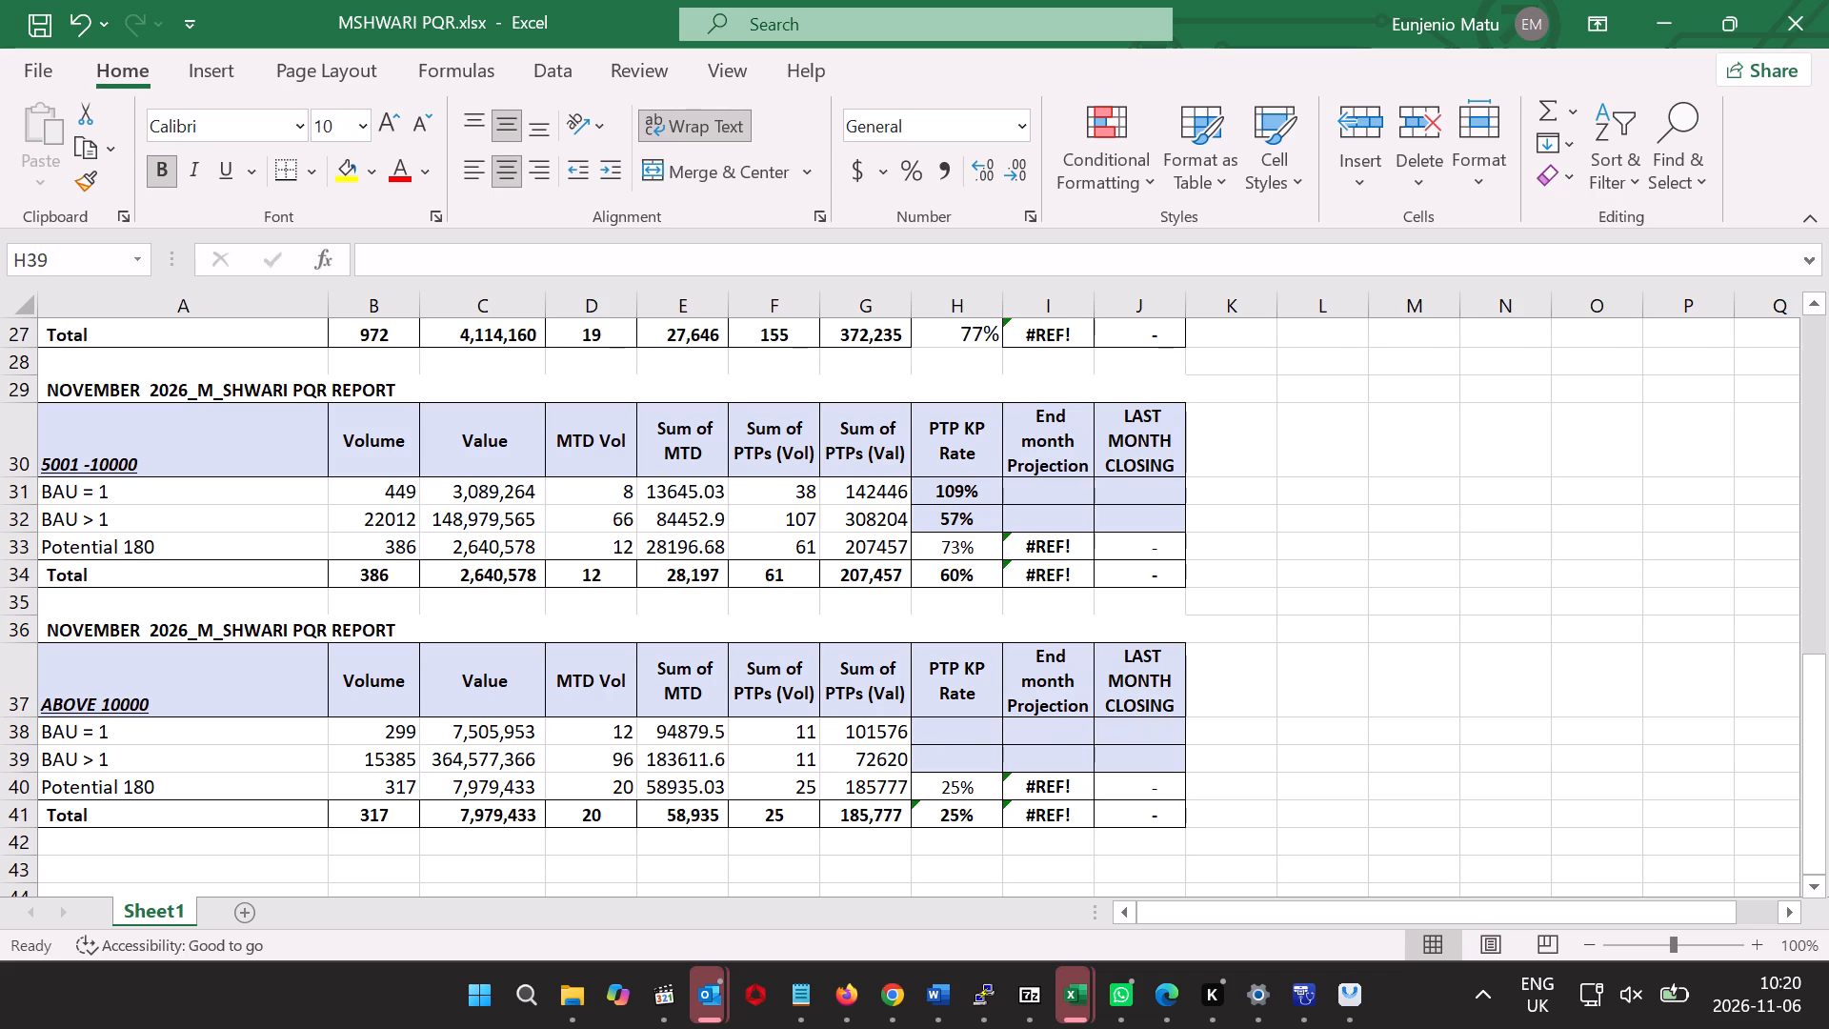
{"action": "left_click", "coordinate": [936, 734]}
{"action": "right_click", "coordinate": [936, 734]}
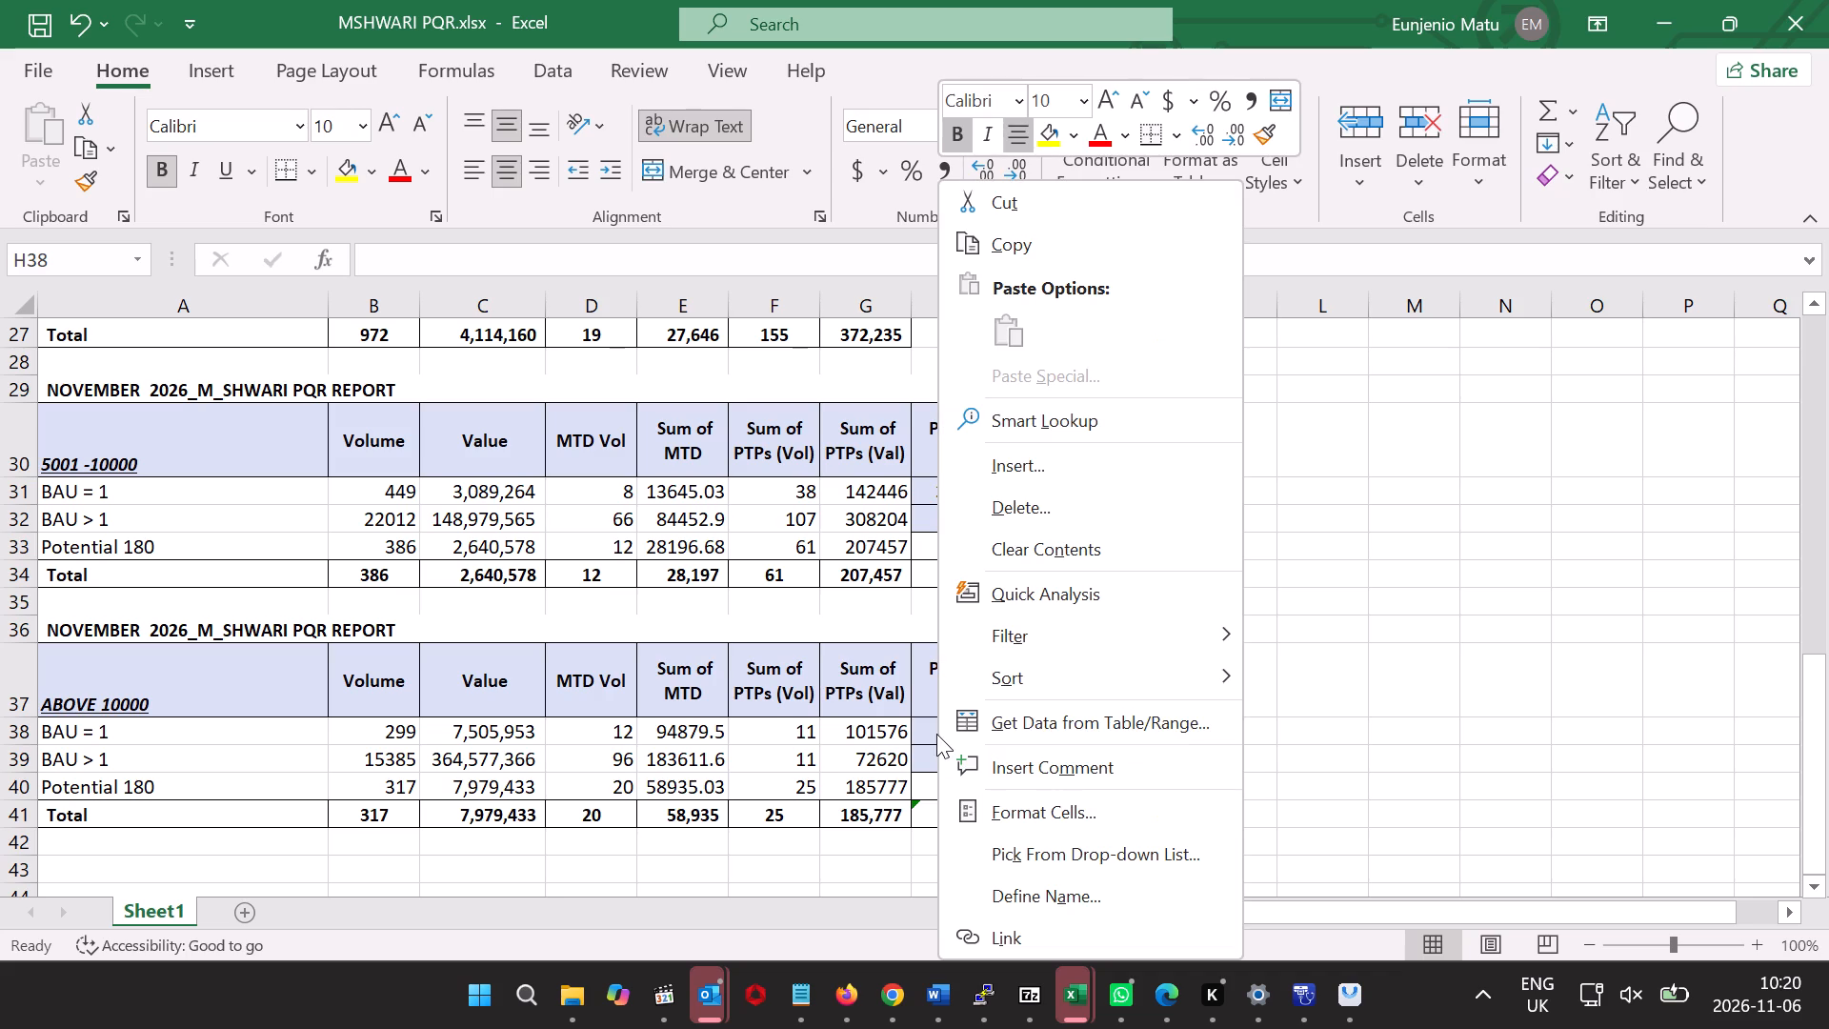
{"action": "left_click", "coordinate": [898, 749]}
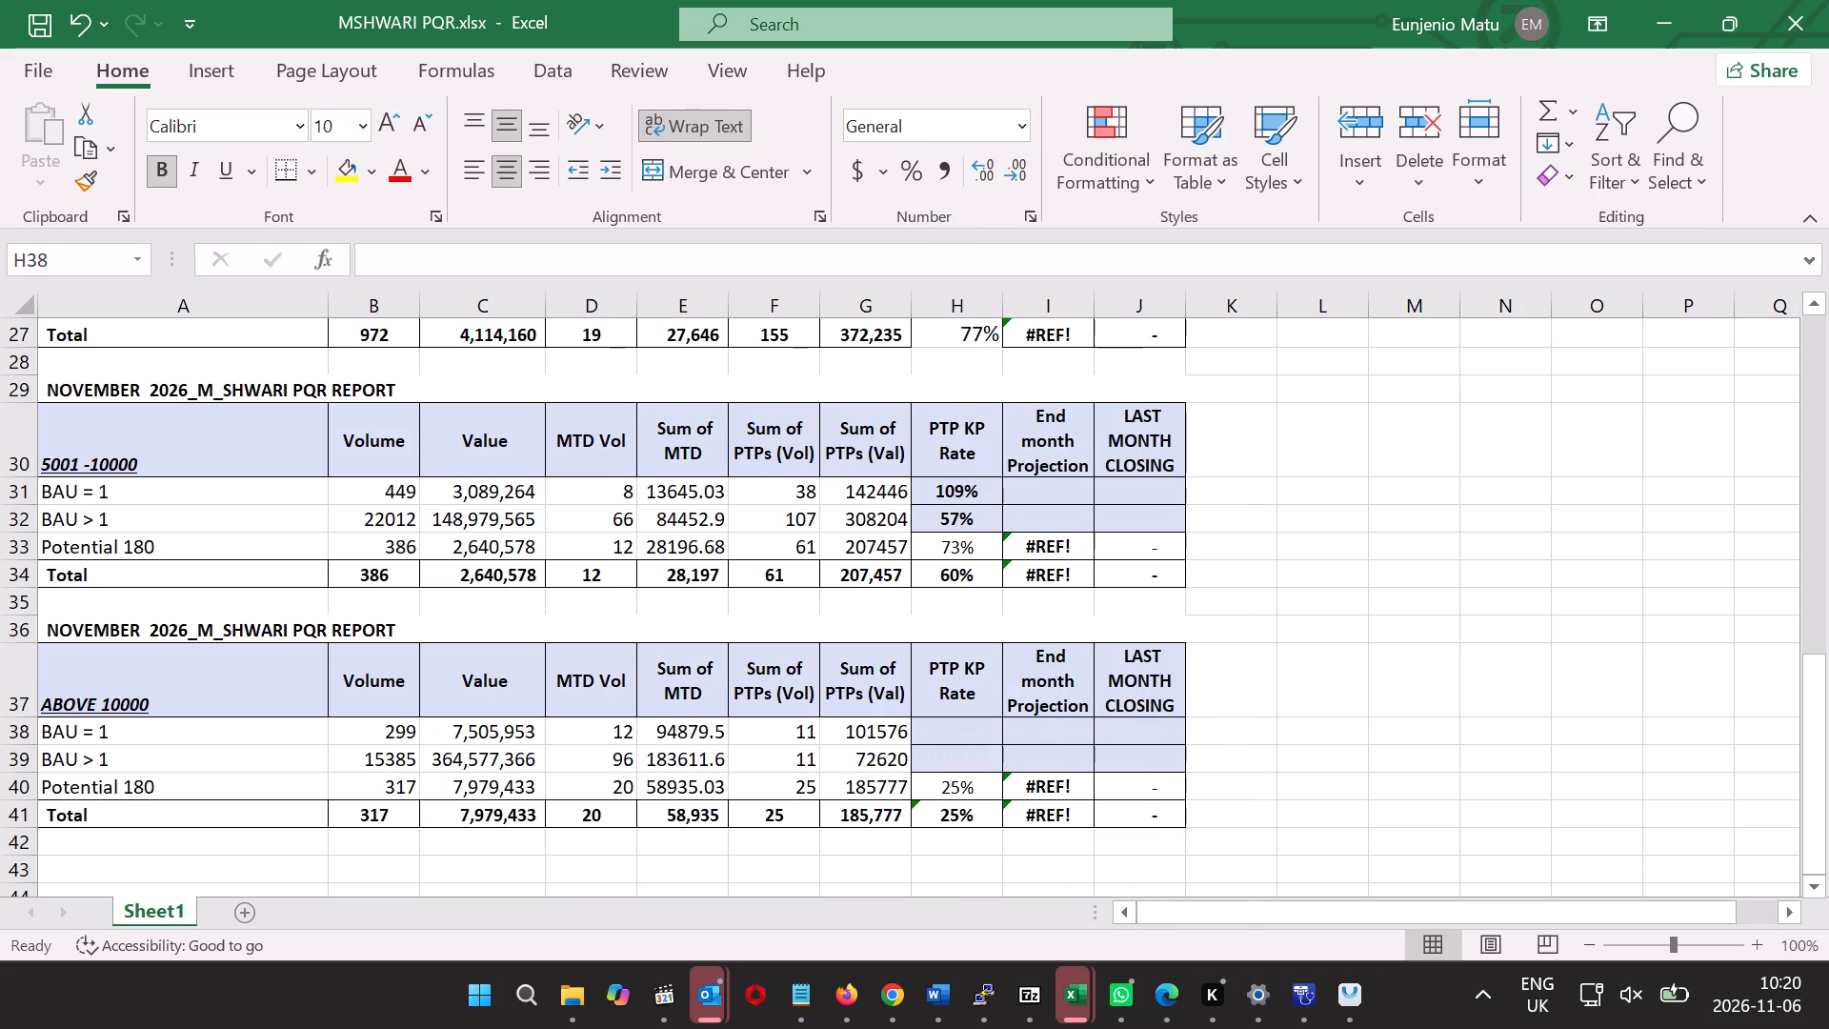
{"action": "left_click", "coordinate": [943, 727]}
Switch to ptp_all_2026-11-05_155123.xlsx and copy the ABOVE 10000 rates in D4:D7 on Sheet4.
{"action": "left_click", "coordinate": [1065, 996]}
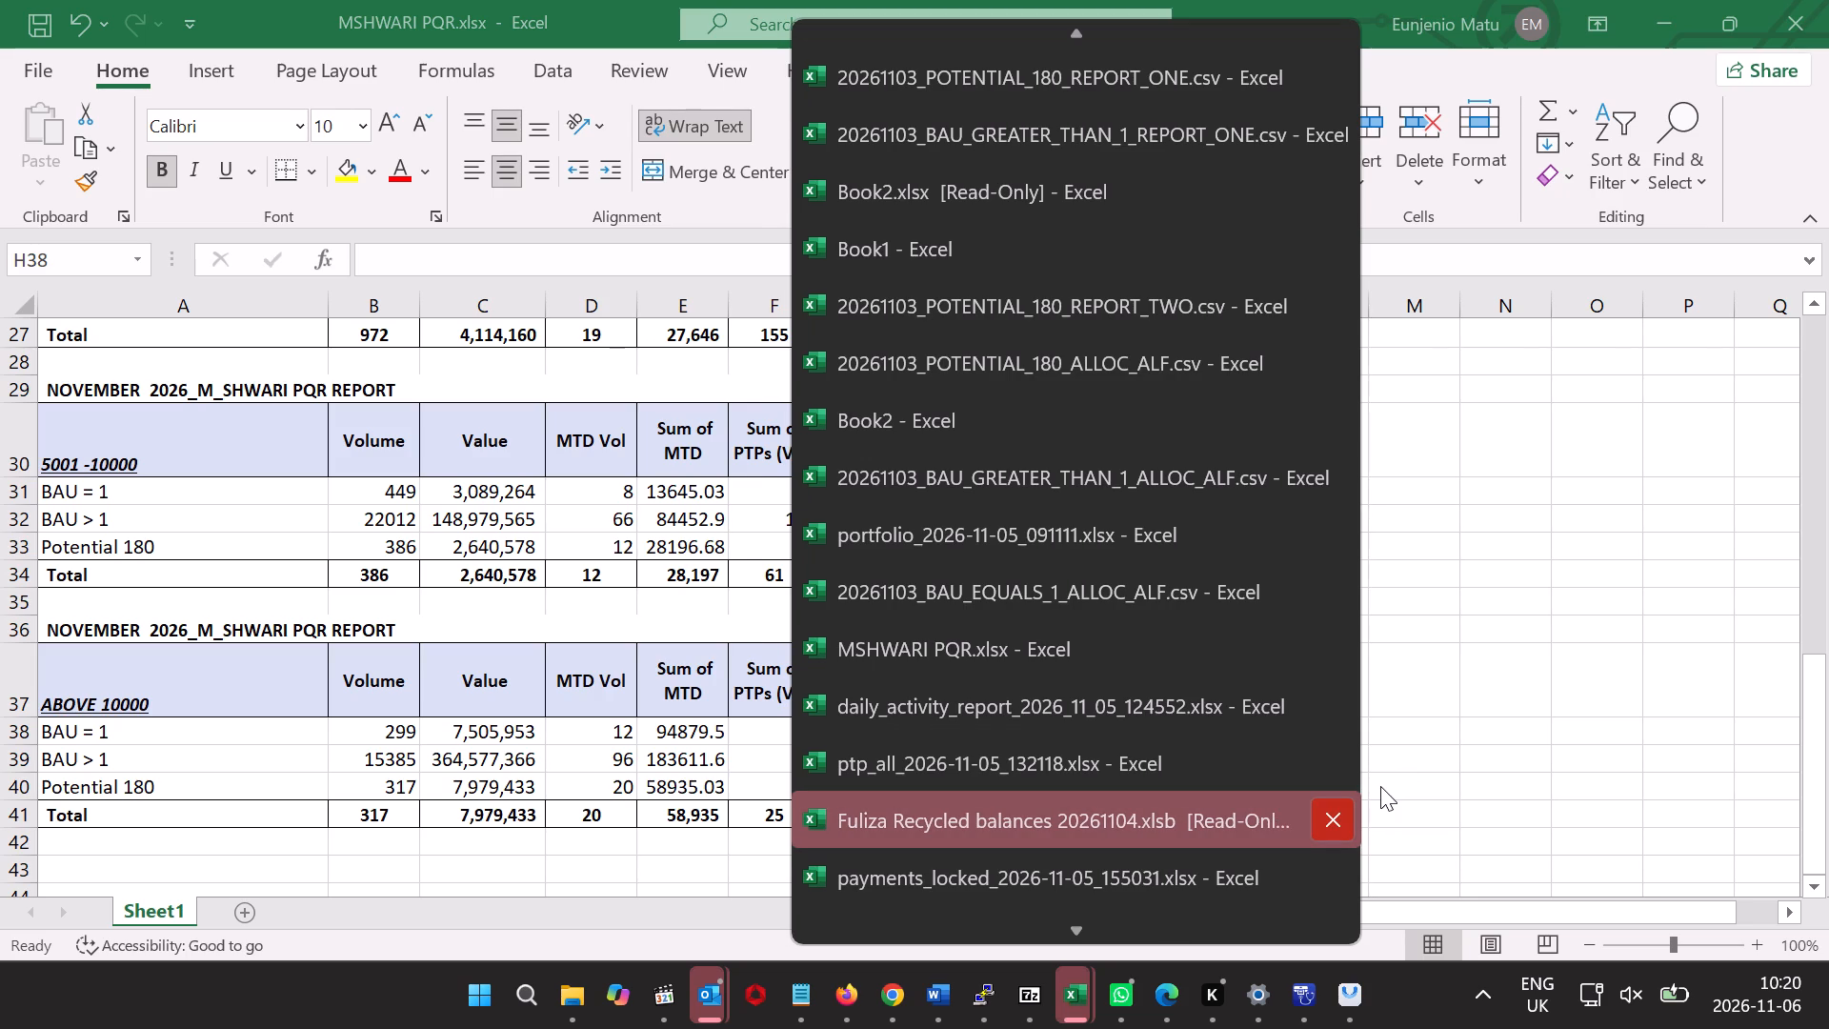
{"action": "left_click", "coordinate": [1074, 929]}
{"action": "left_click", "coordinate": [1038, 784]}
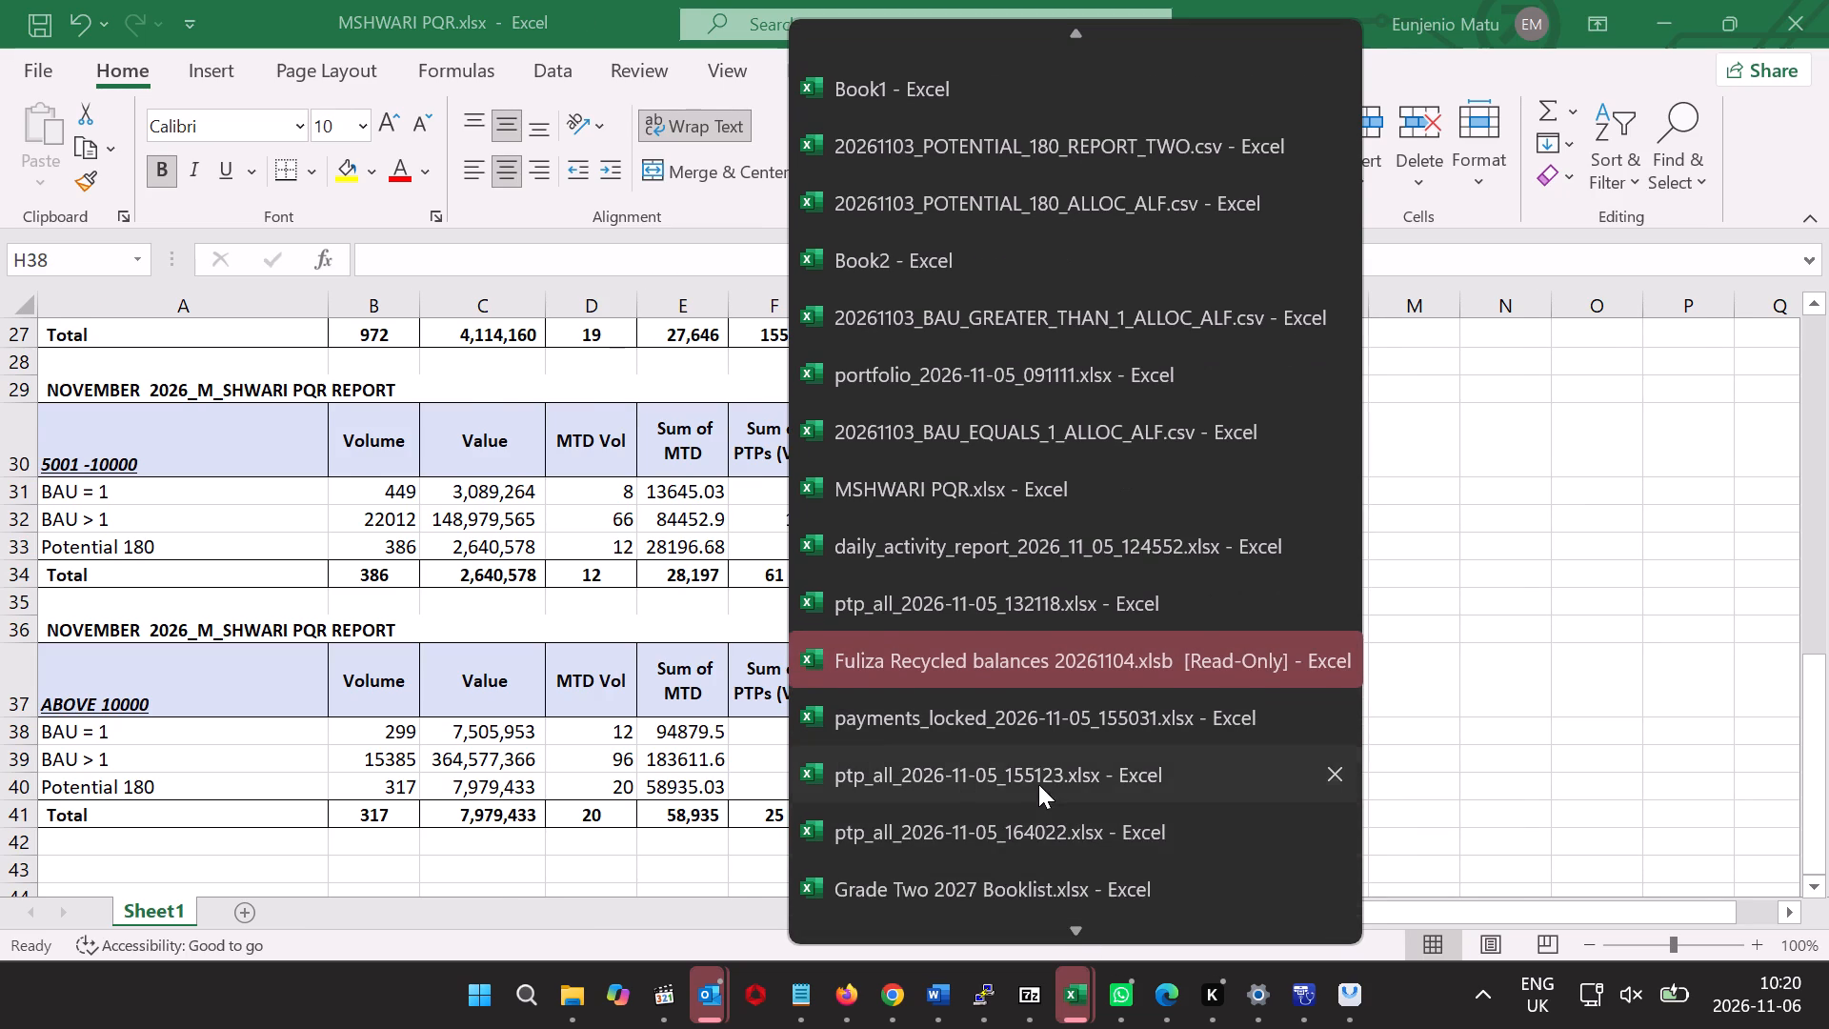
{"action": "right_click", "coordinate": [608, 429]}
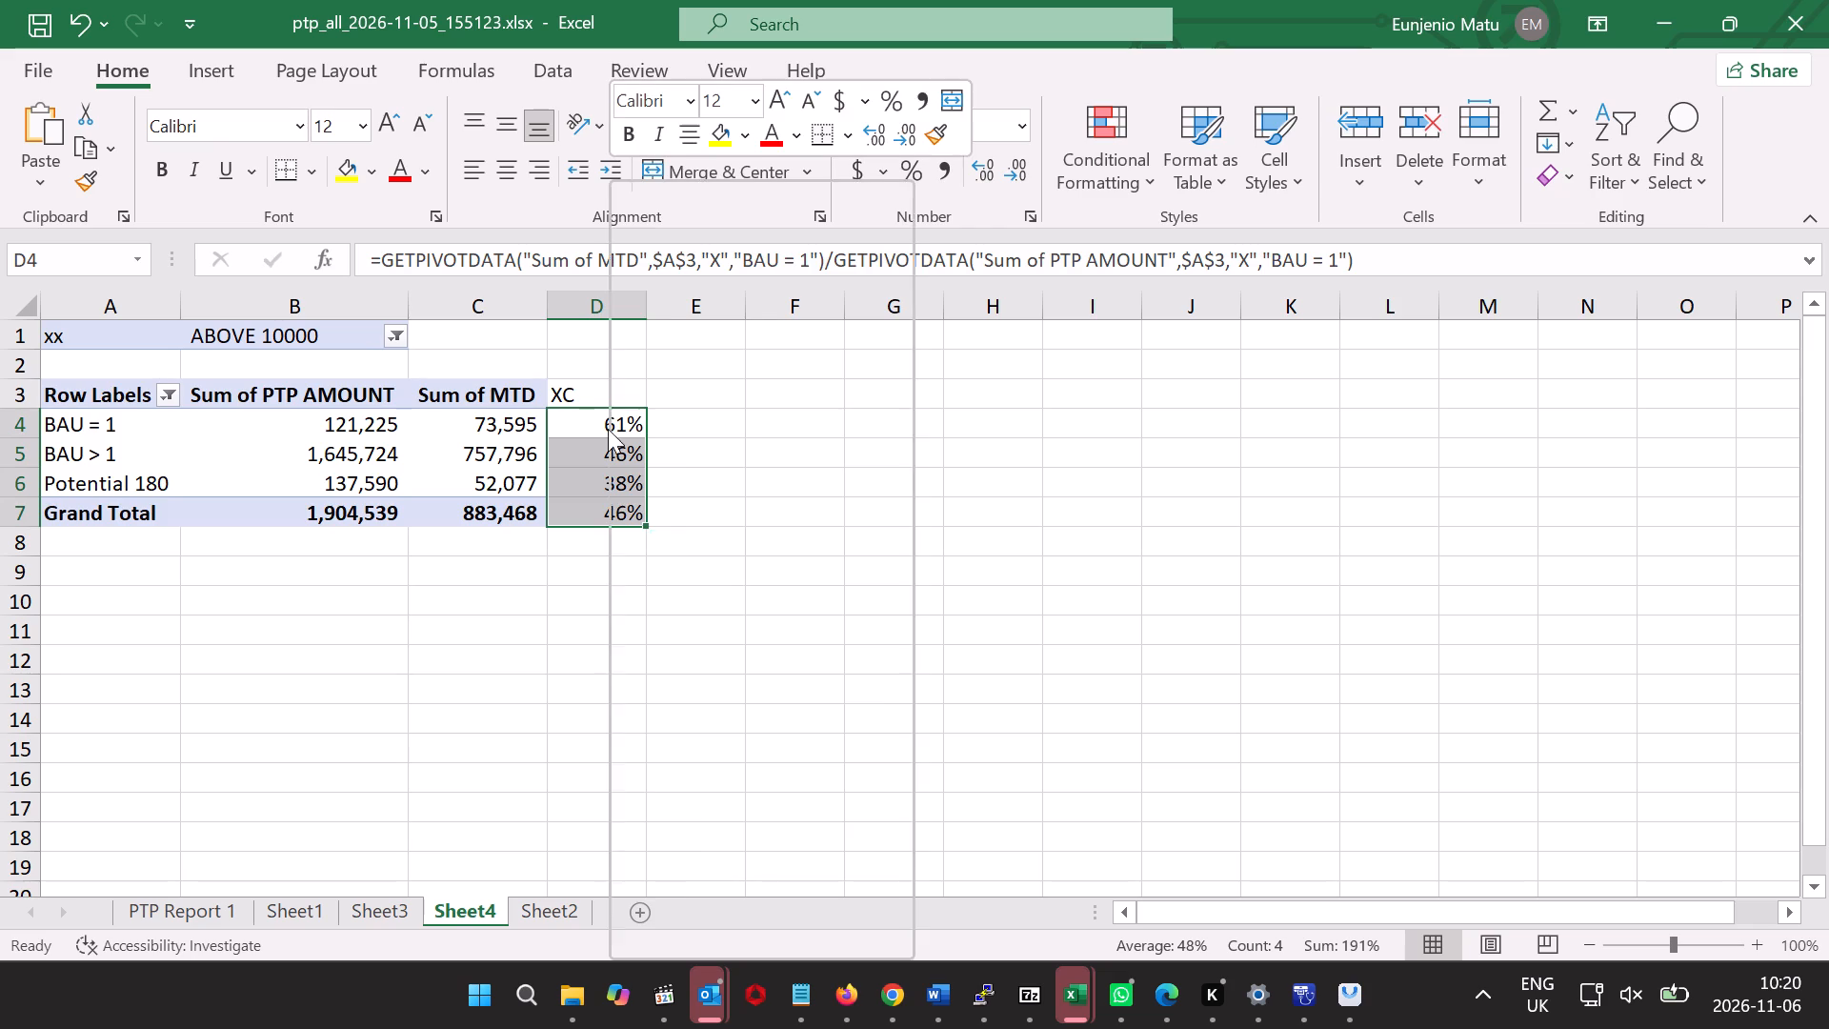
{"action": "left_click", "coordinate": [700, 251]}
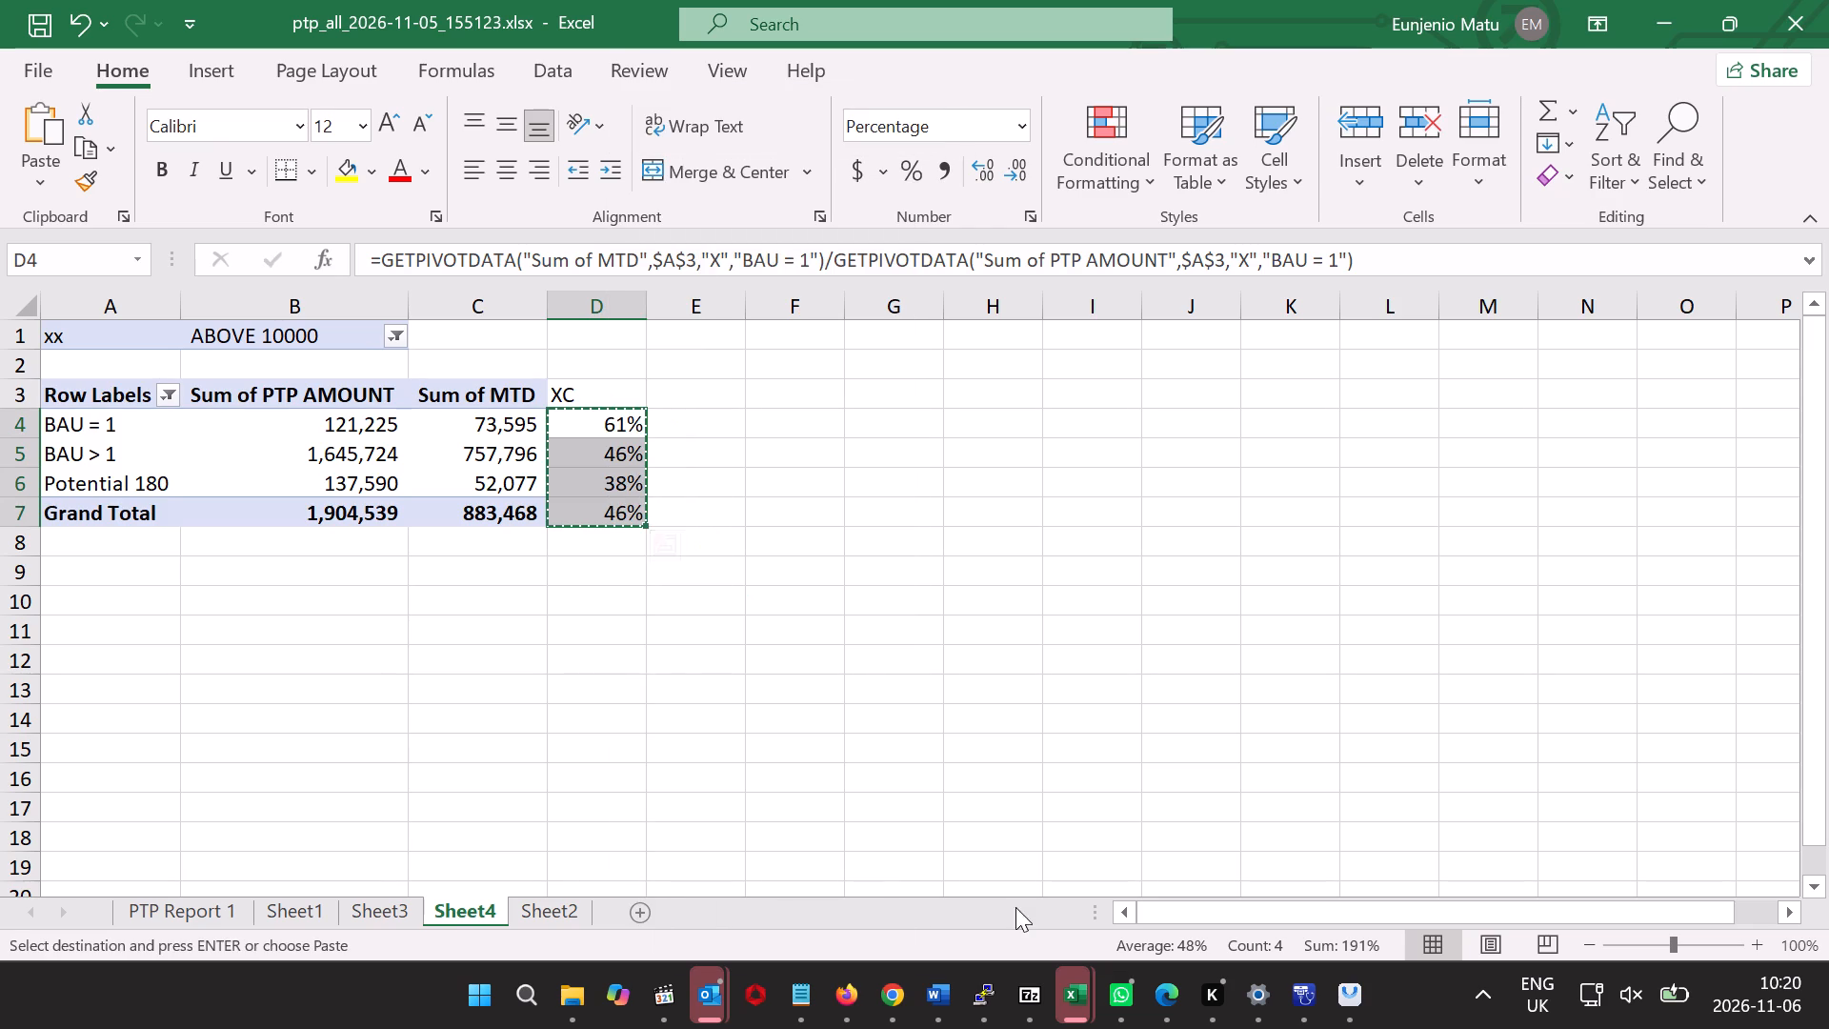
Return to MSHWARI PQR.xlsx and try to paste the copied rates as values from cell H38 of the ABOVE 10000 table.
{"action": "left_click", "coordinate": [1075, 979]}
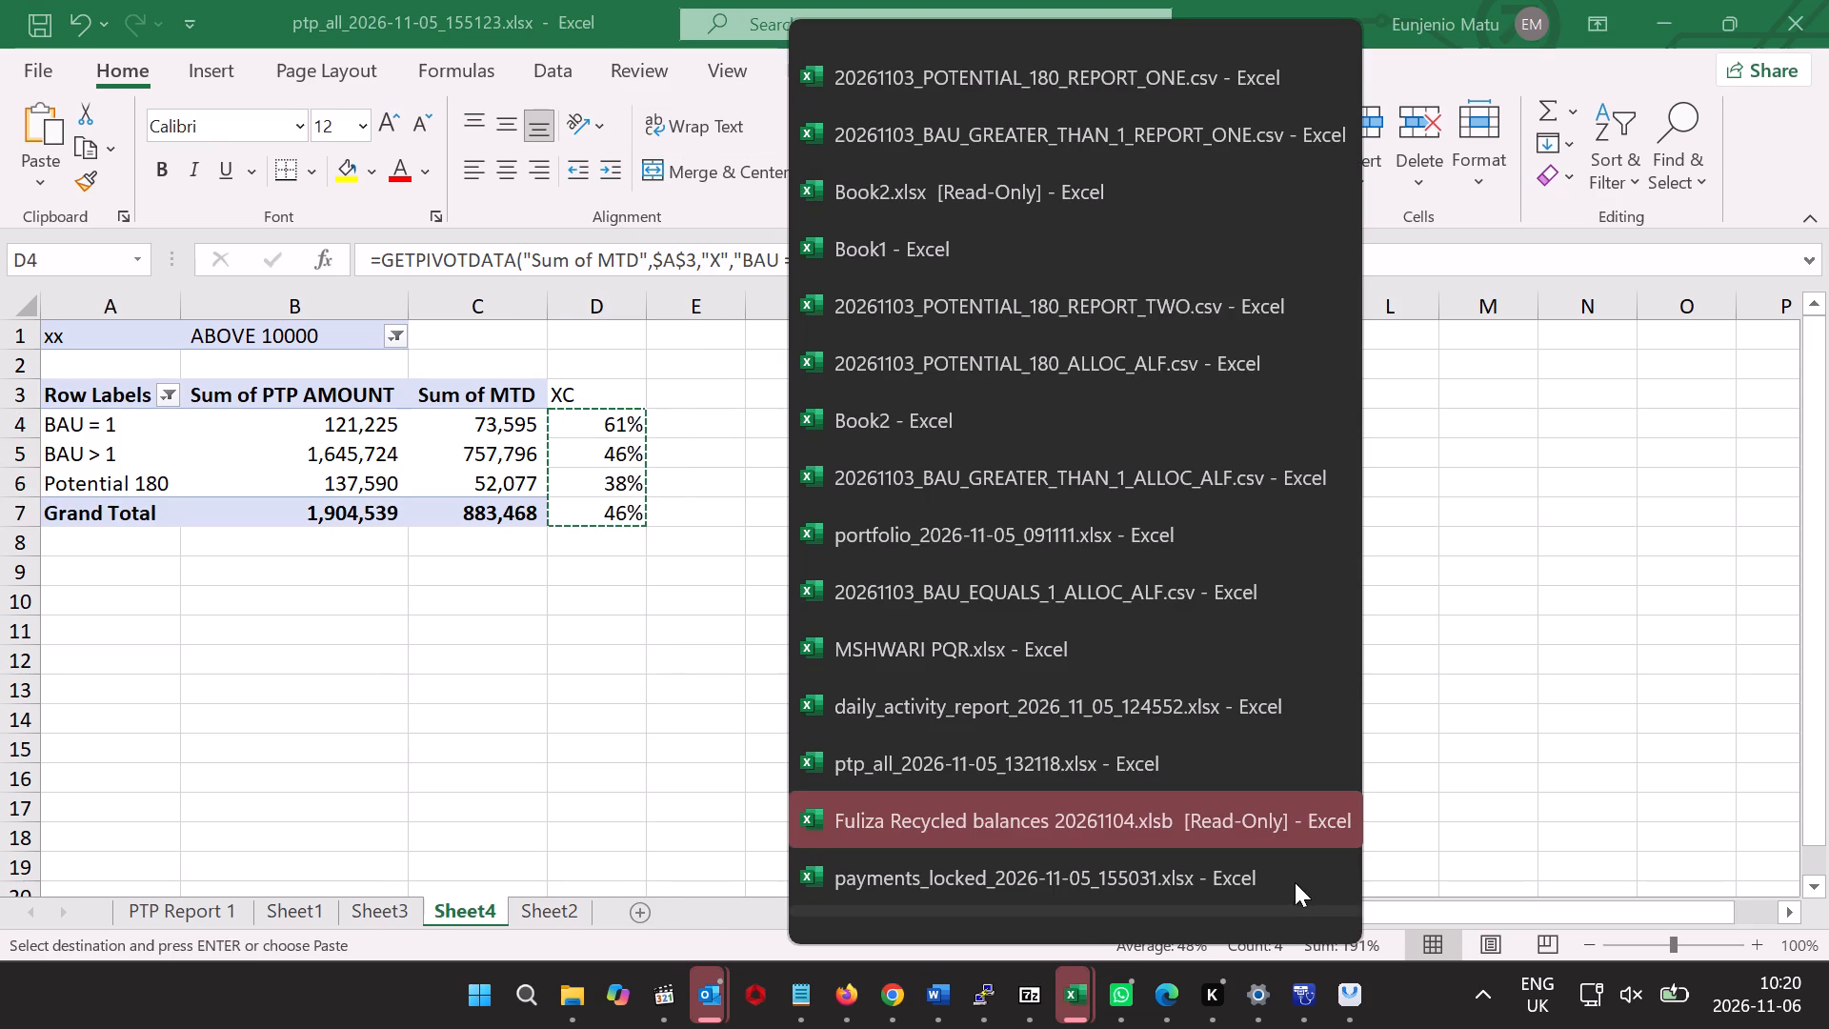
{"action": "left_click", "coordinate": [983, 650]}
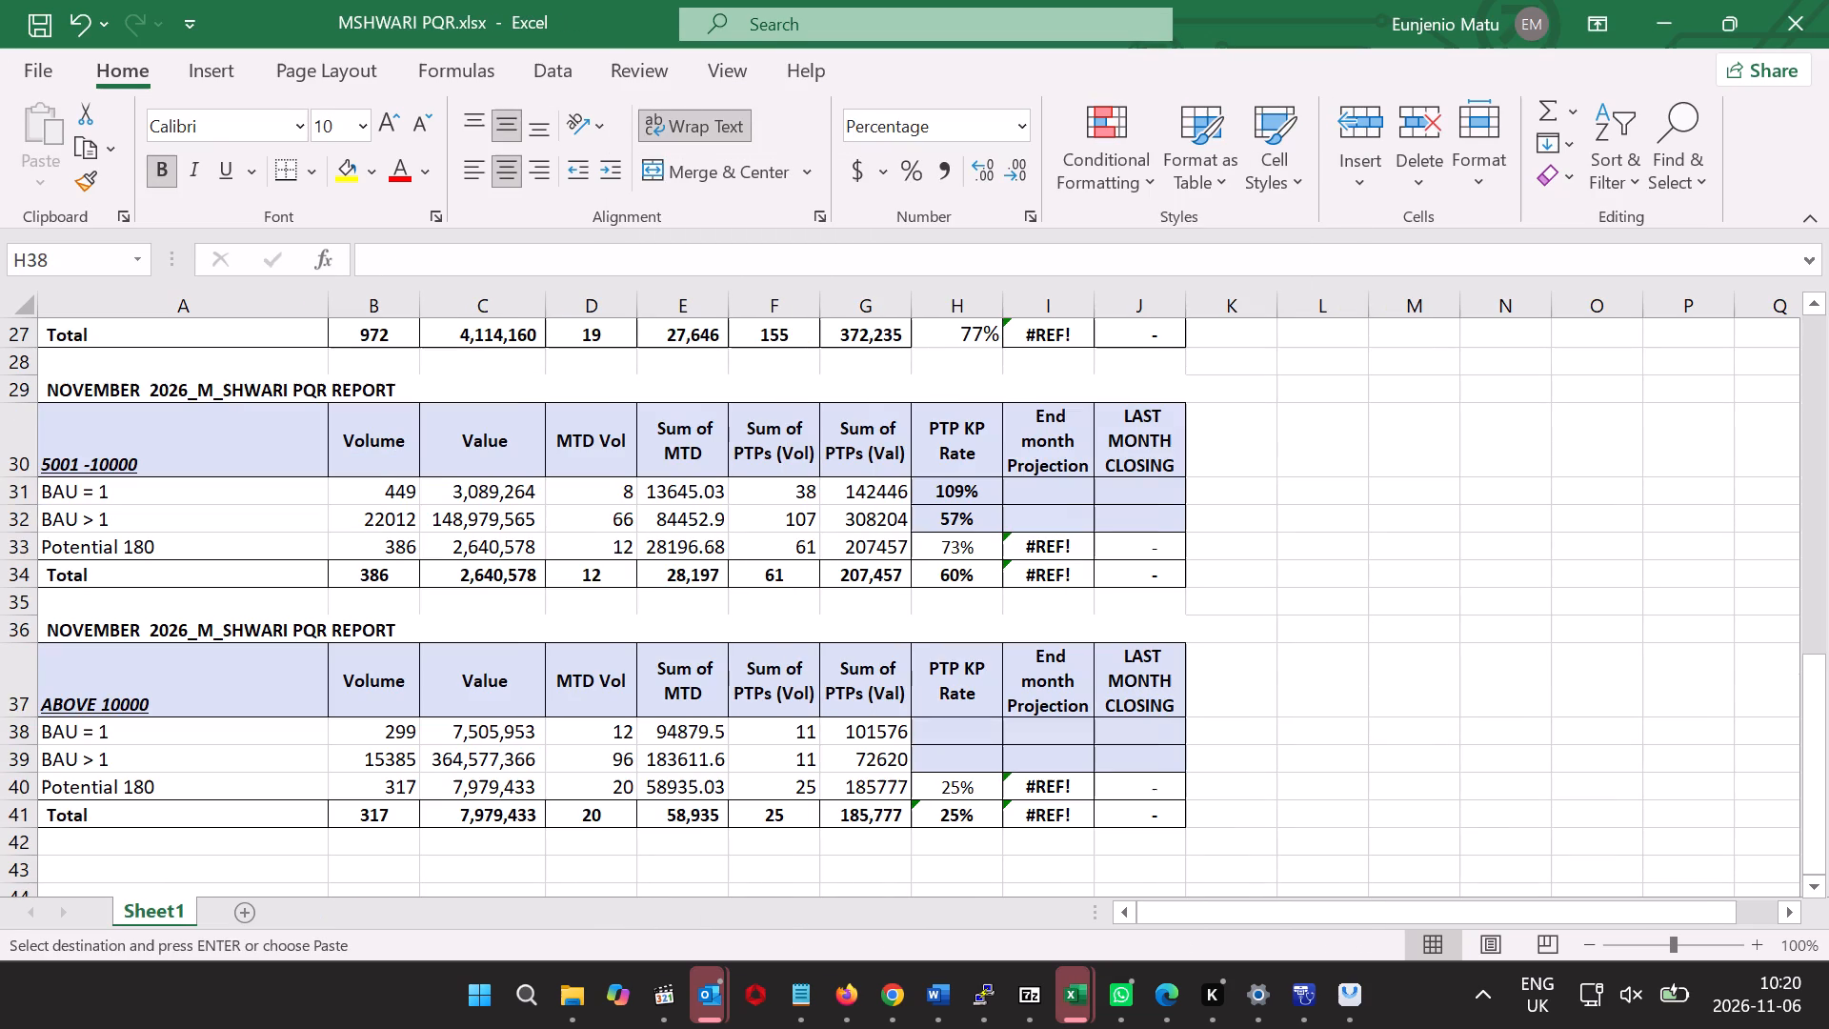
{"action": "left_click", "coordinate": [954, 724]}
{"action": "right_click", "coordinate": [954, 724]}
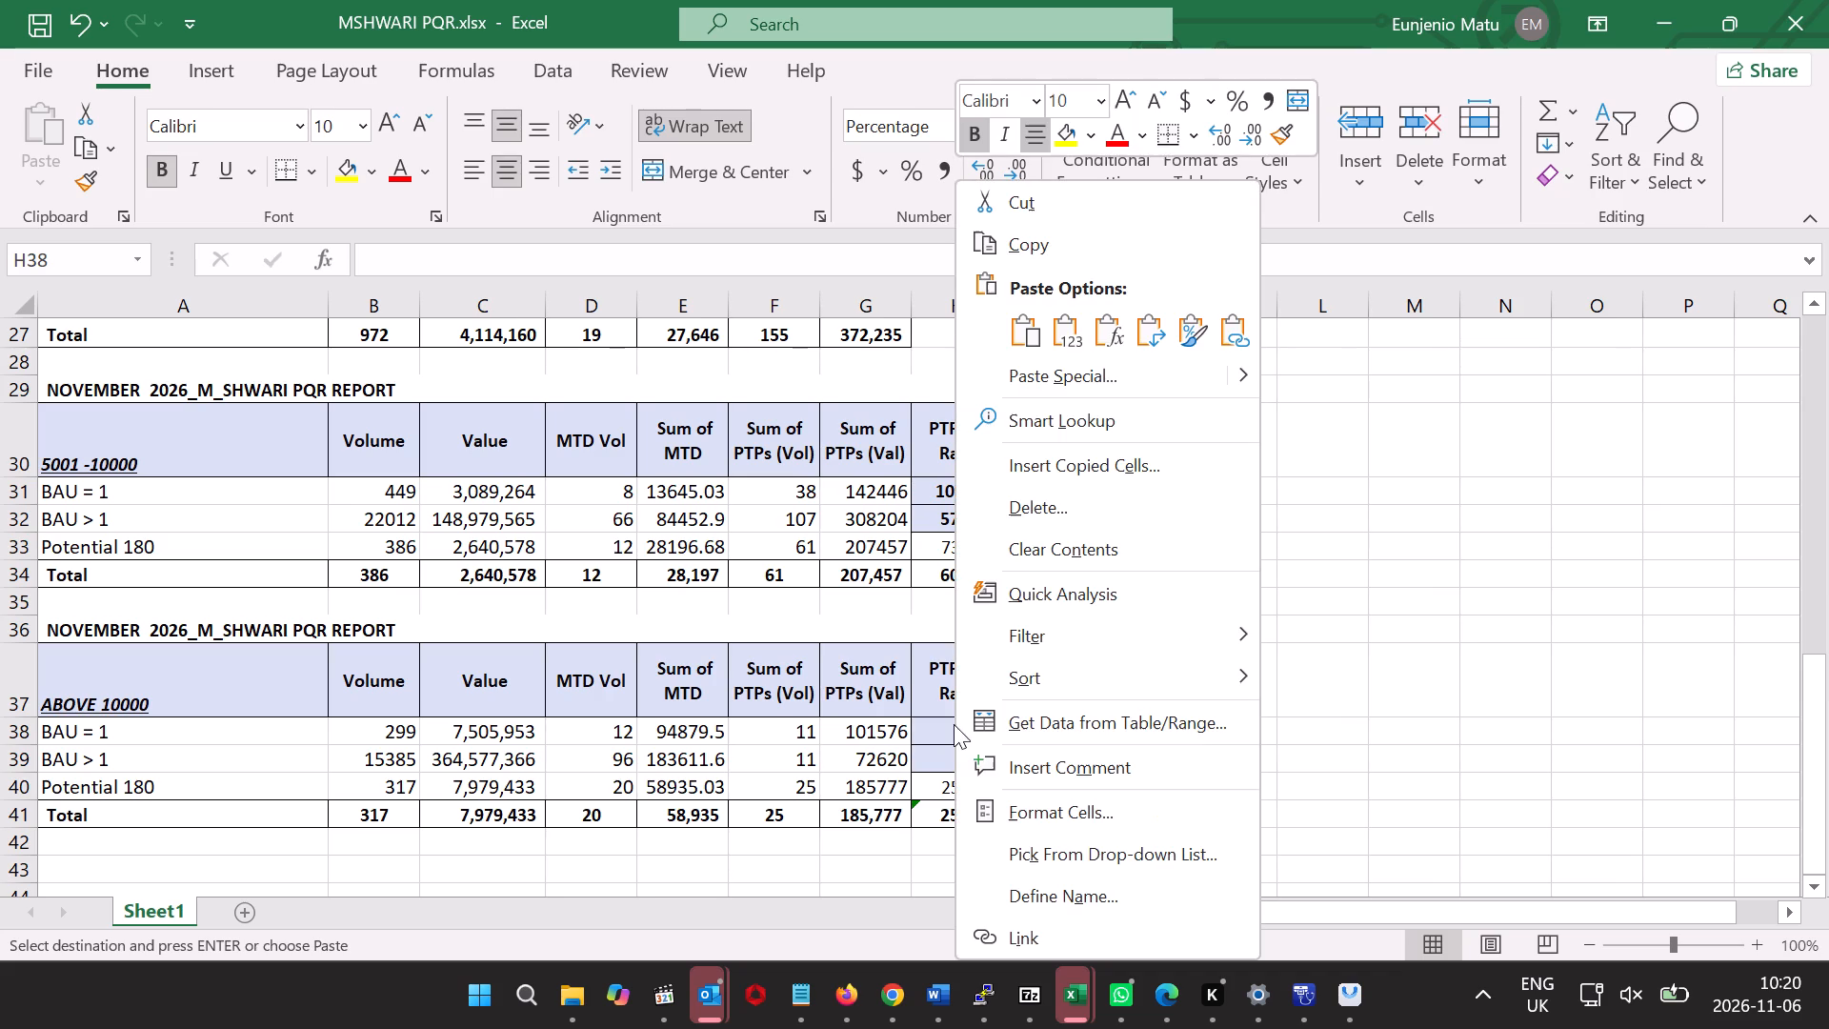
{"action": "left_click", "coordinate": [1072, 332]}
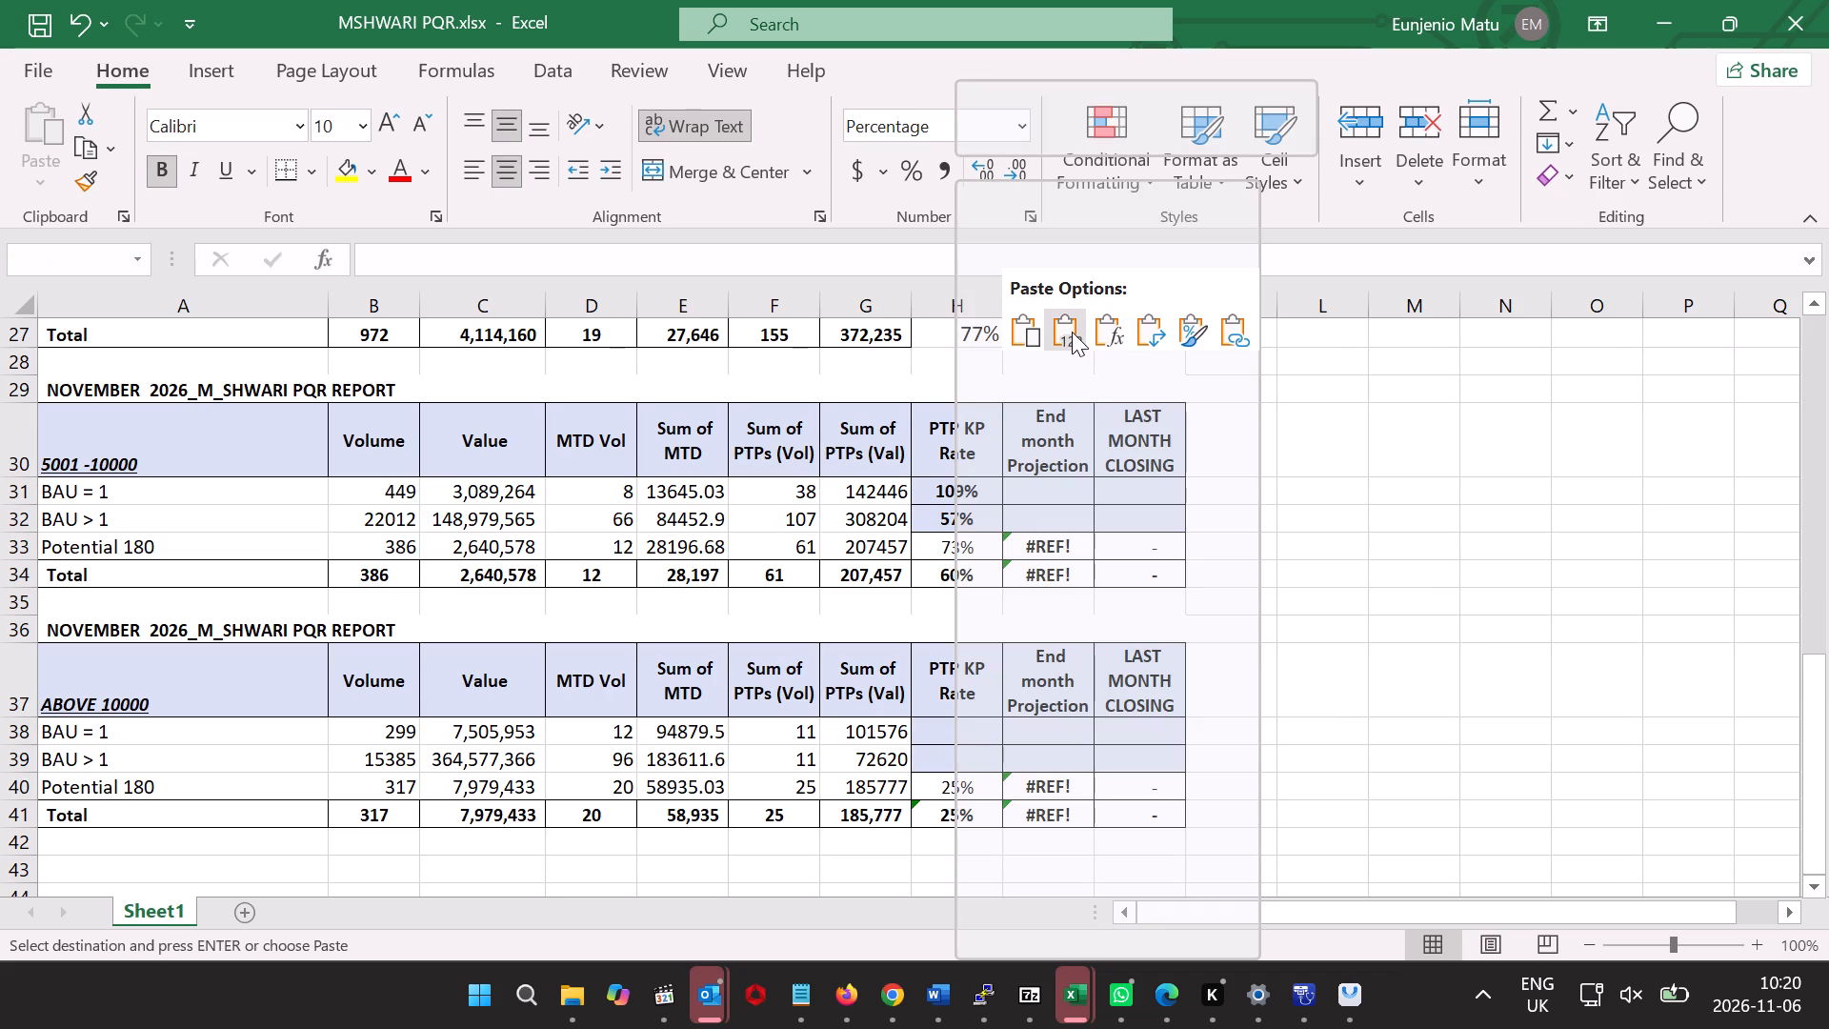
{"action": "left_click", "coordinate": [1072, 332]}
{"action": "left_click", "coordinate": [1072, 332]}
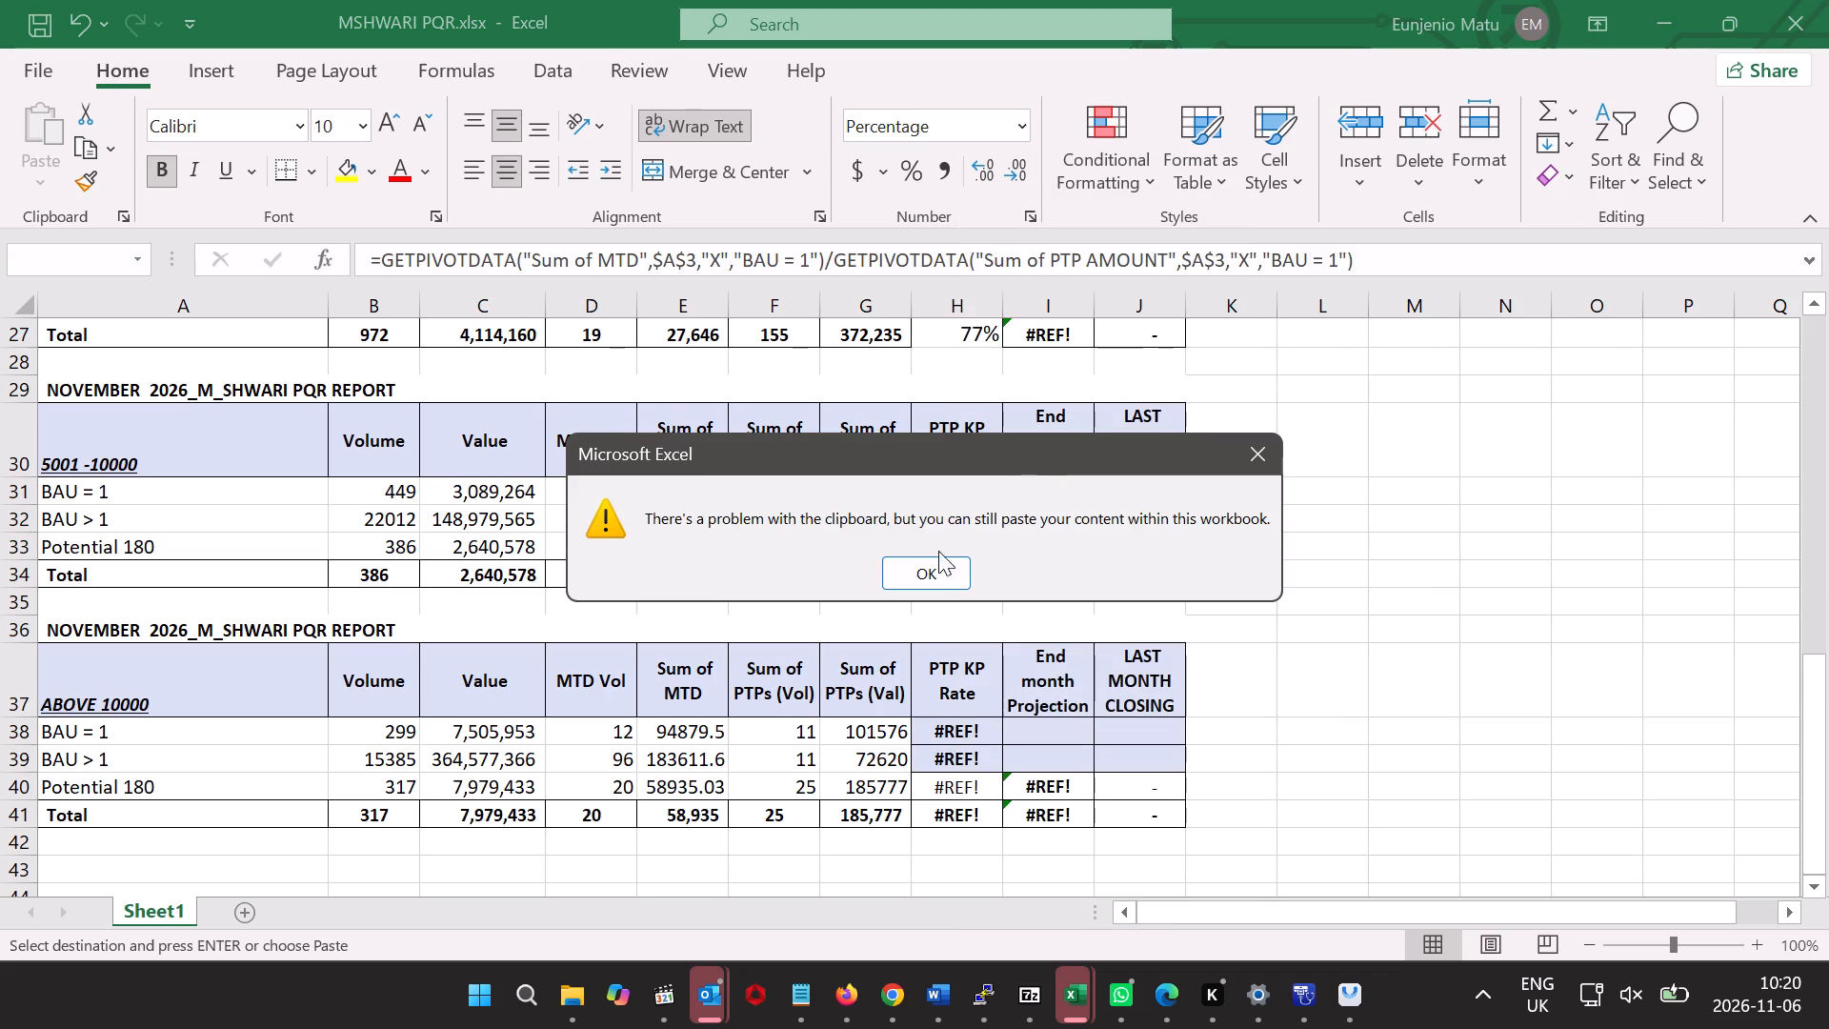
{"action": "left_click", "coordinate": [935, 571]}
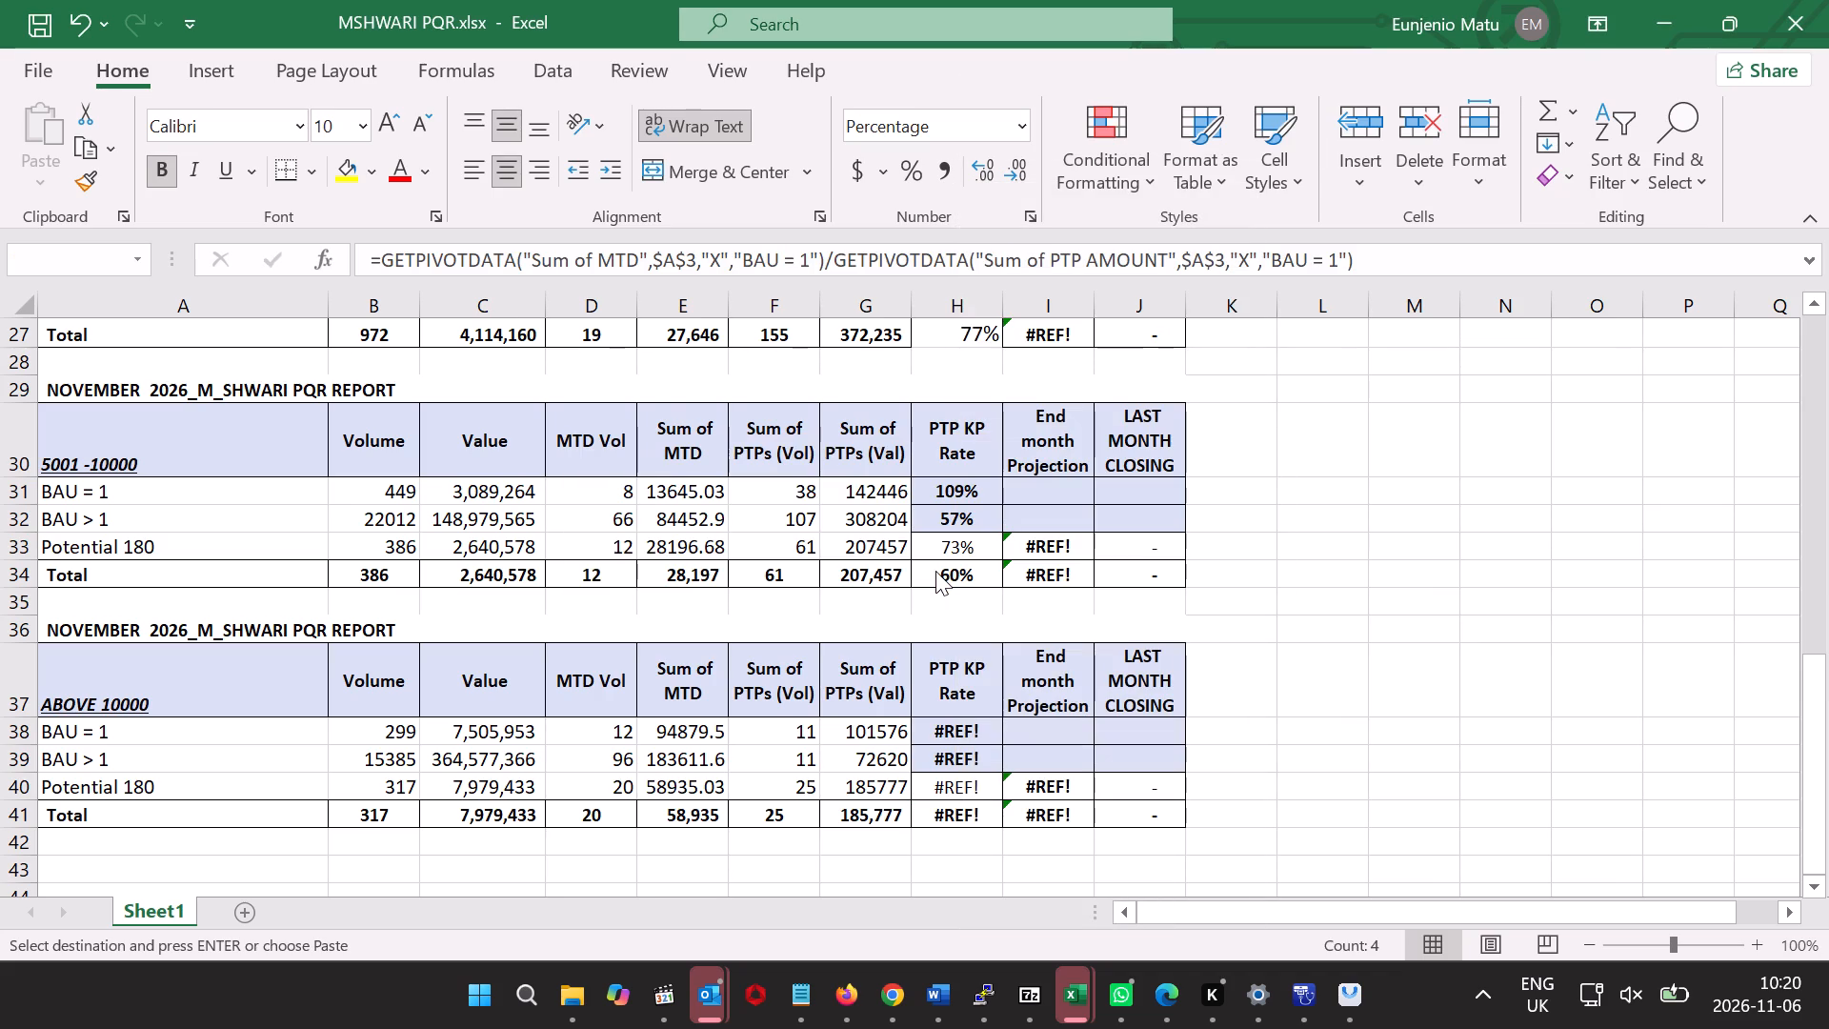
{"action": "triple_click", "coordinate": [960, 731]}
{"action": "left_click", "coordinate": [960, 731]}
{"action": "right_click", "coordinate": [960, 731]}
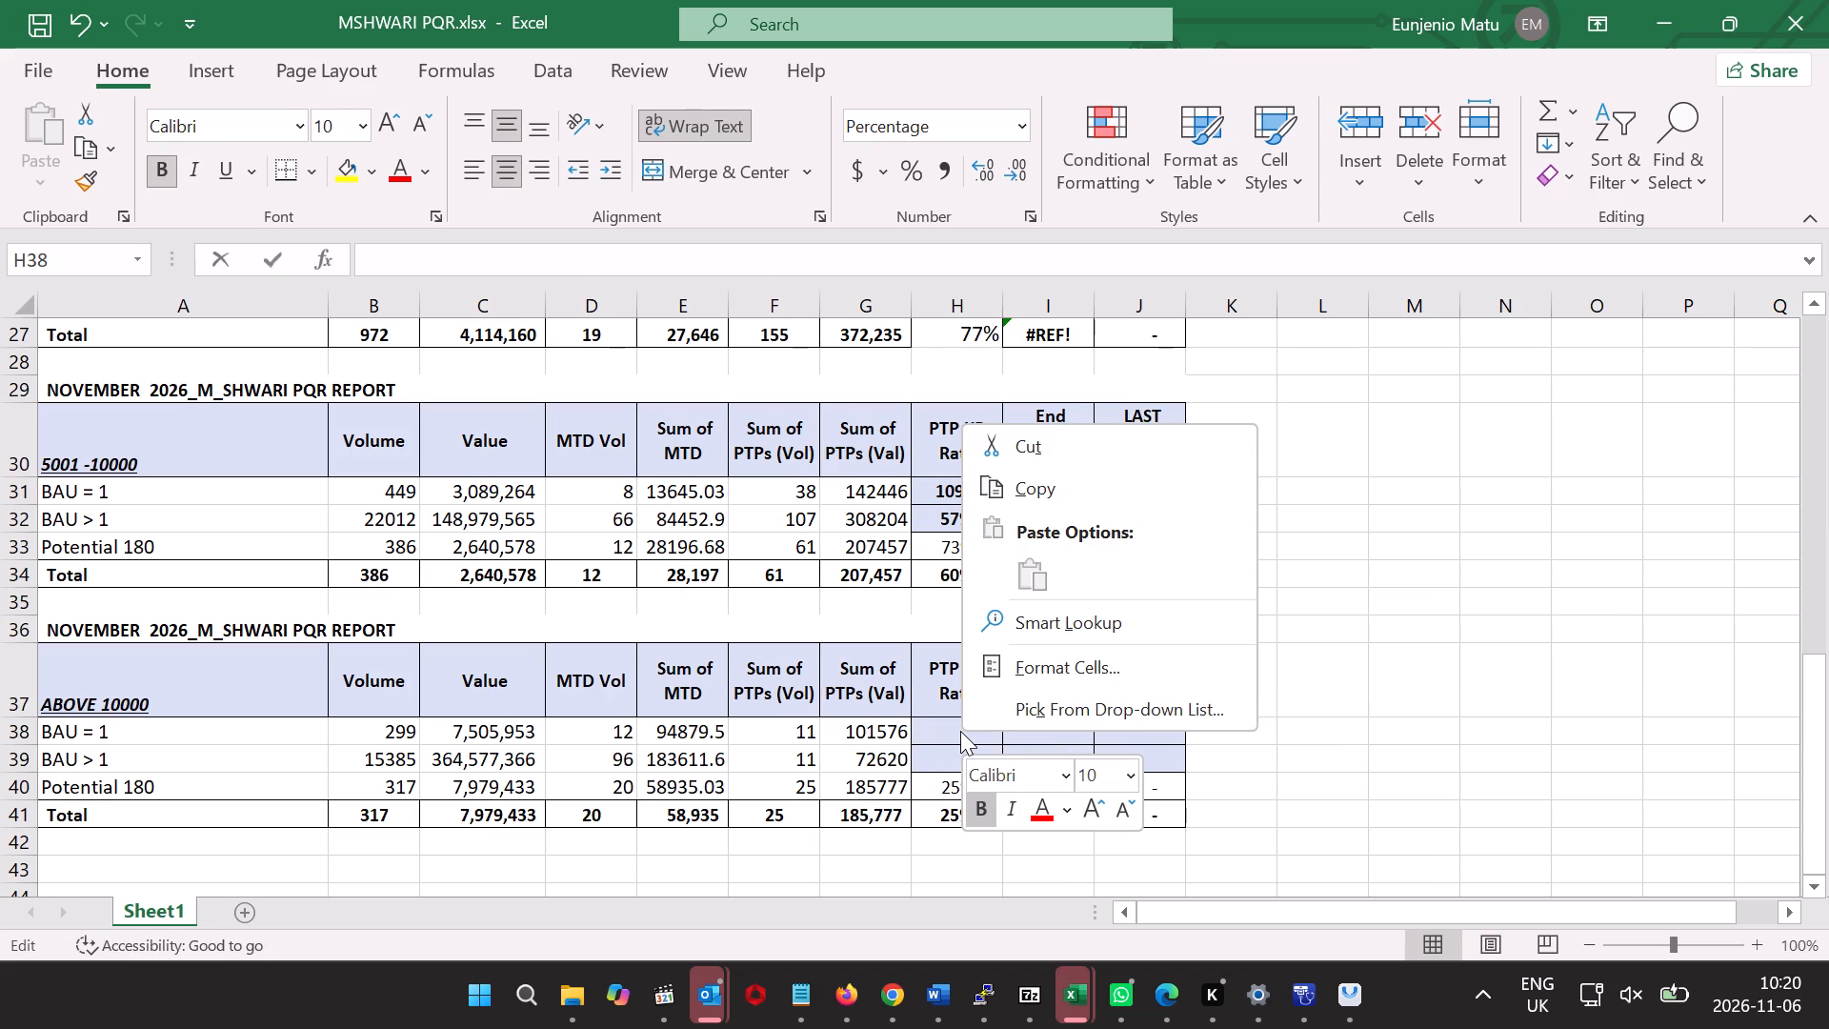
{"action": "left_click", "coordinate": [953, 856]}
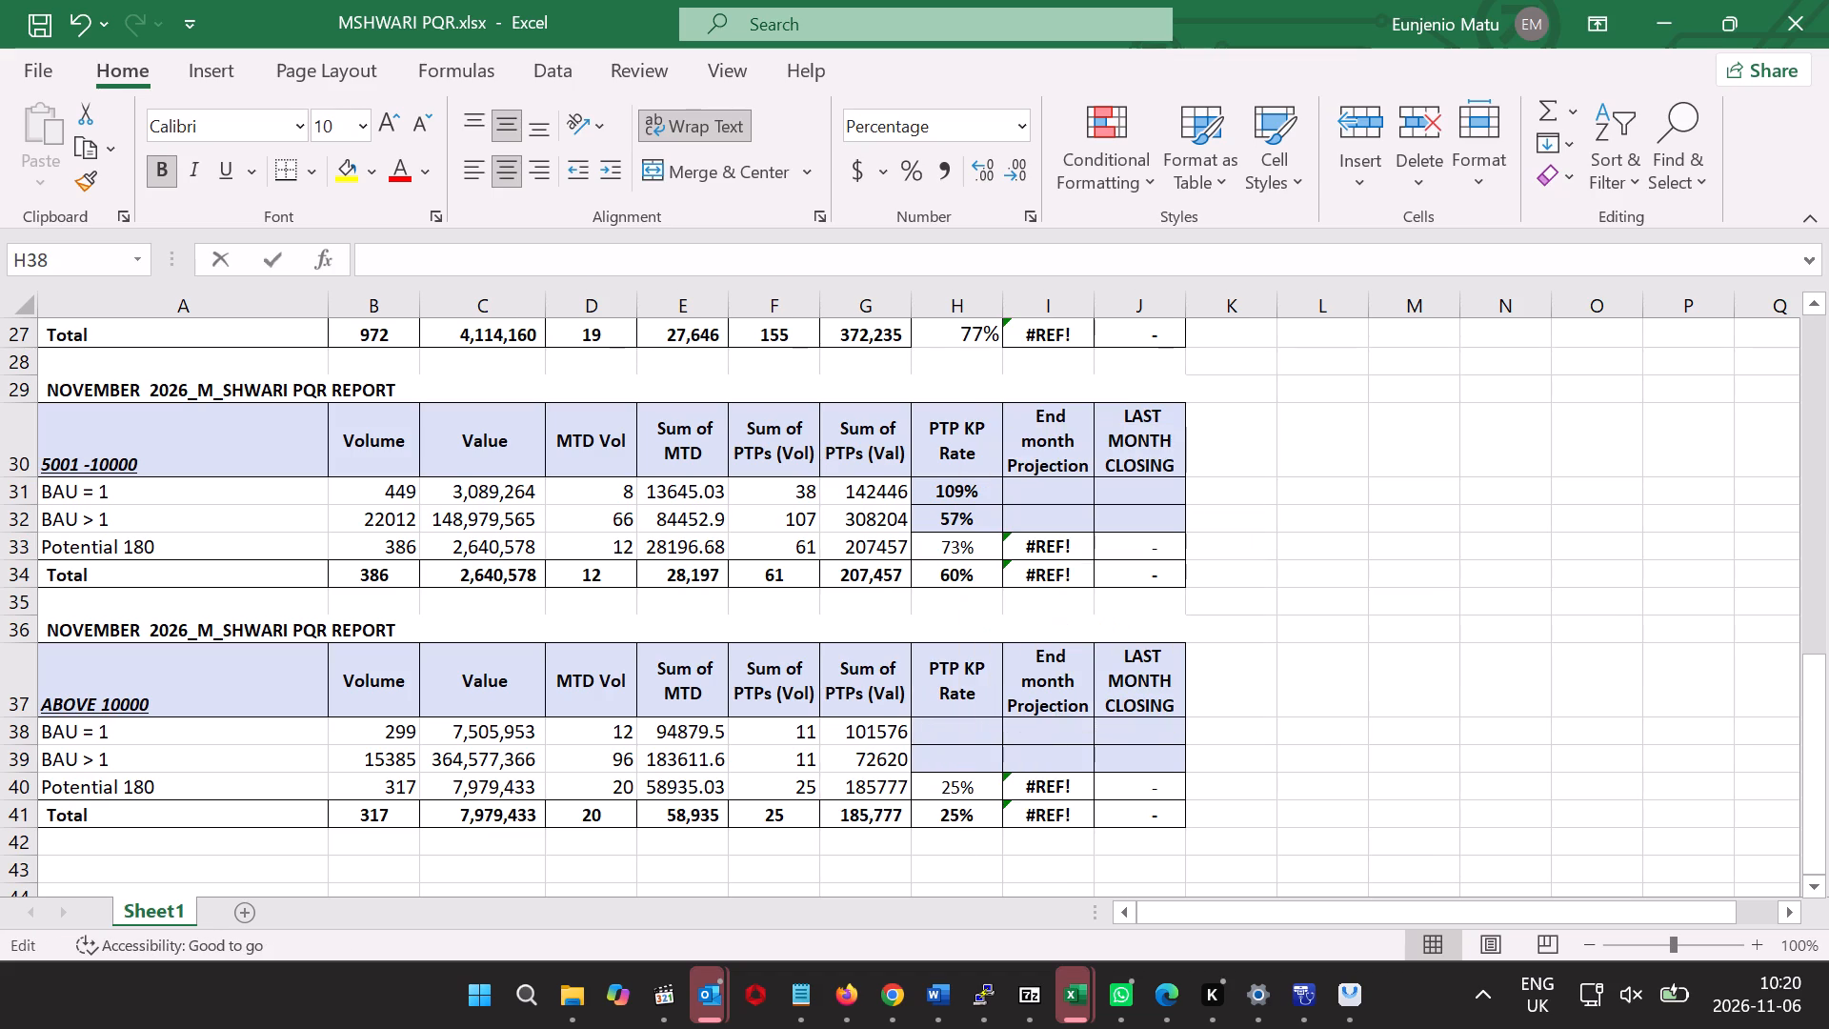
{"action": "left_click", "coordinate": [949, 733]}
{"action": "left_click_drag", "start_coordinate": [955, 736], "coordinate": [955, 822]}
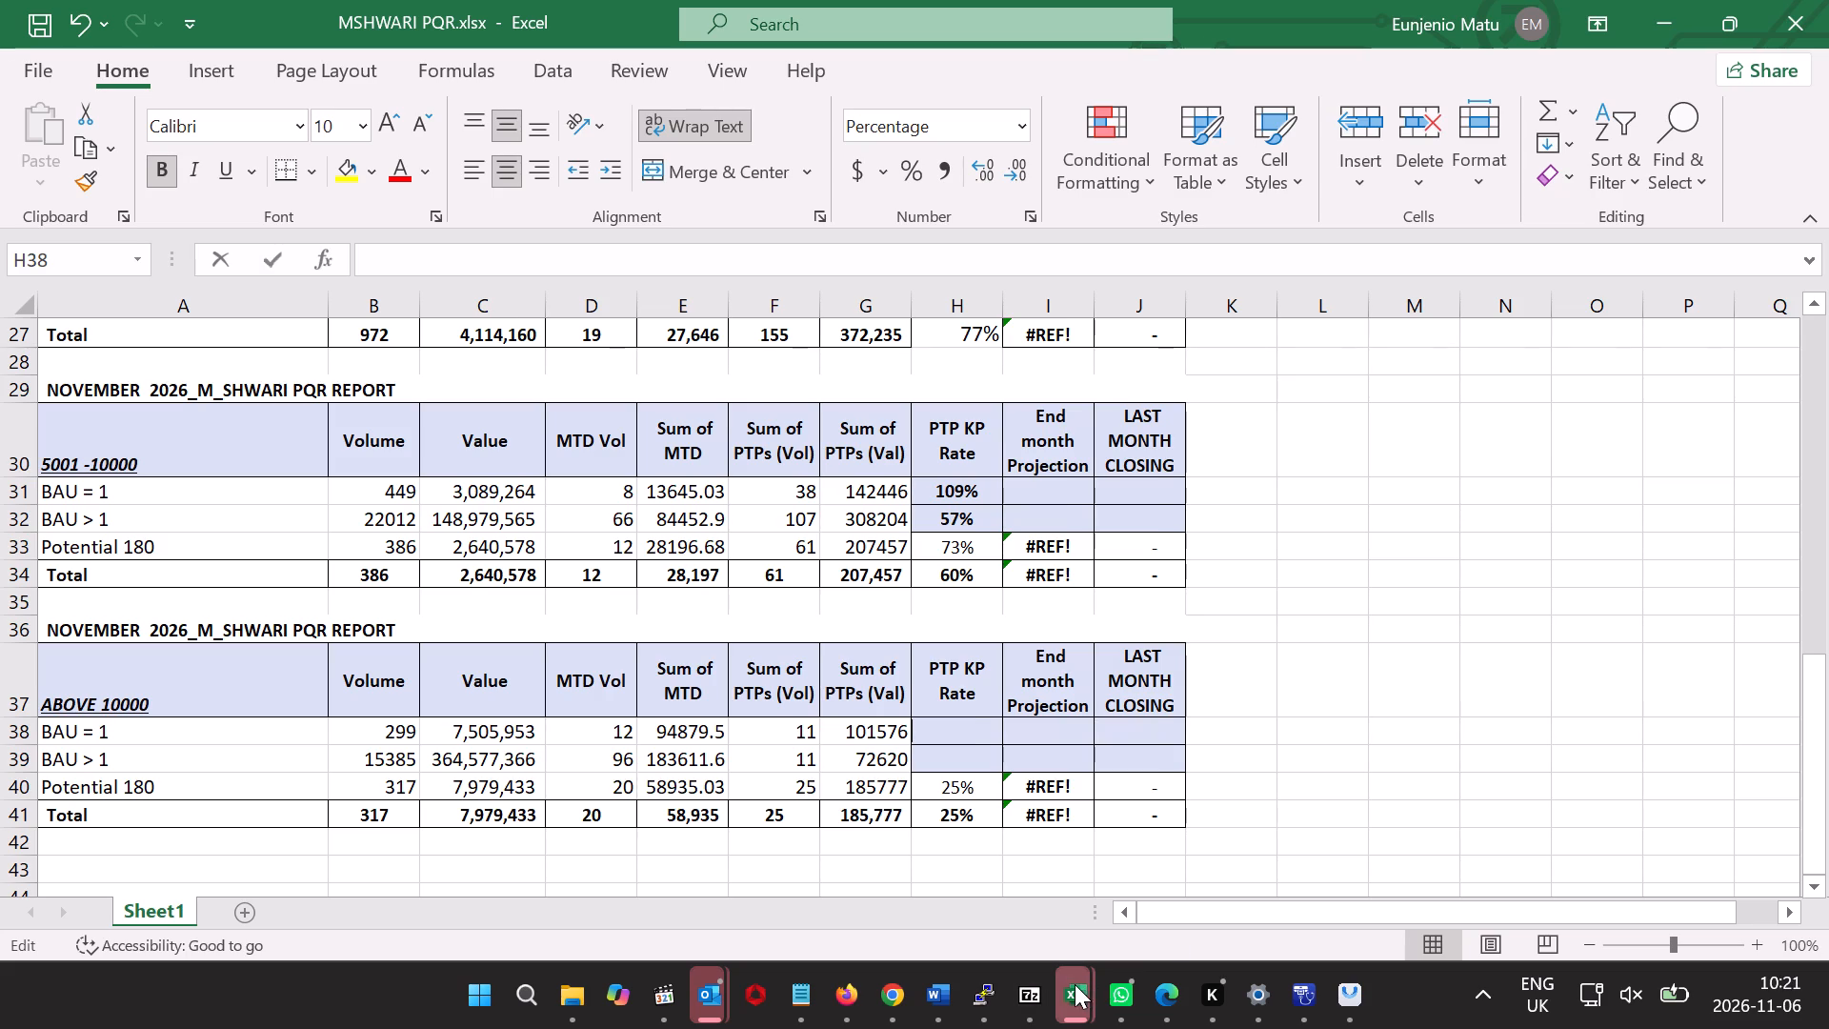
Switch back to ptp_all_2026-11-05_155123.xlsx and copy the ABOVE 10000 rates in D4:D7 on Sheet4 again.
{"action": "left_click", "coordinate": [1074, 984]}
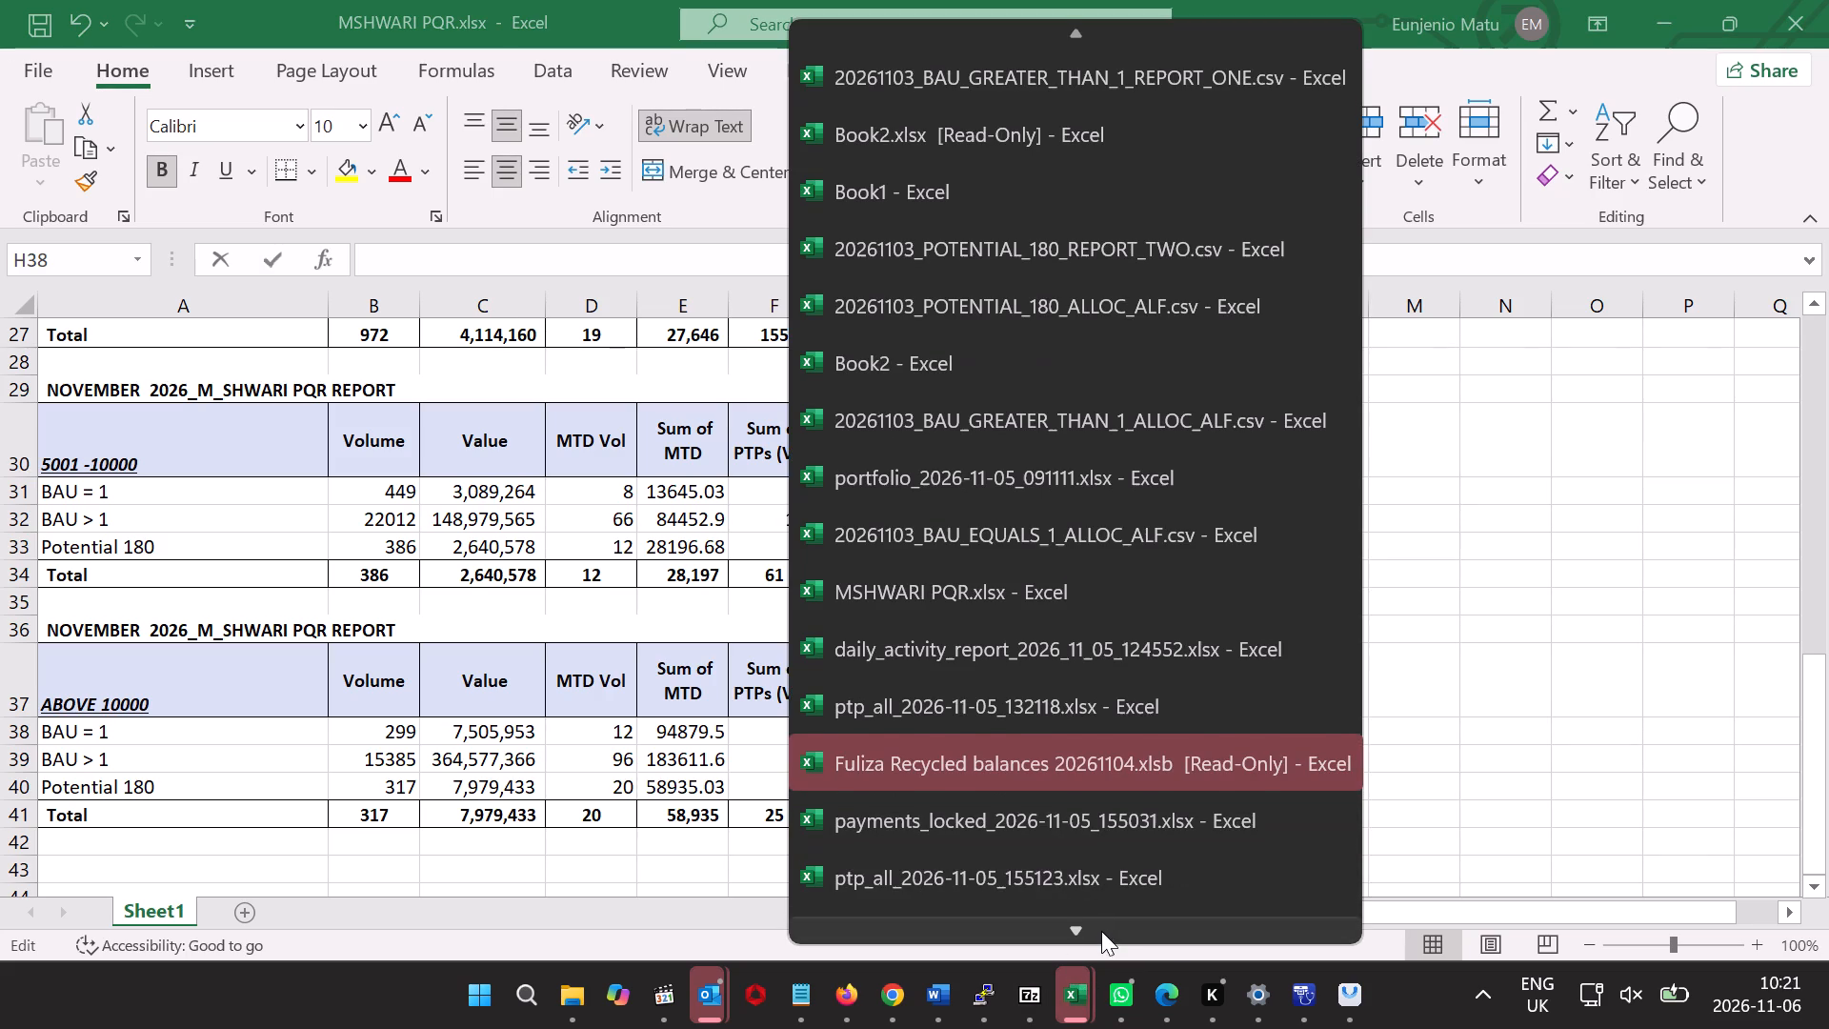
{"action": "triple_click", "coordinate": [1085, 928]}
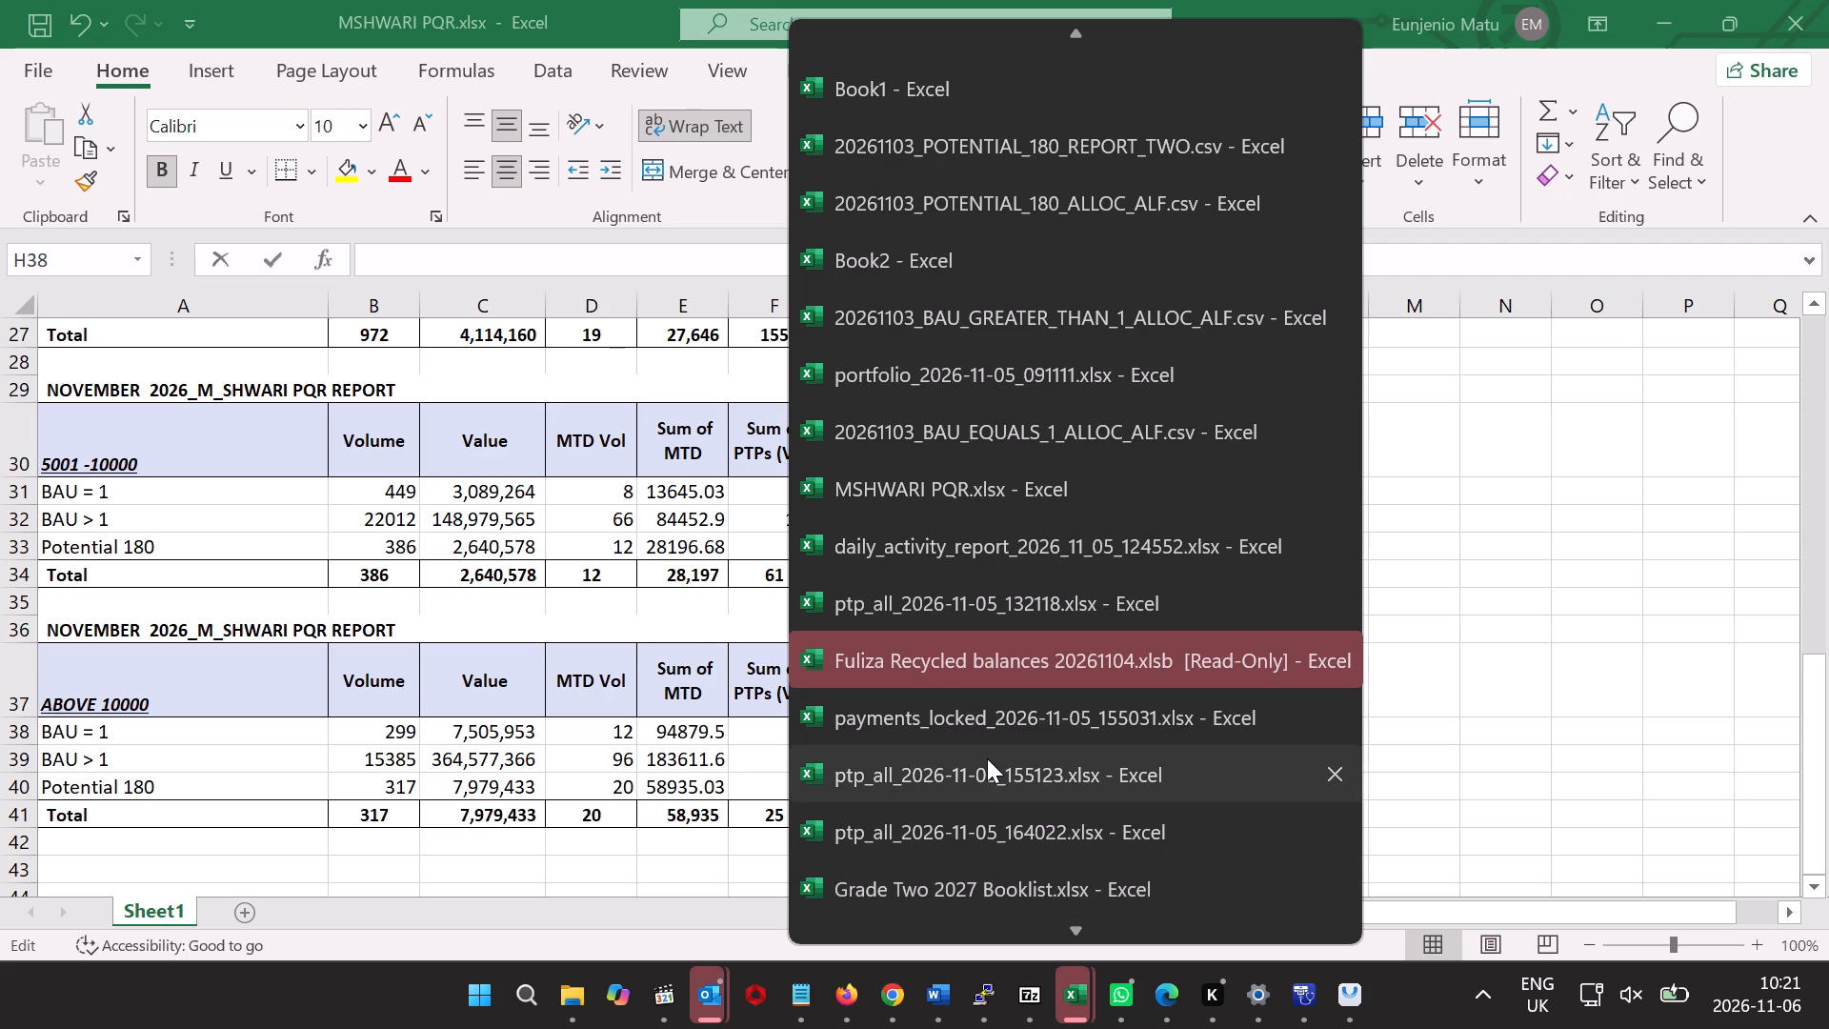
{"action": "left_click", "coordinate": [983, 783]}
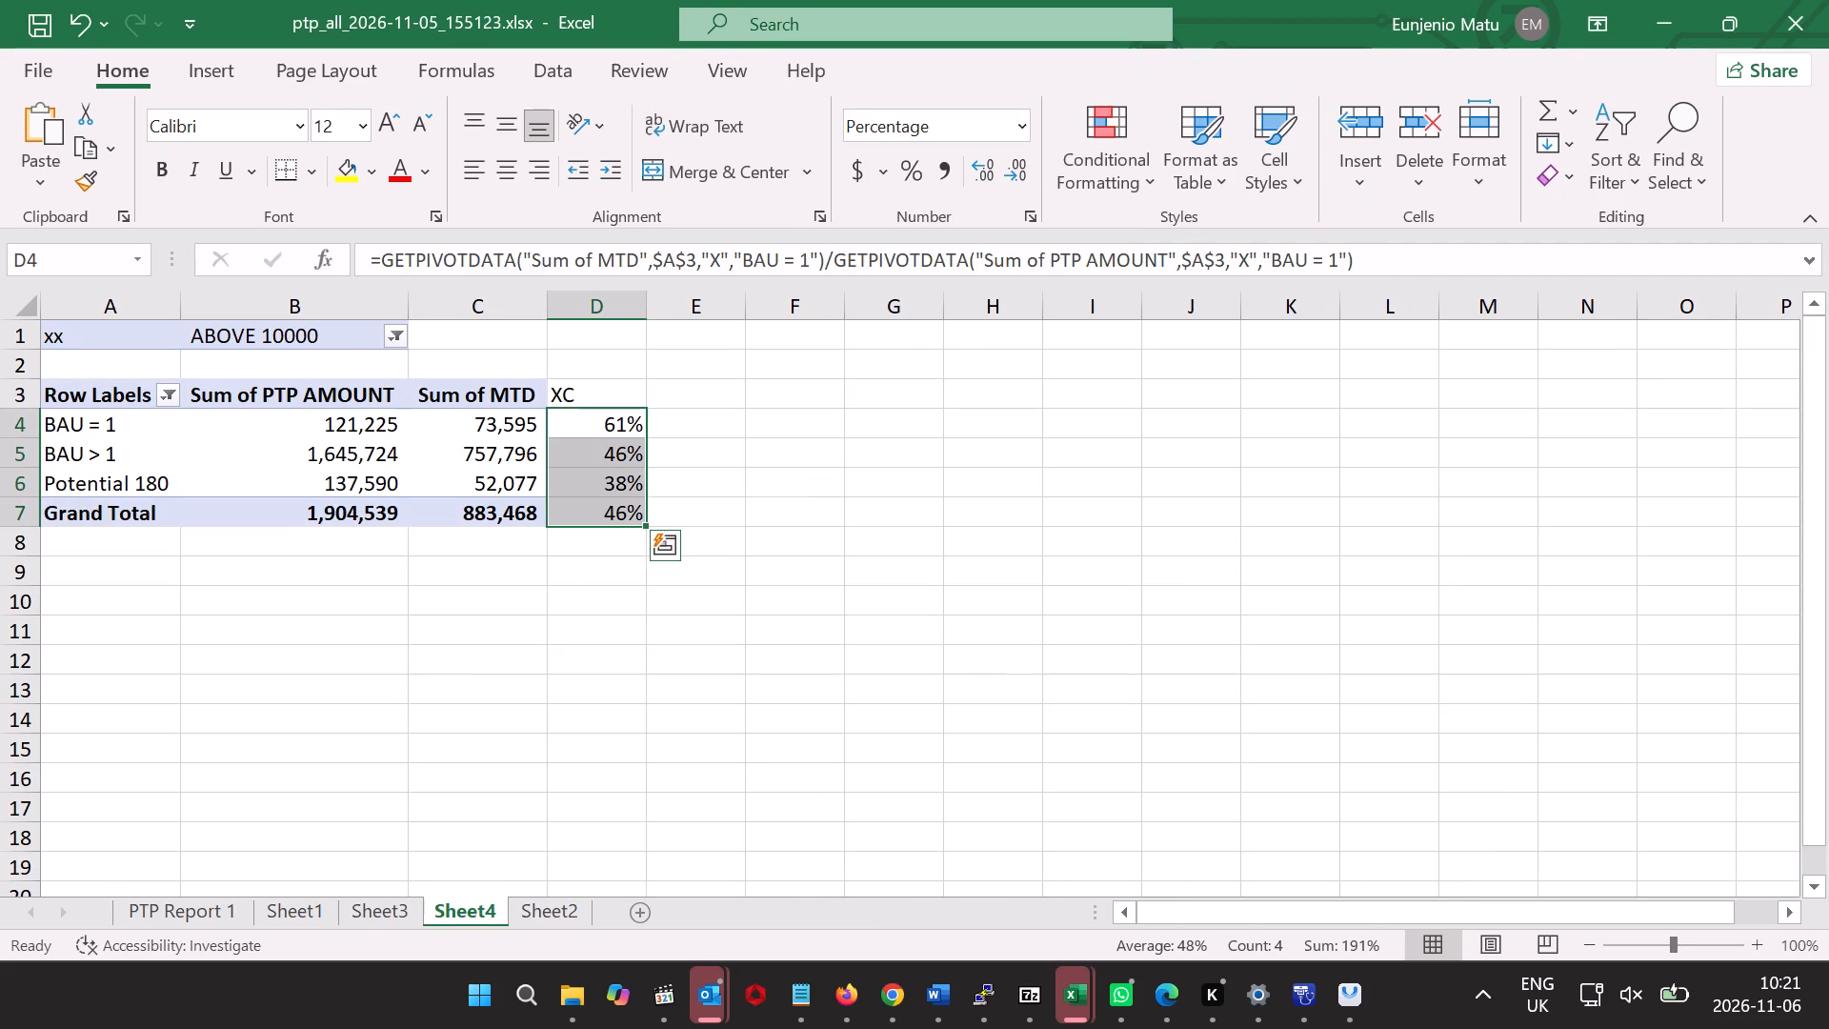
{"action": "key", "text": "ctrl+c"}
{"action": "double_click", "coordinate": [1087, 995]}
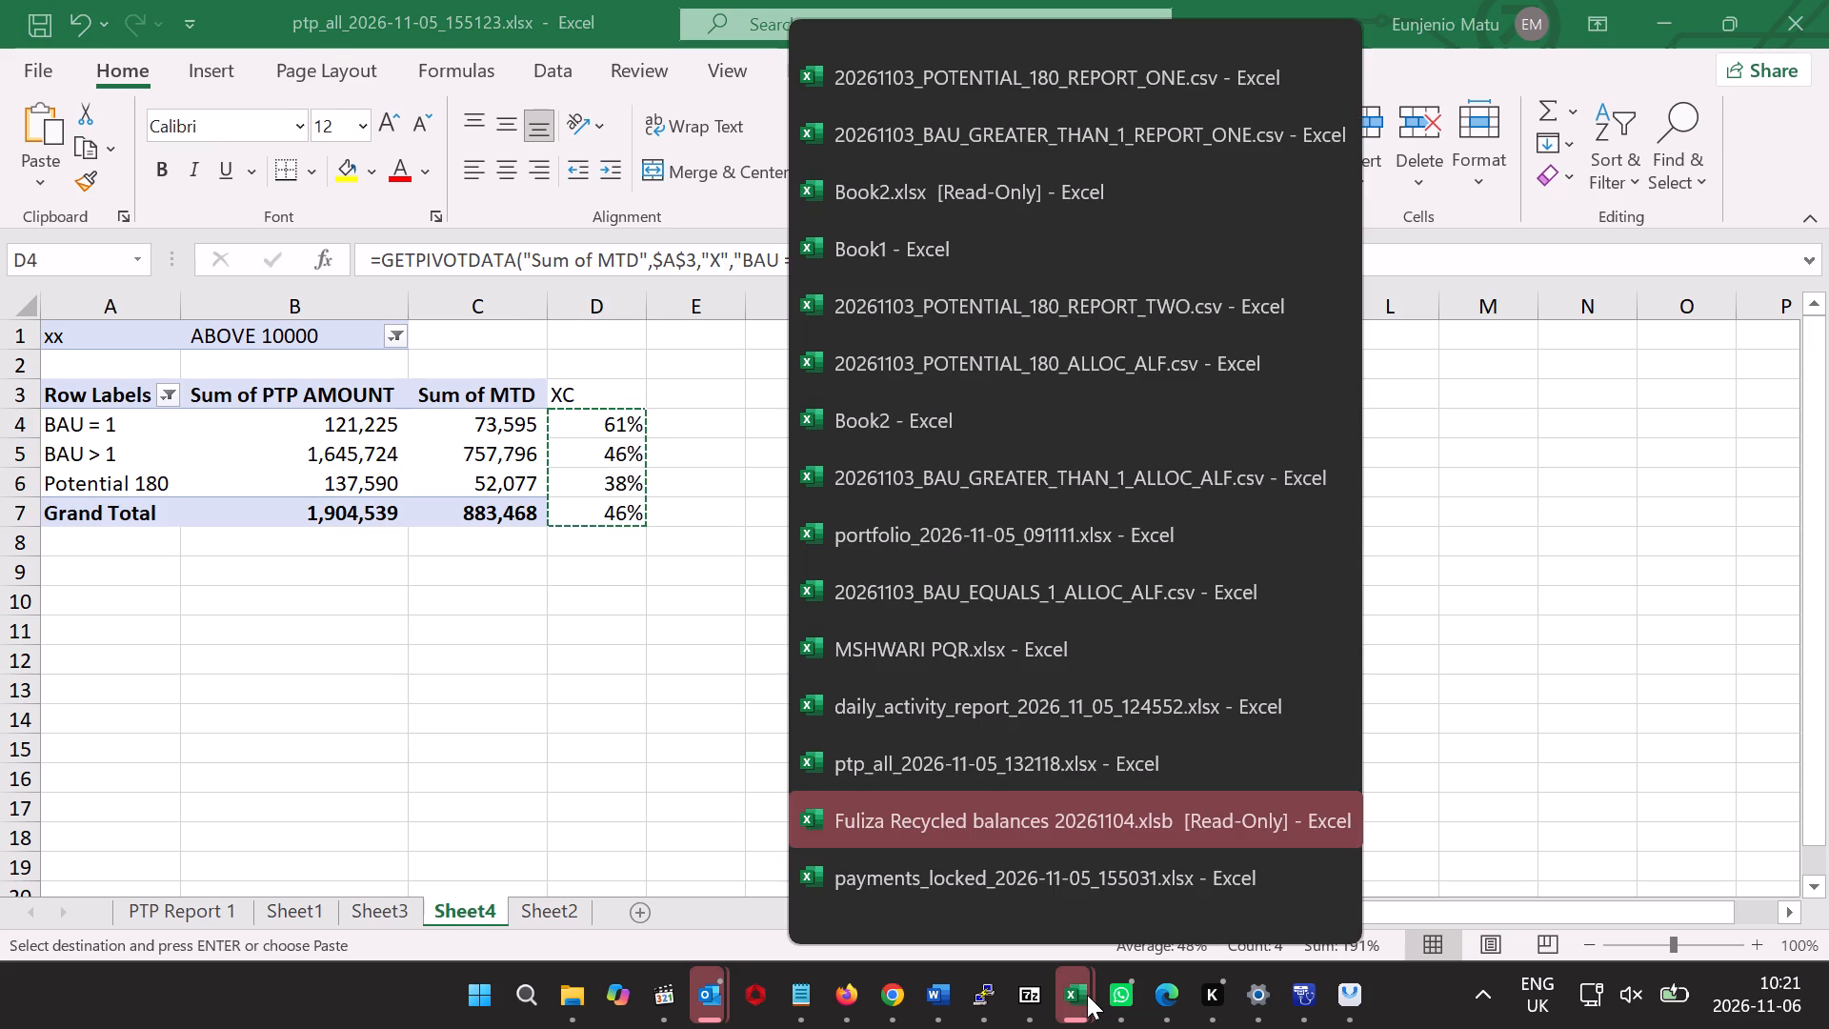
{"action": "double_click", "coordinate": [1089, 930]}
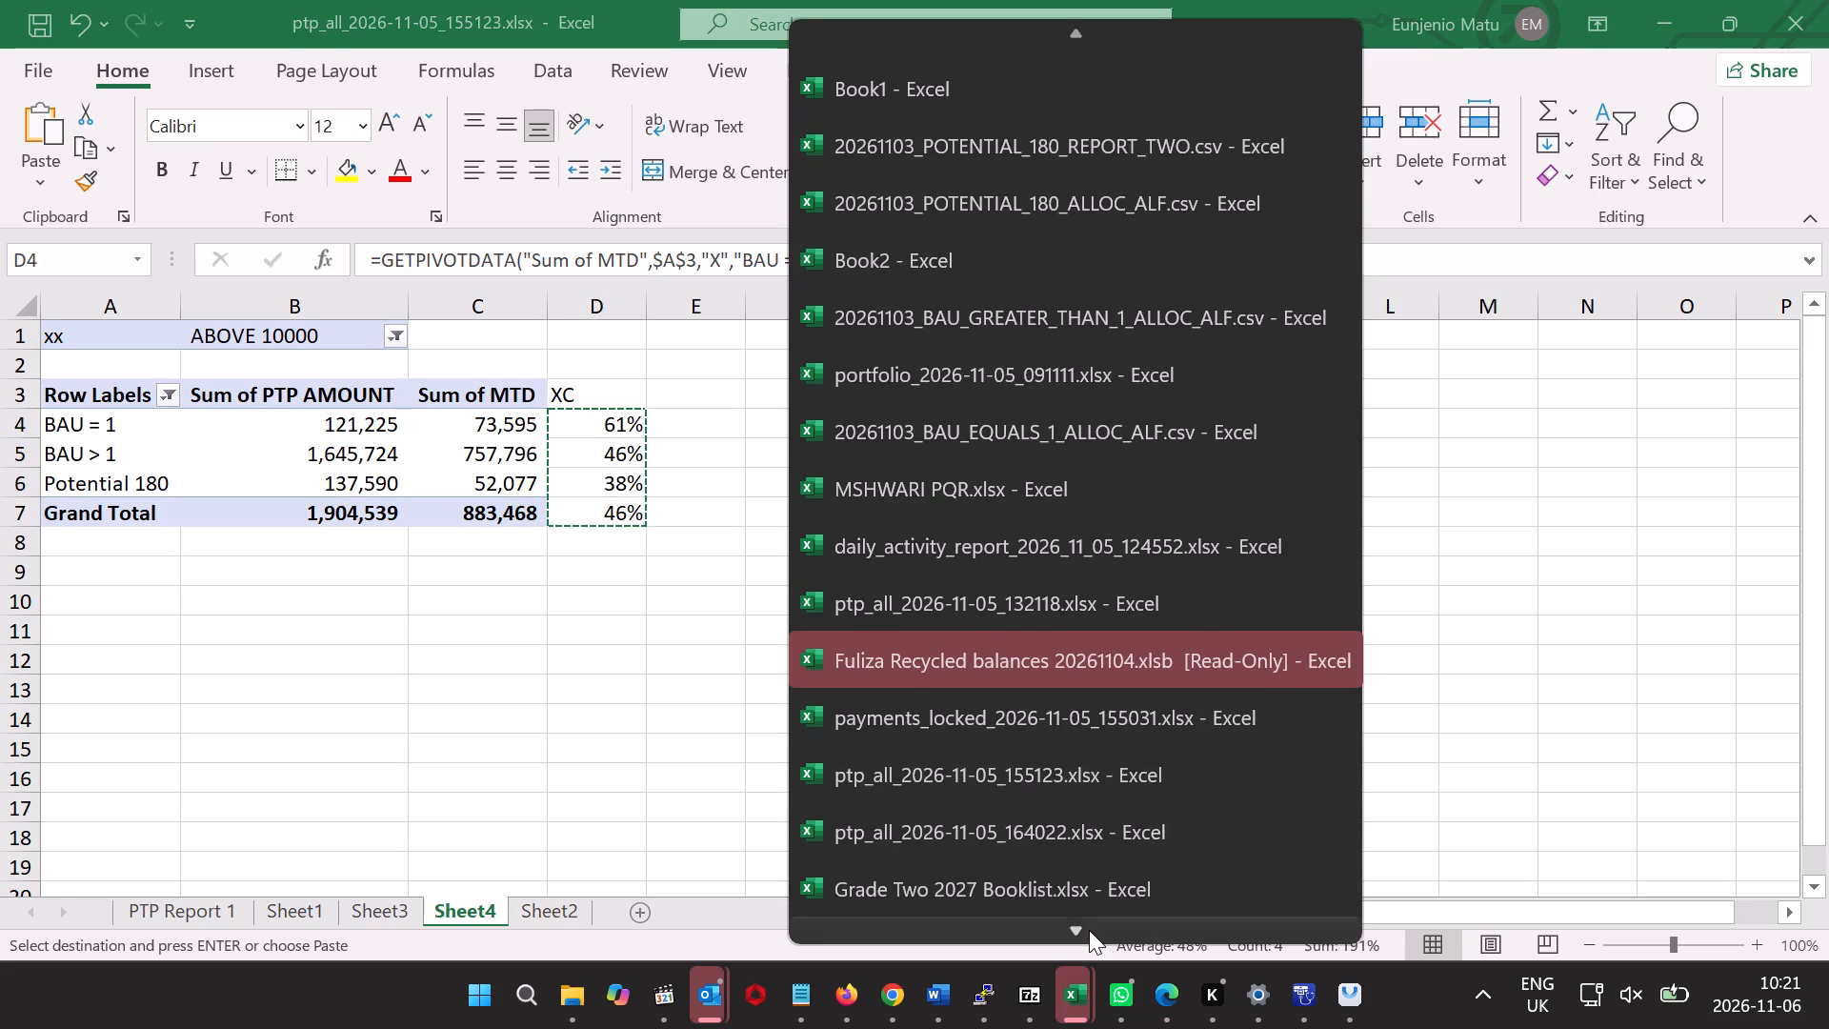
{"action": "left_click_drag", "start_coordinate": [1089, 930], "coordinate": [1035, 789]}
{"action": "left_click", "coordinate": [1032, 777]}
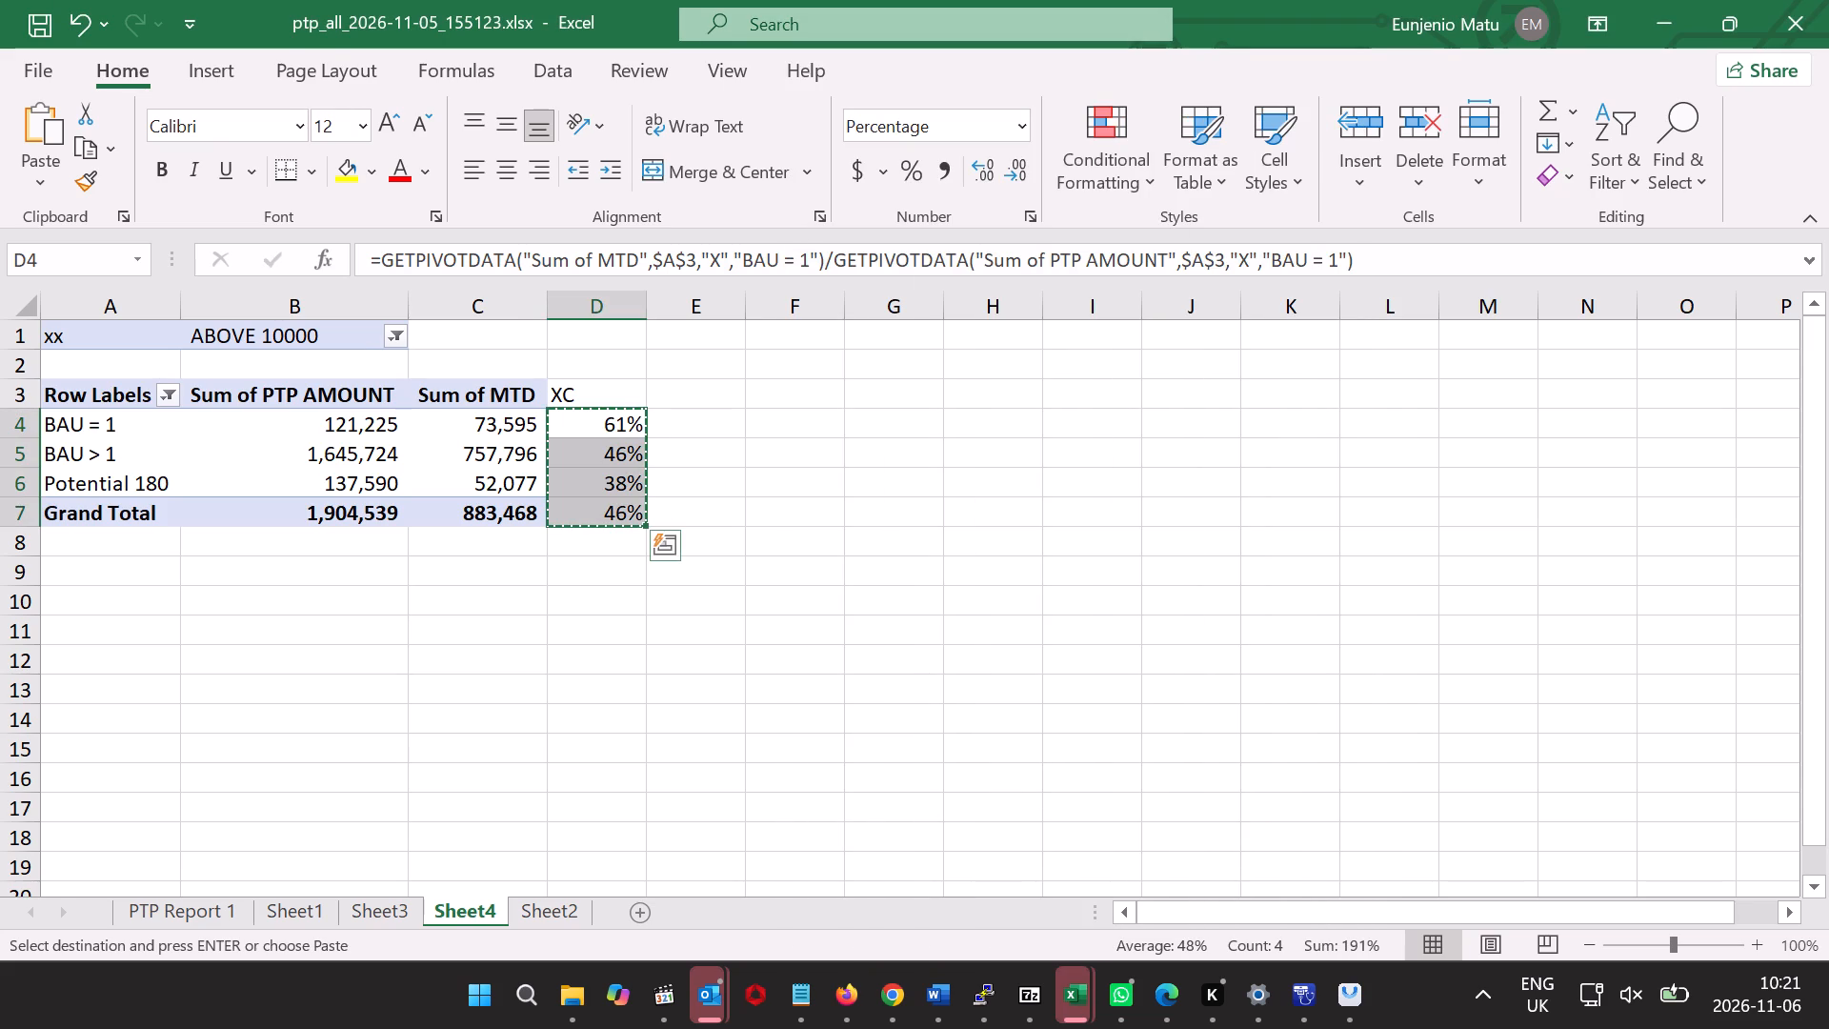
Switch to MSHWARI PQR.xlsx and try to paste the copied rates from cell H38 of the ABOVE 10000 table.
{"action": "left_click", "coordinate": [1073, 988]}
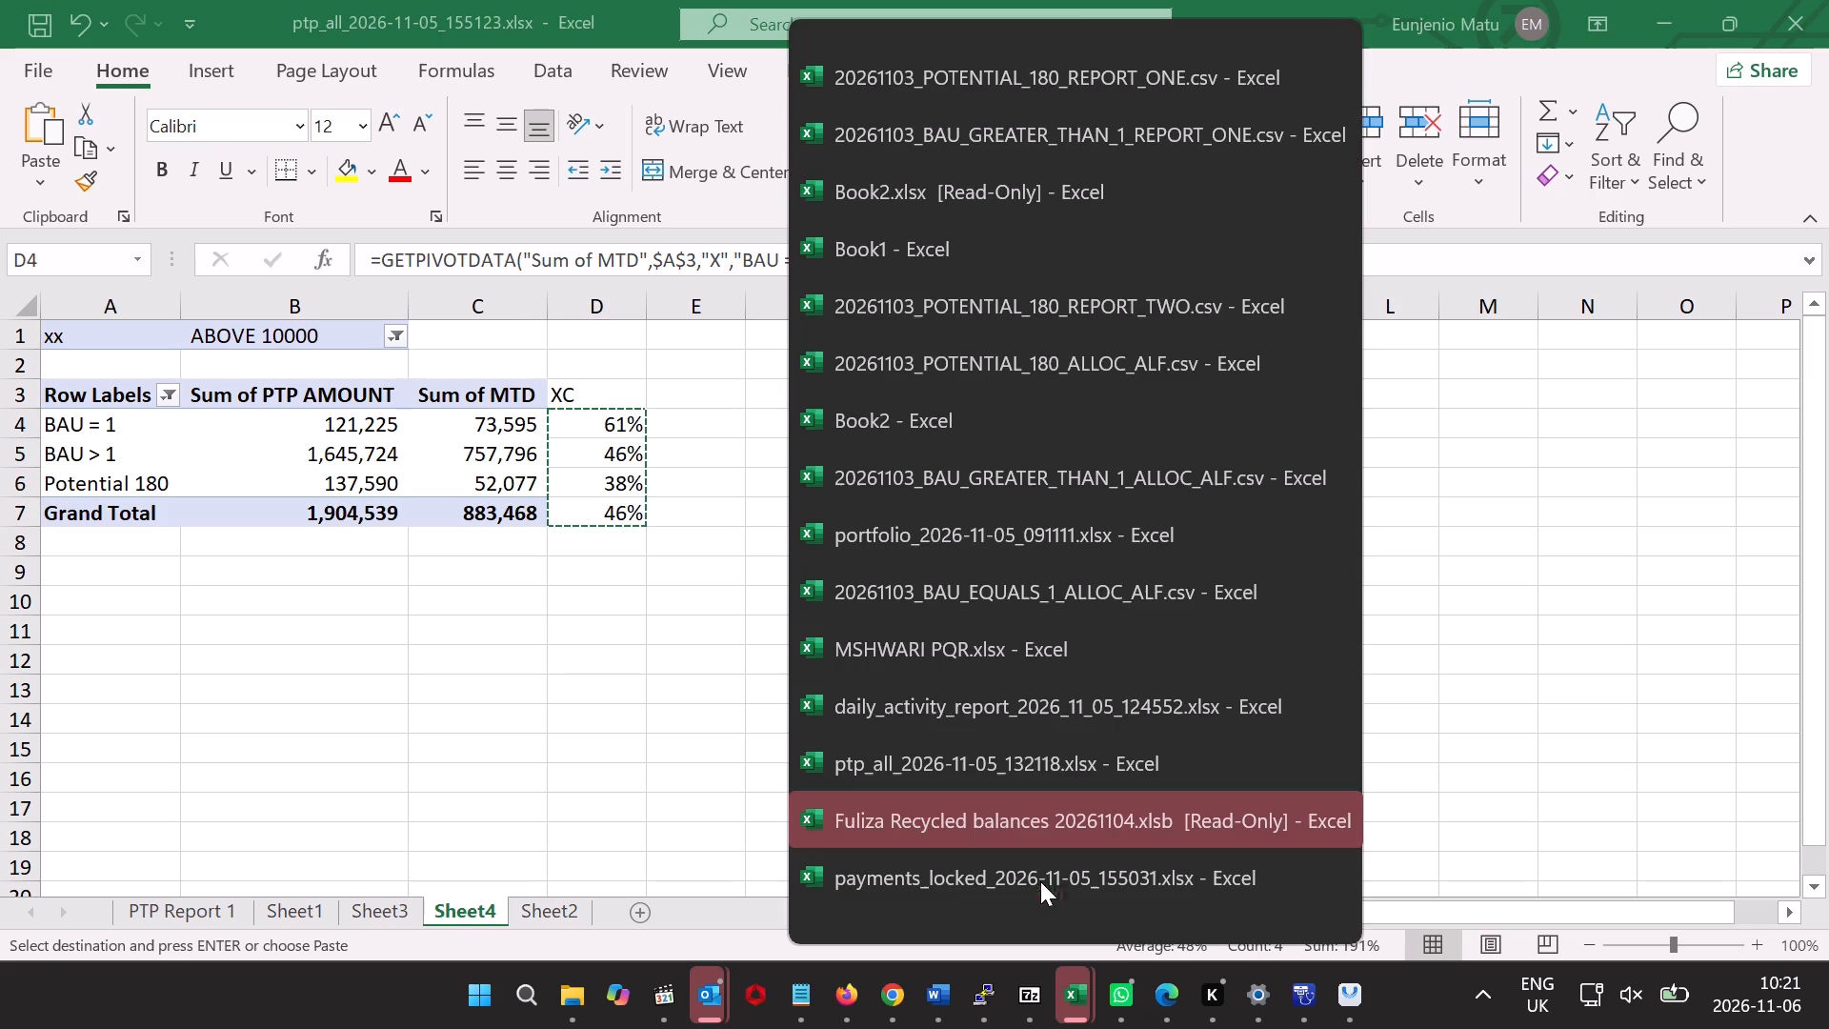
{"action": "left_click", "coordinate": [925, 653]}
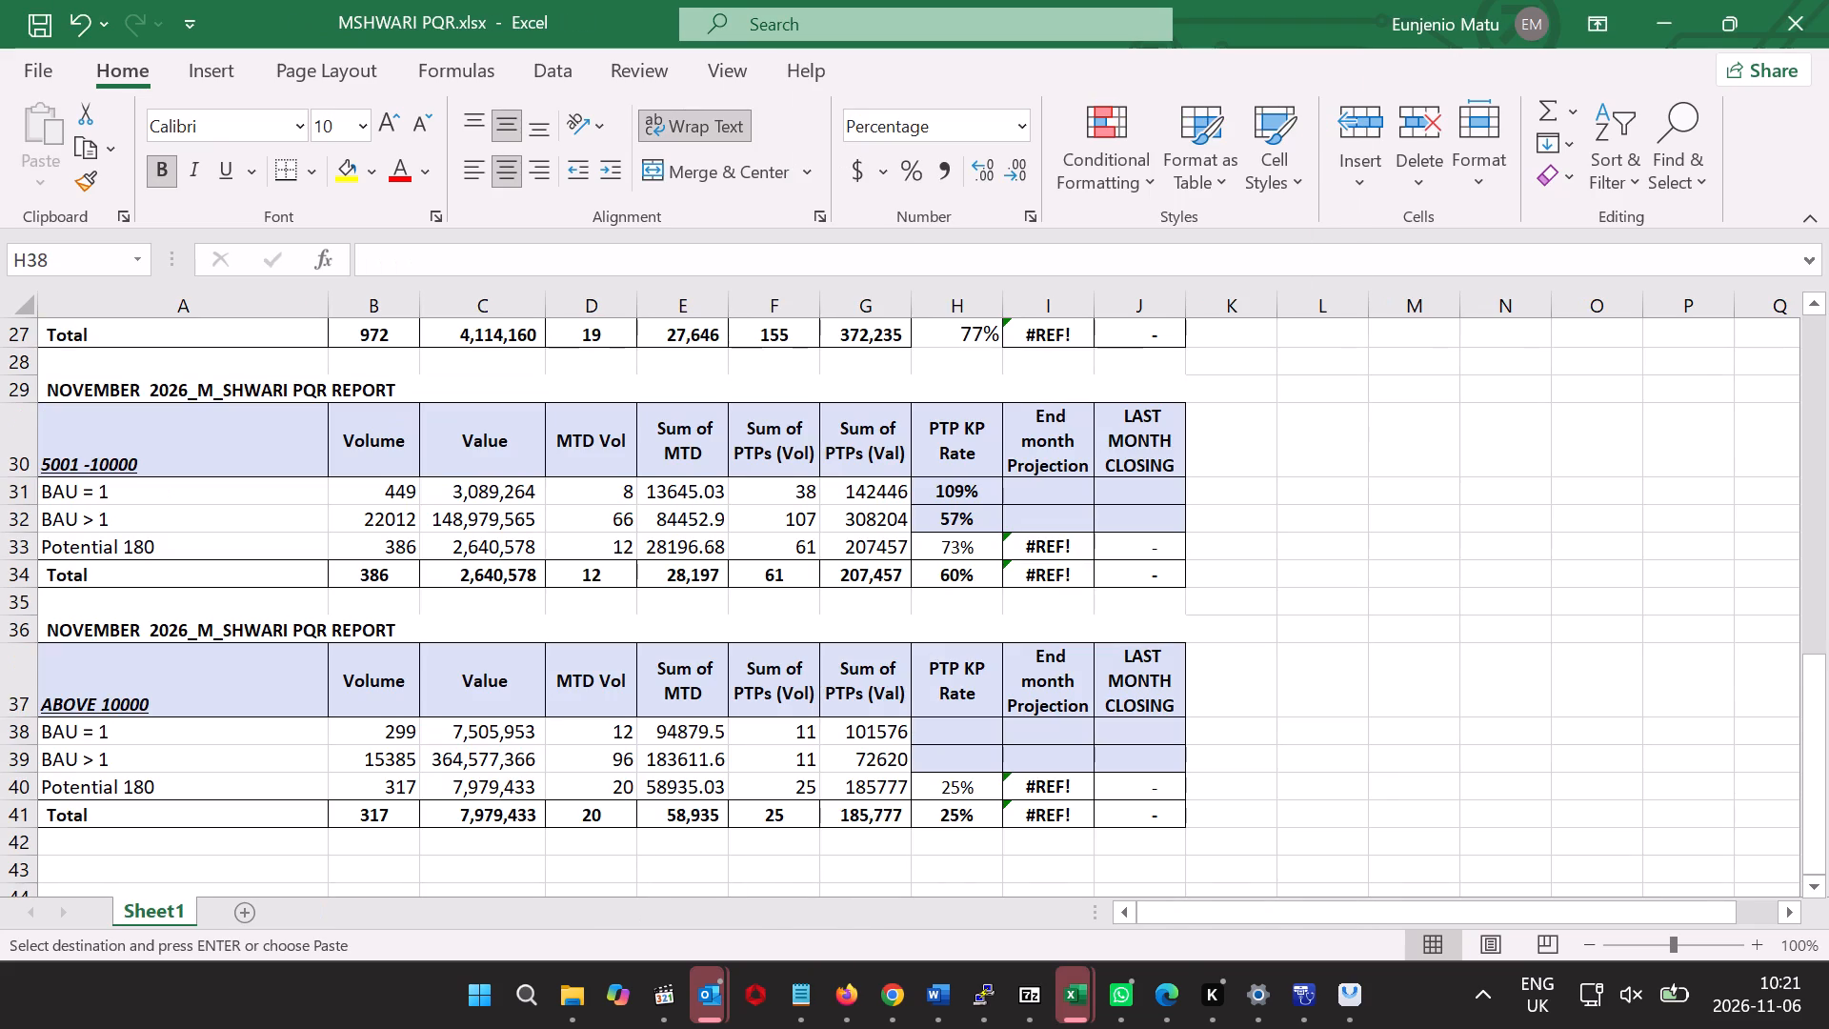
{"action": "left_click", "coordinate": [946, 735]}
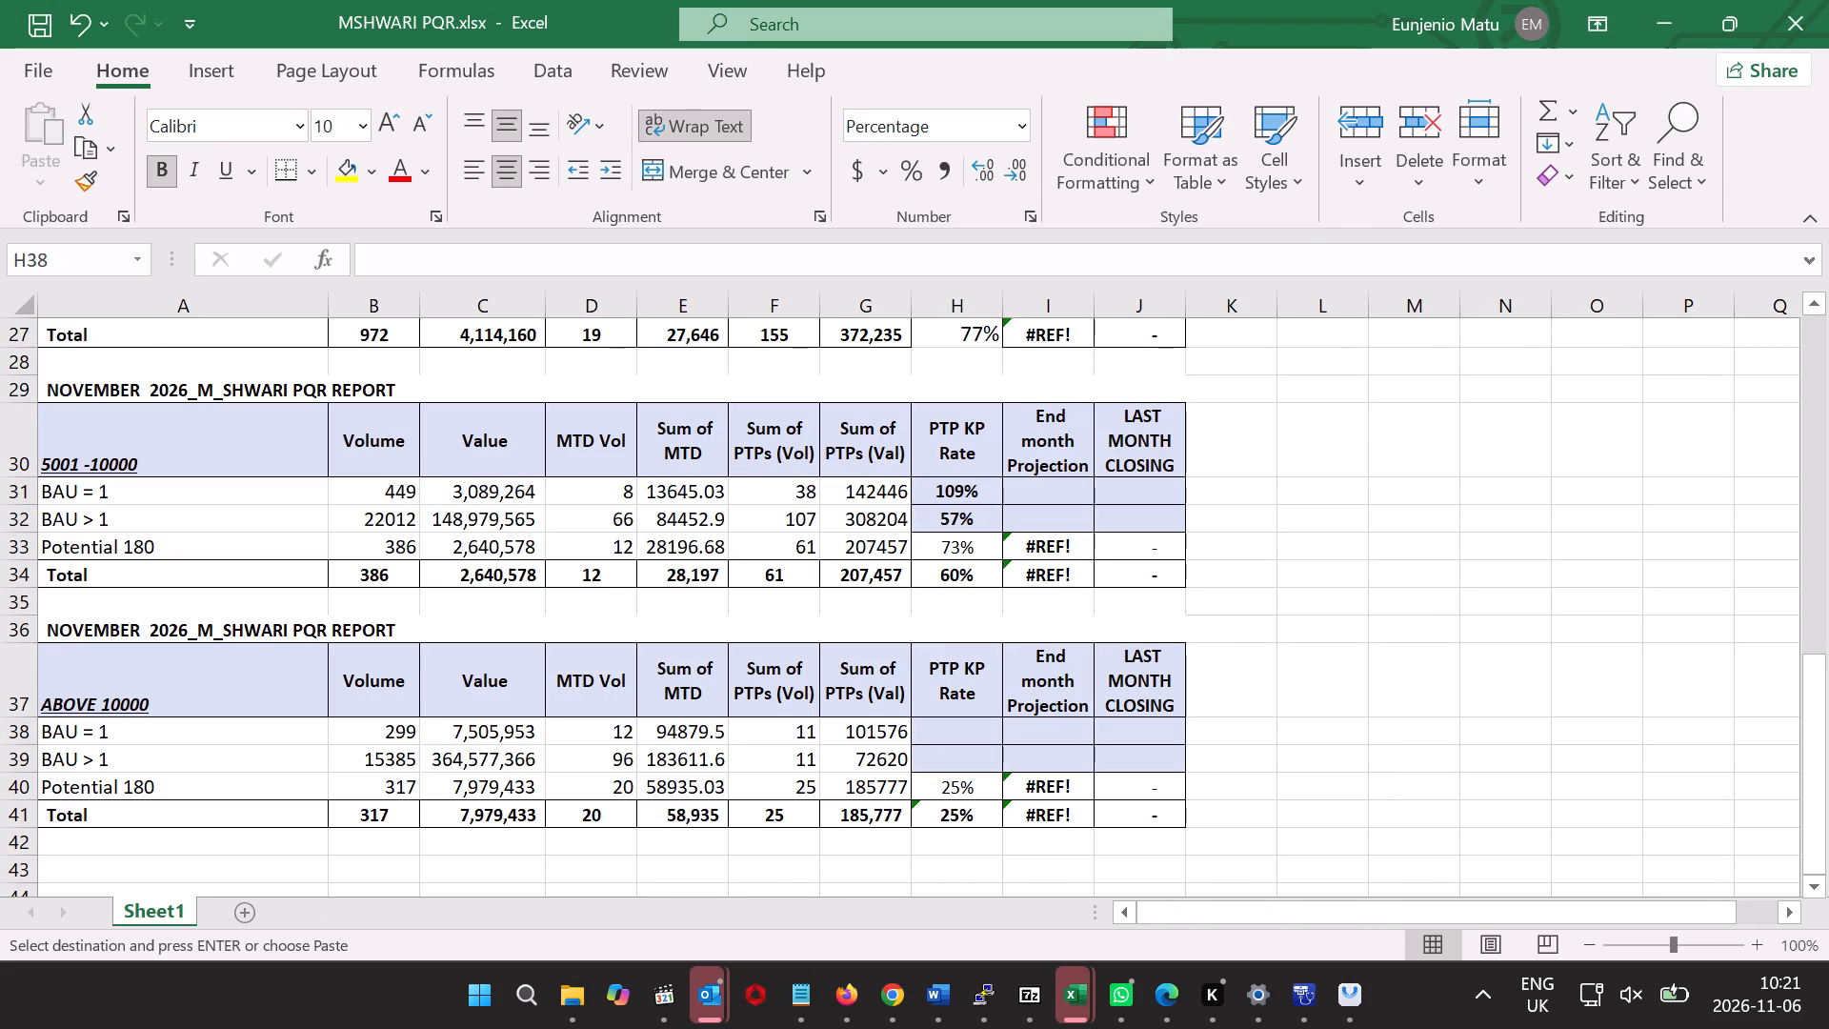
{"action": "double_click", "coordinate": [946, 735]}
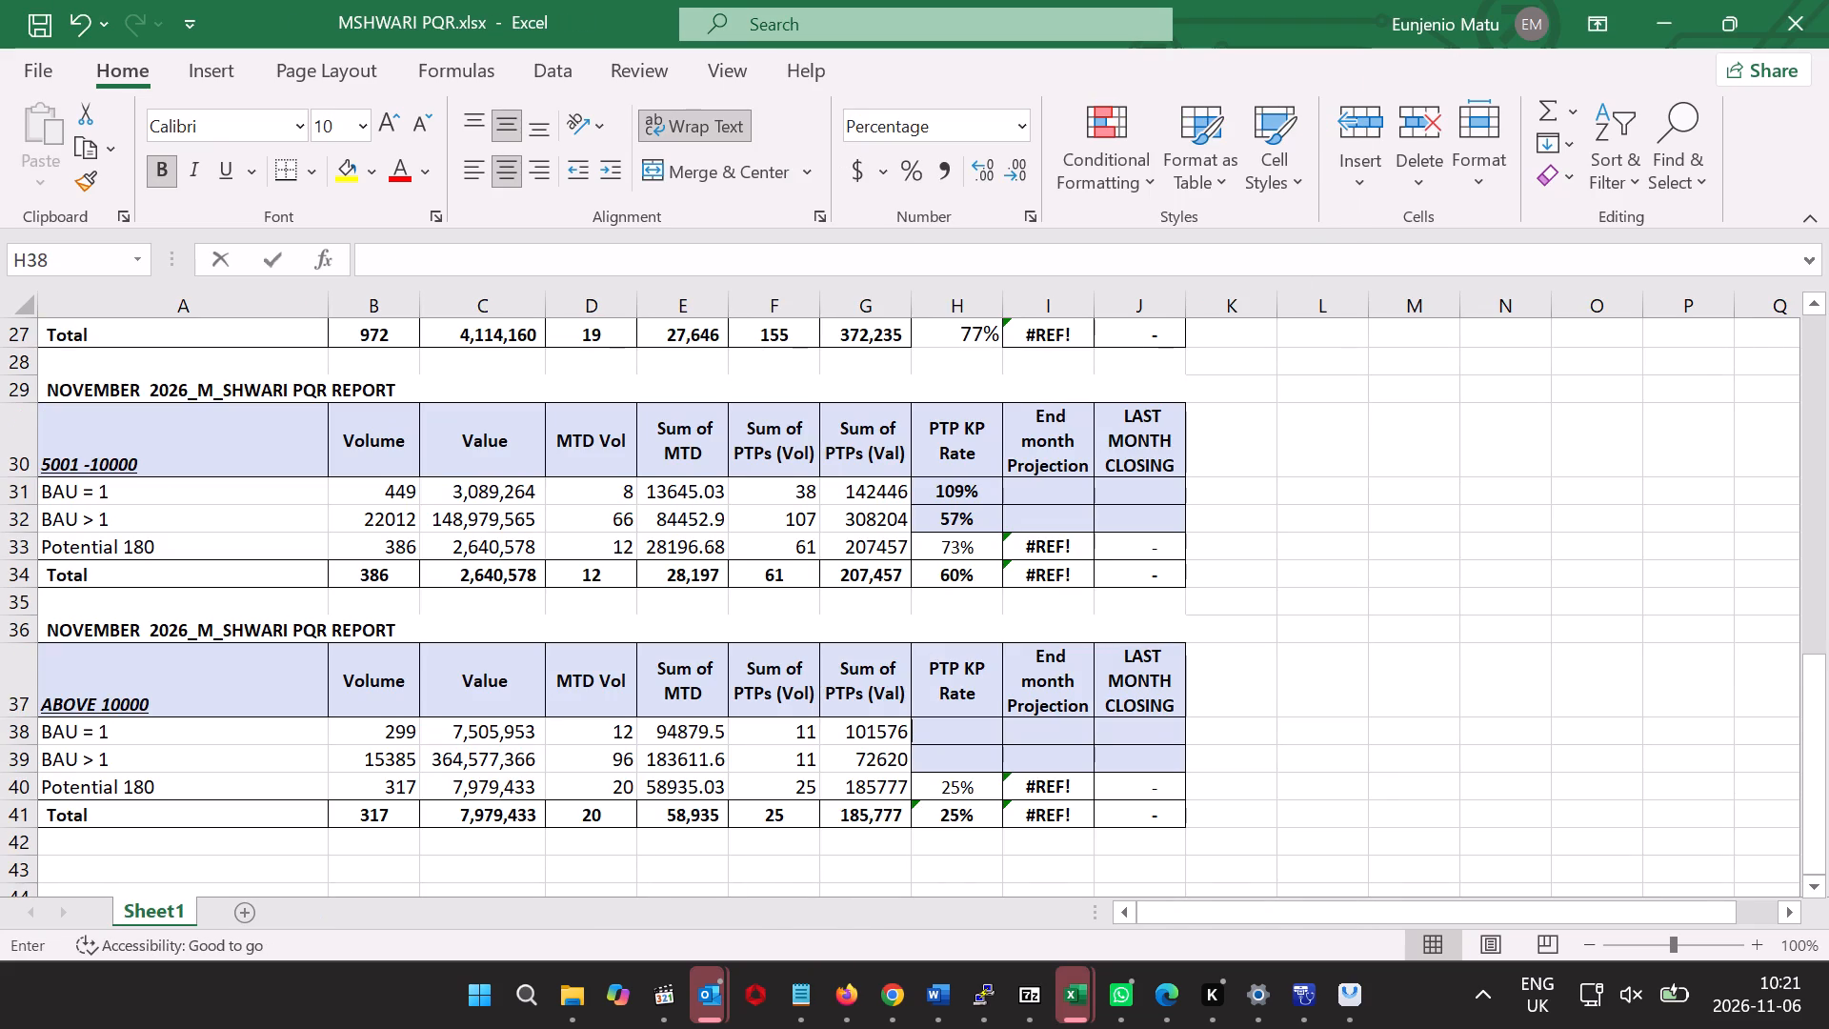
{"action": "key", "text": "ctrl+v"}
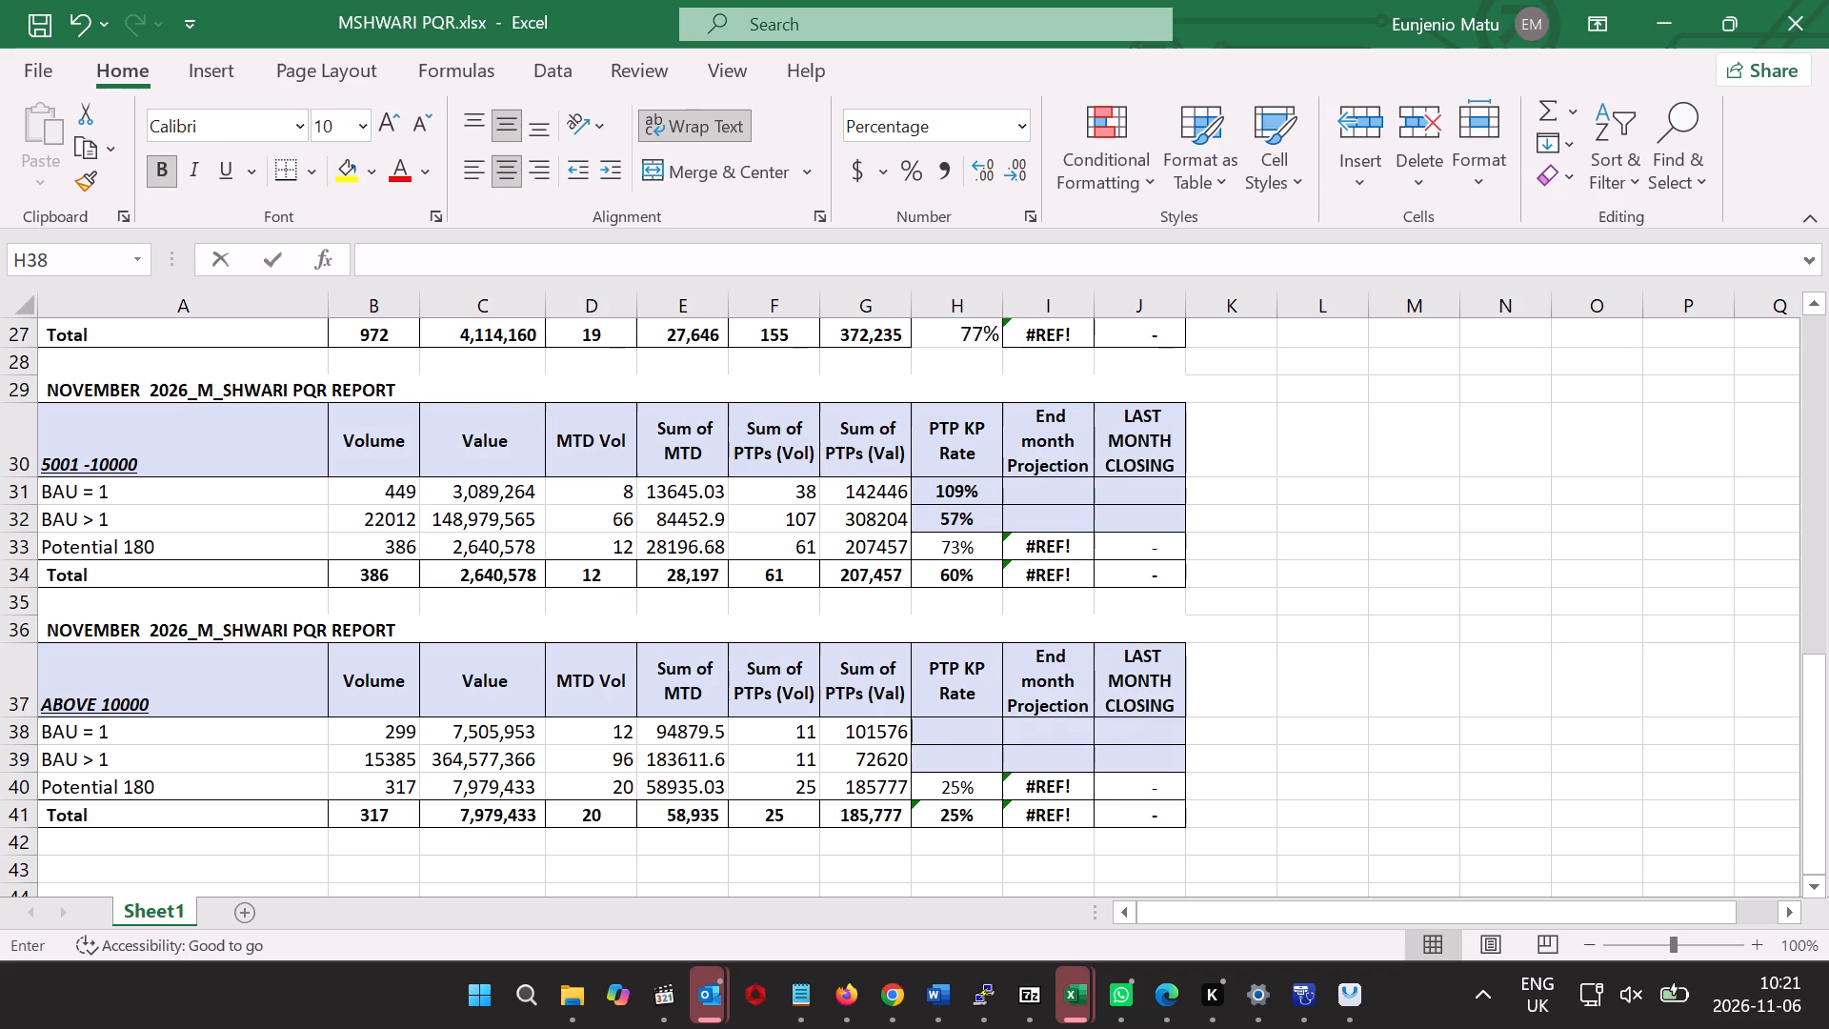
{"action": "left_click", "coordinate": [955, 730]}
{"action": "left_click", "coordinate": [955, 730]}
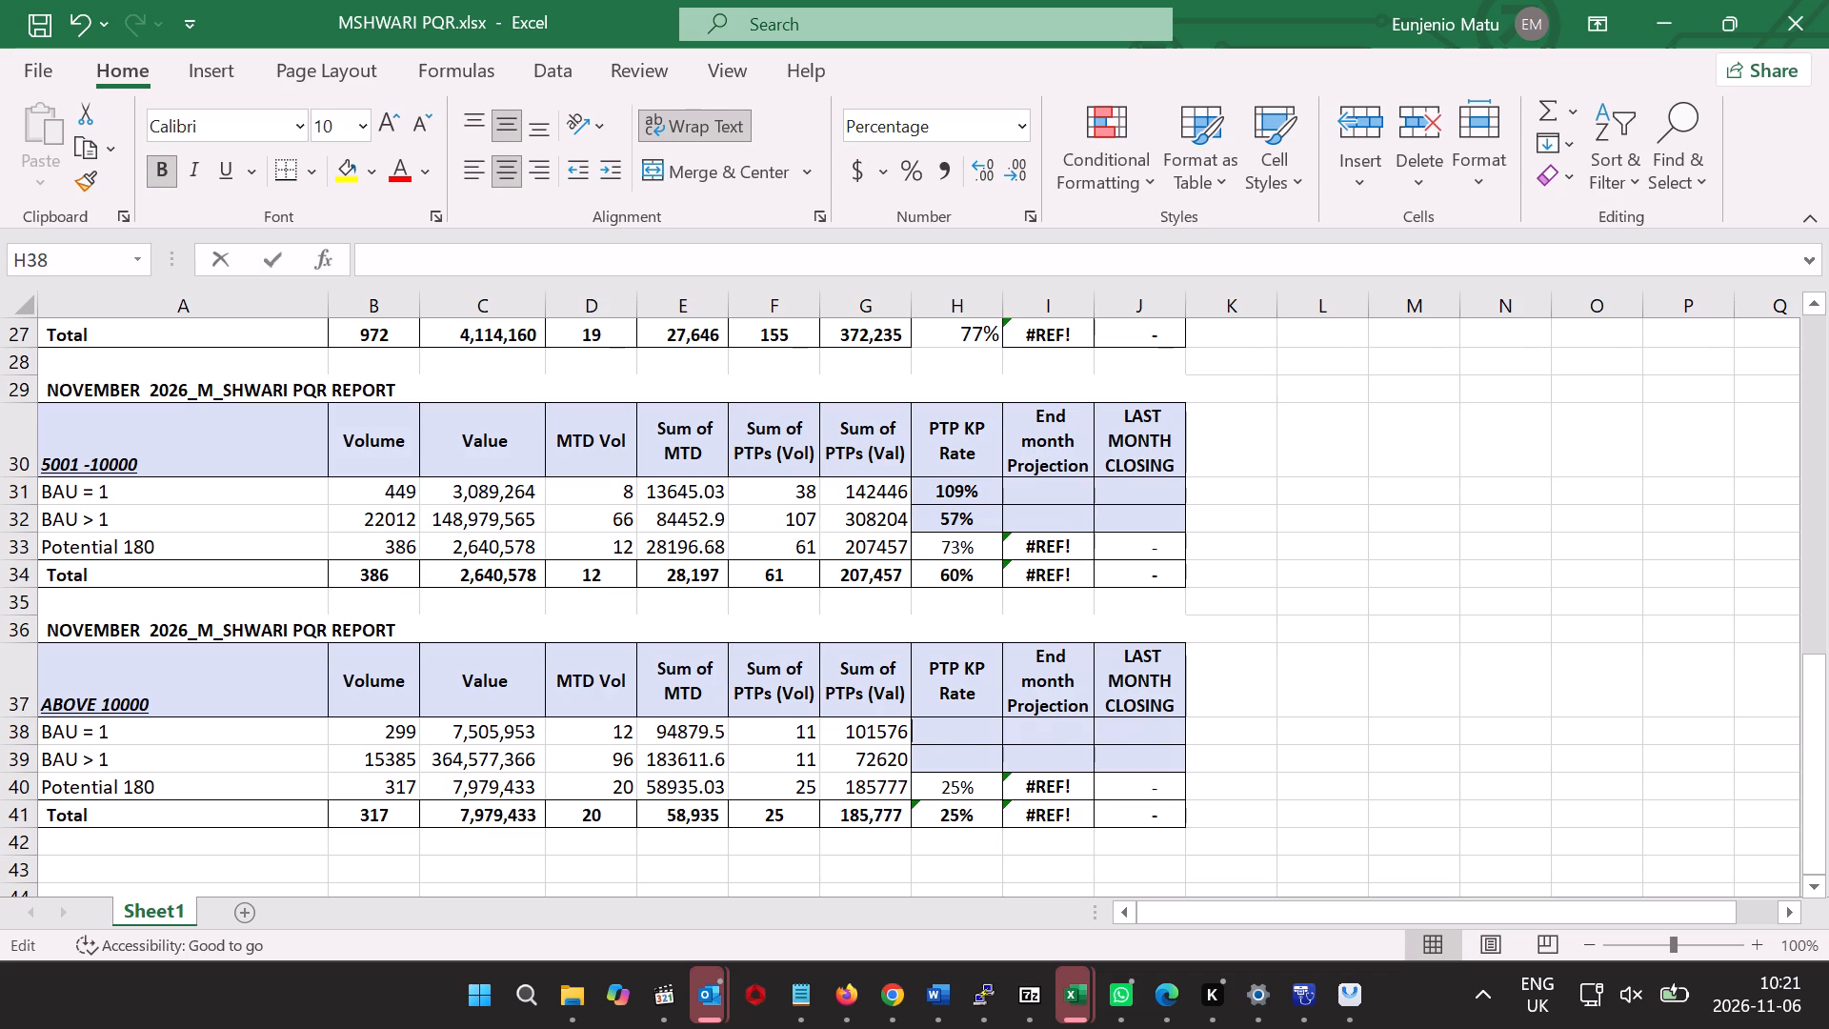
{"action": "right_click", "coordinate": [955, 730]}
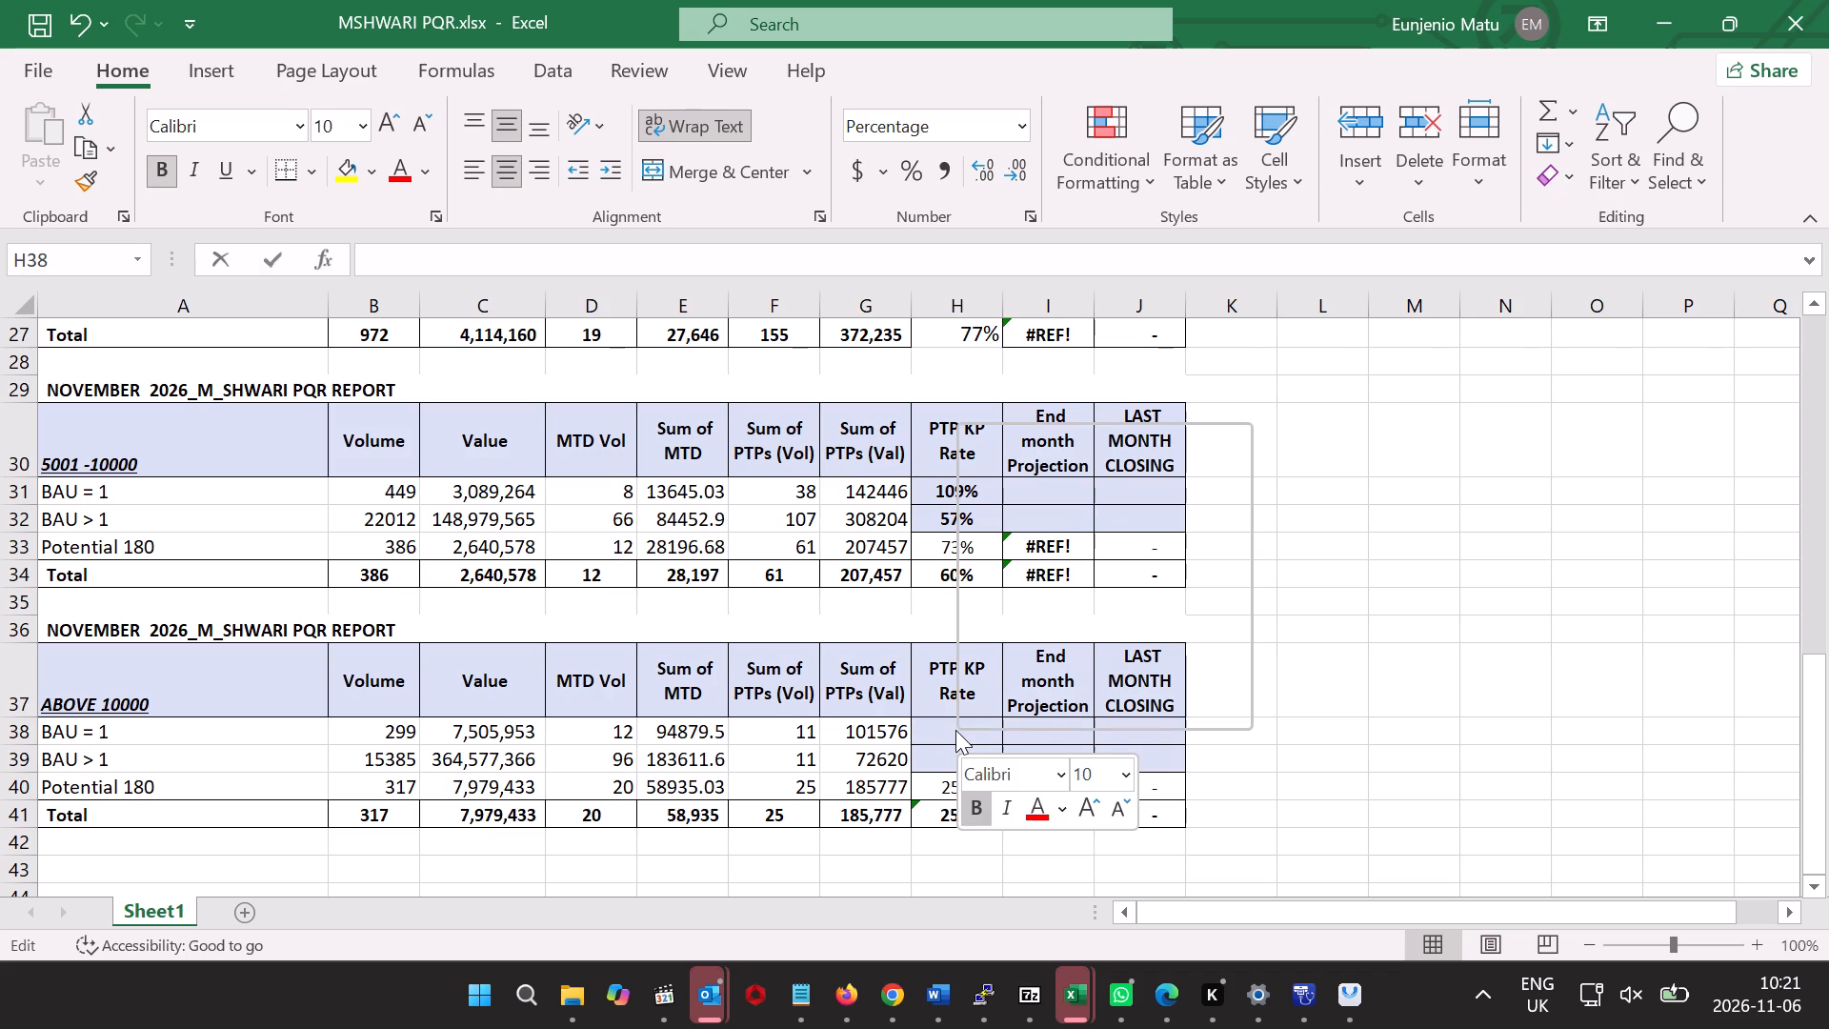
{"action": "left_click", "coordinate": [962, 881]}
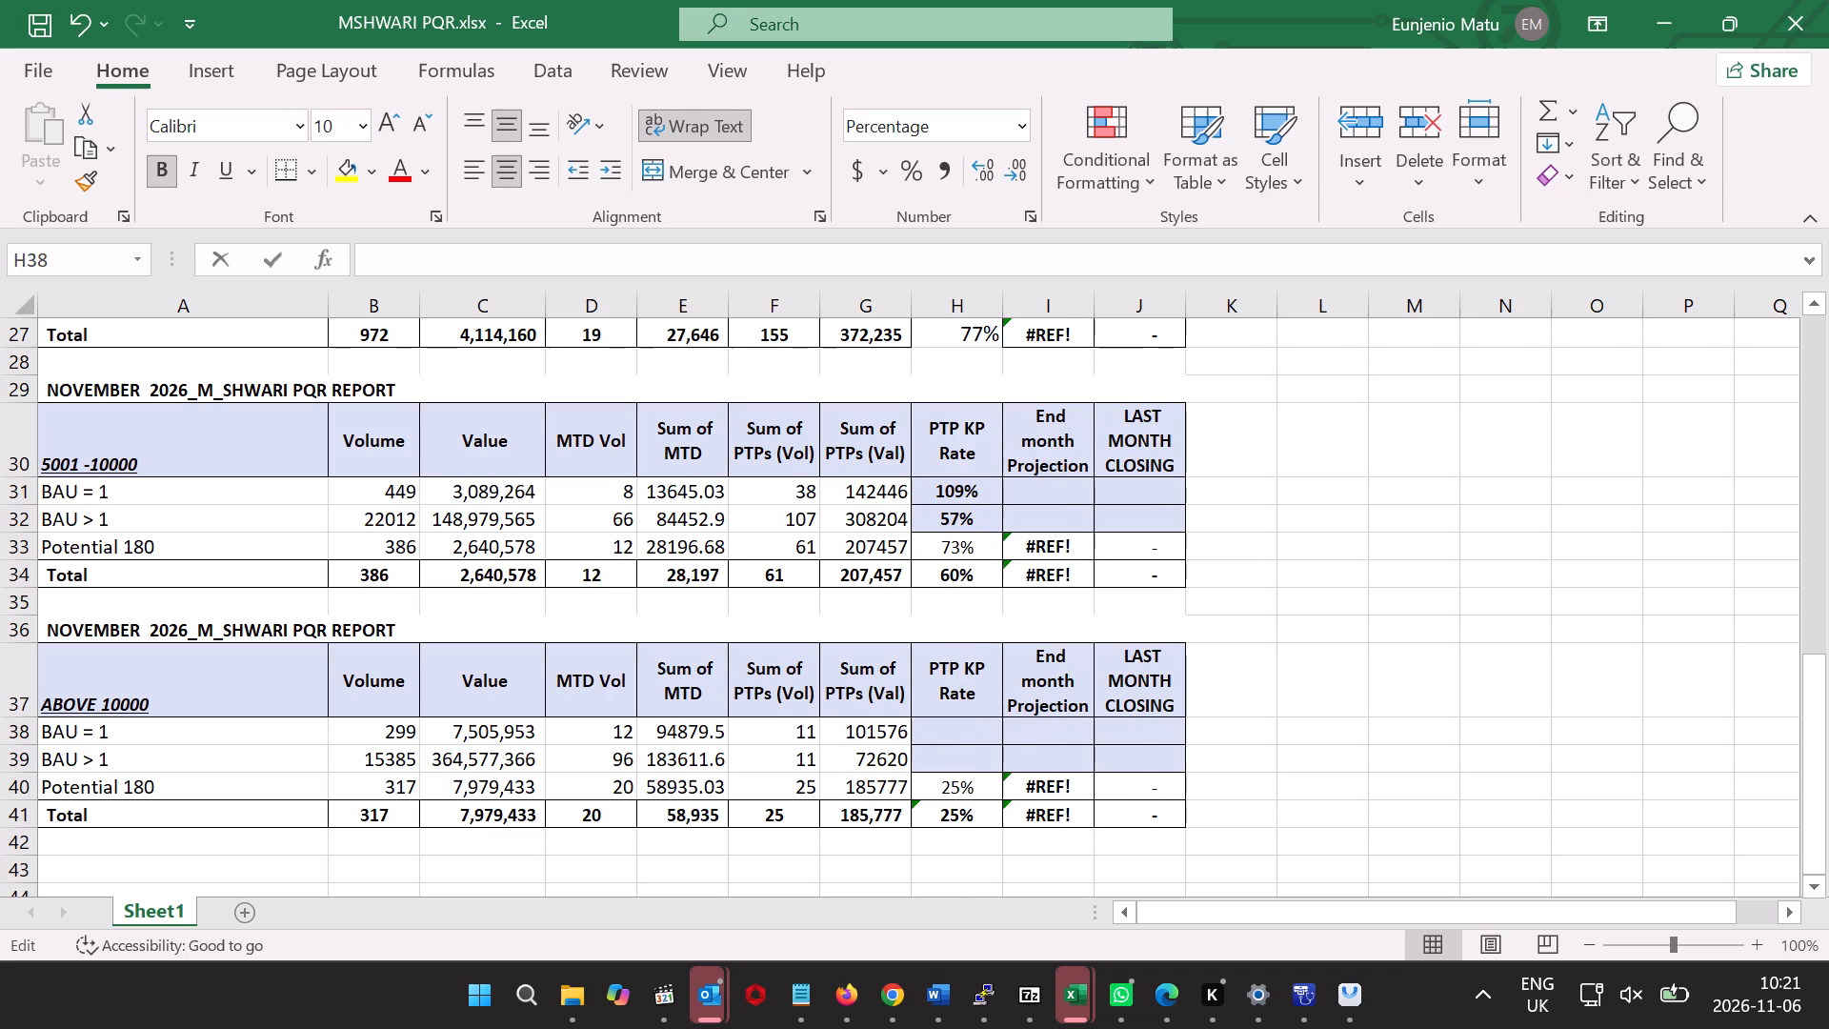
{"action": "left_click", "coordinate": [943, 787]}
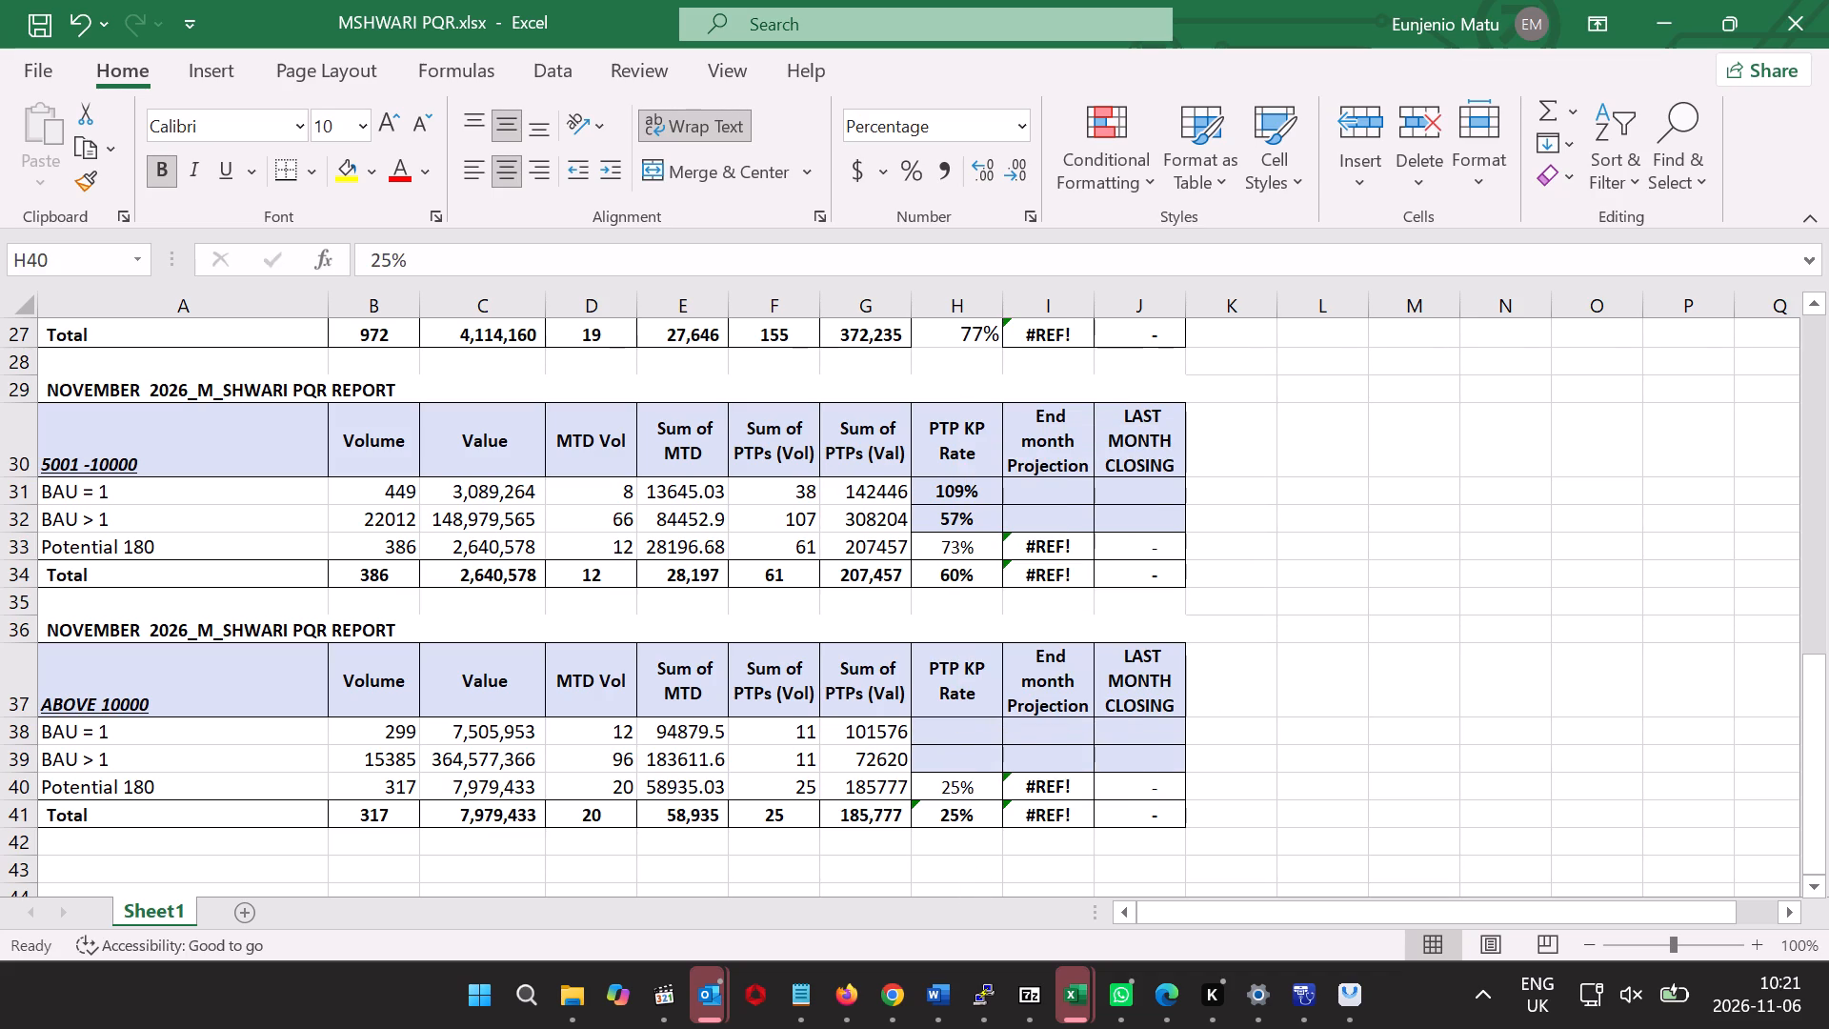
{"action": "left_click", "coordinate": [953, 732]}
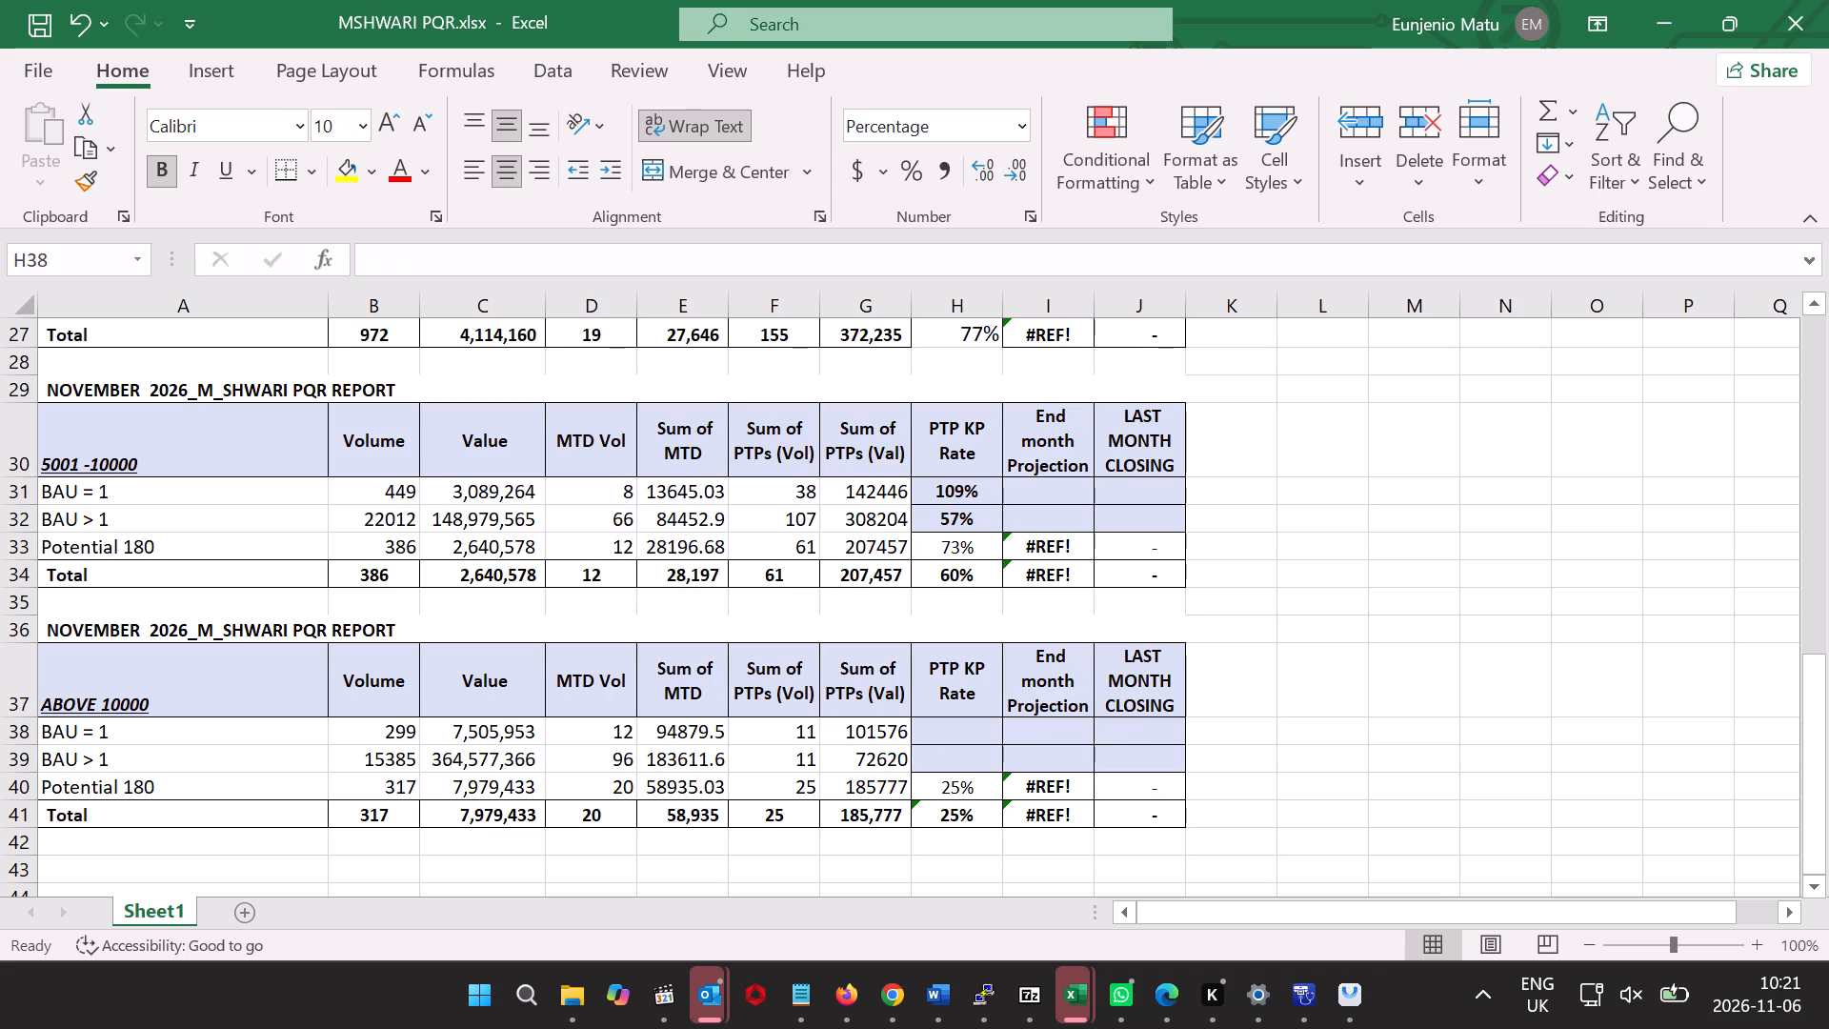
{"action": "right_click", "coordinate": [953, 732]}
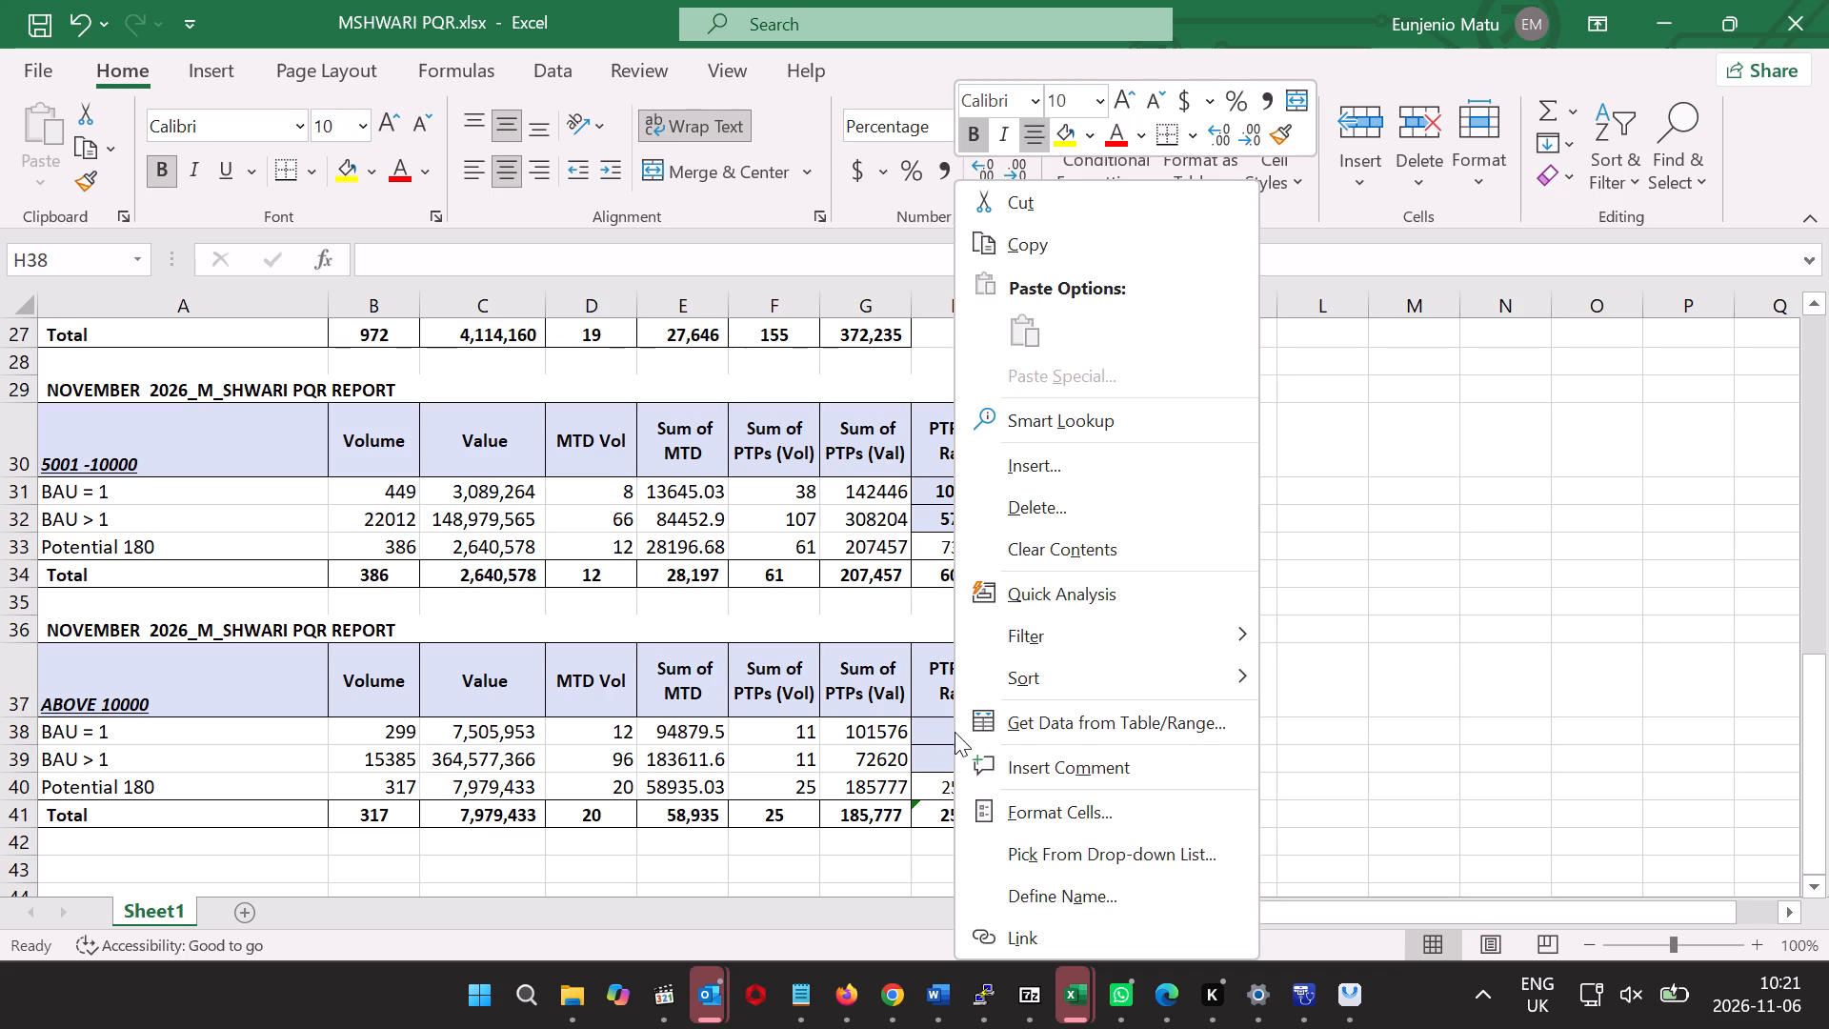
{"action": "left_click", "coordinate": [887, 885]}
Switch to ptp_all_2026-11-05_155123.xlsx and copy the ABOVE 10000 rates in D4:D7 on Sheet4.
{"action": "left_click", "coordinate": [1069, 990]}
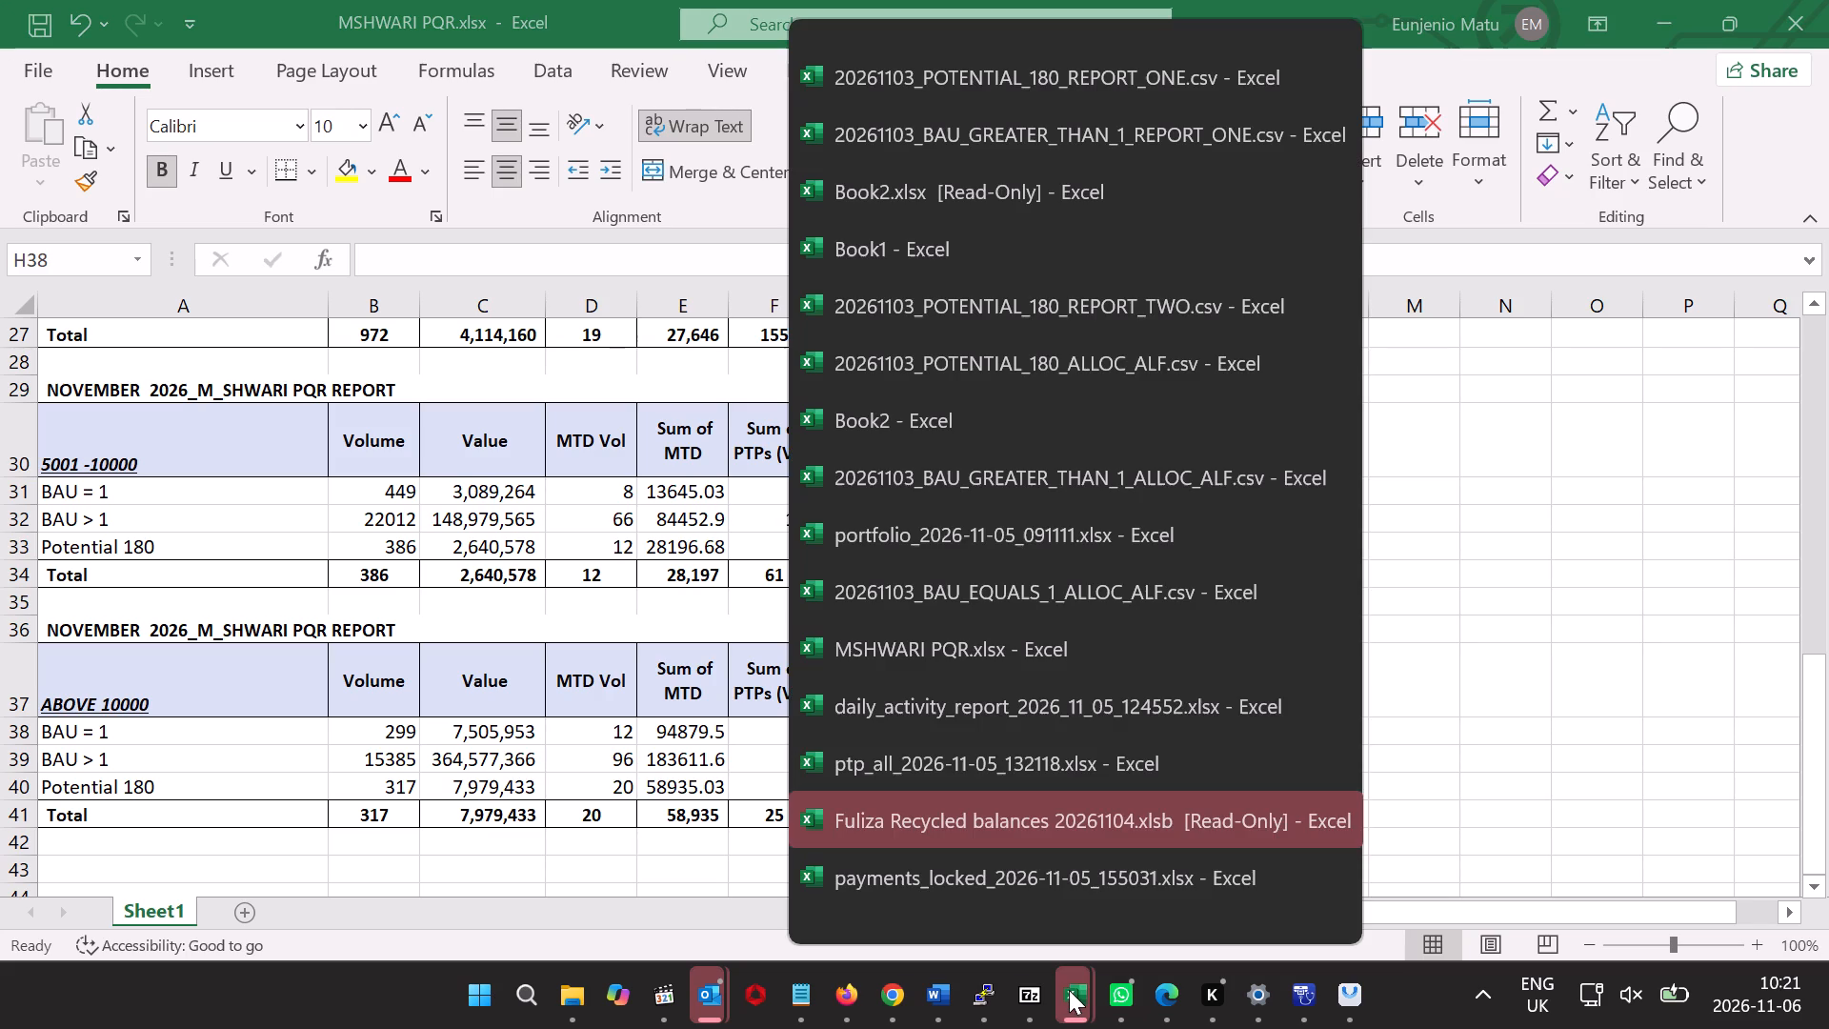
{"action": "double_click", "coordinate": [1082, 929]}
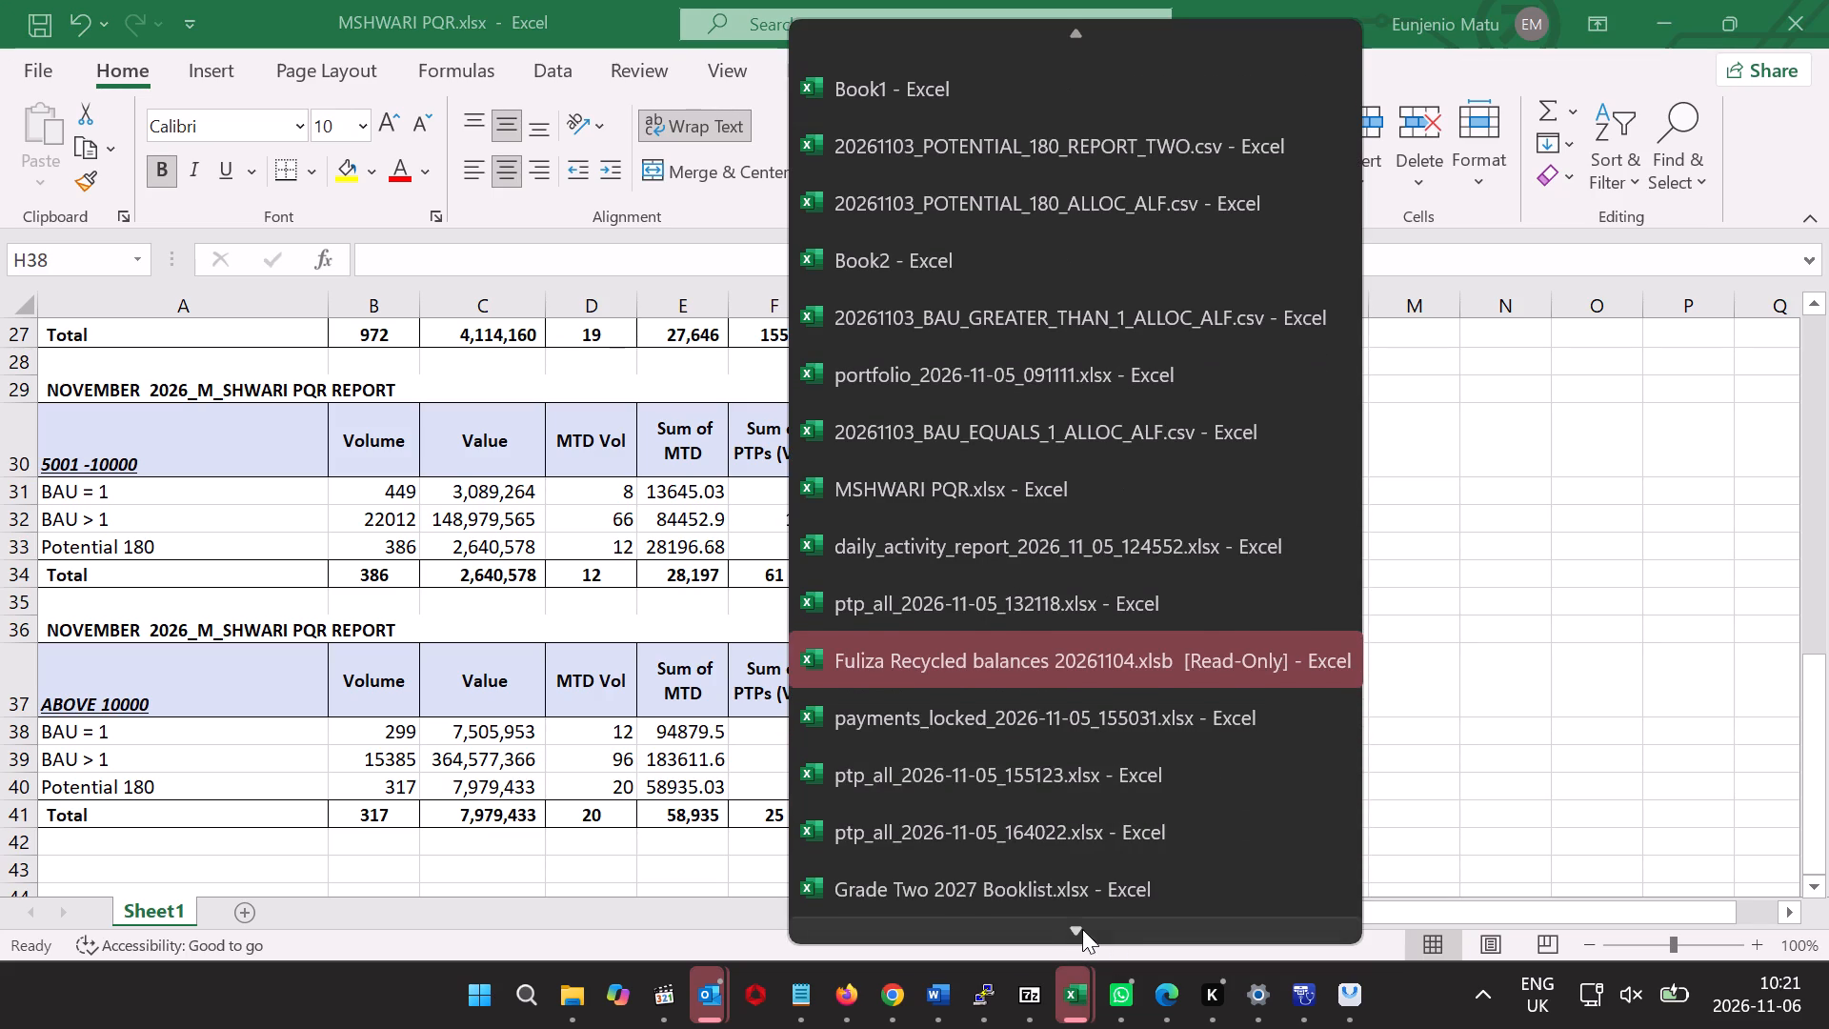
{"action": "left_click", "coordinate": [1023, 764]}
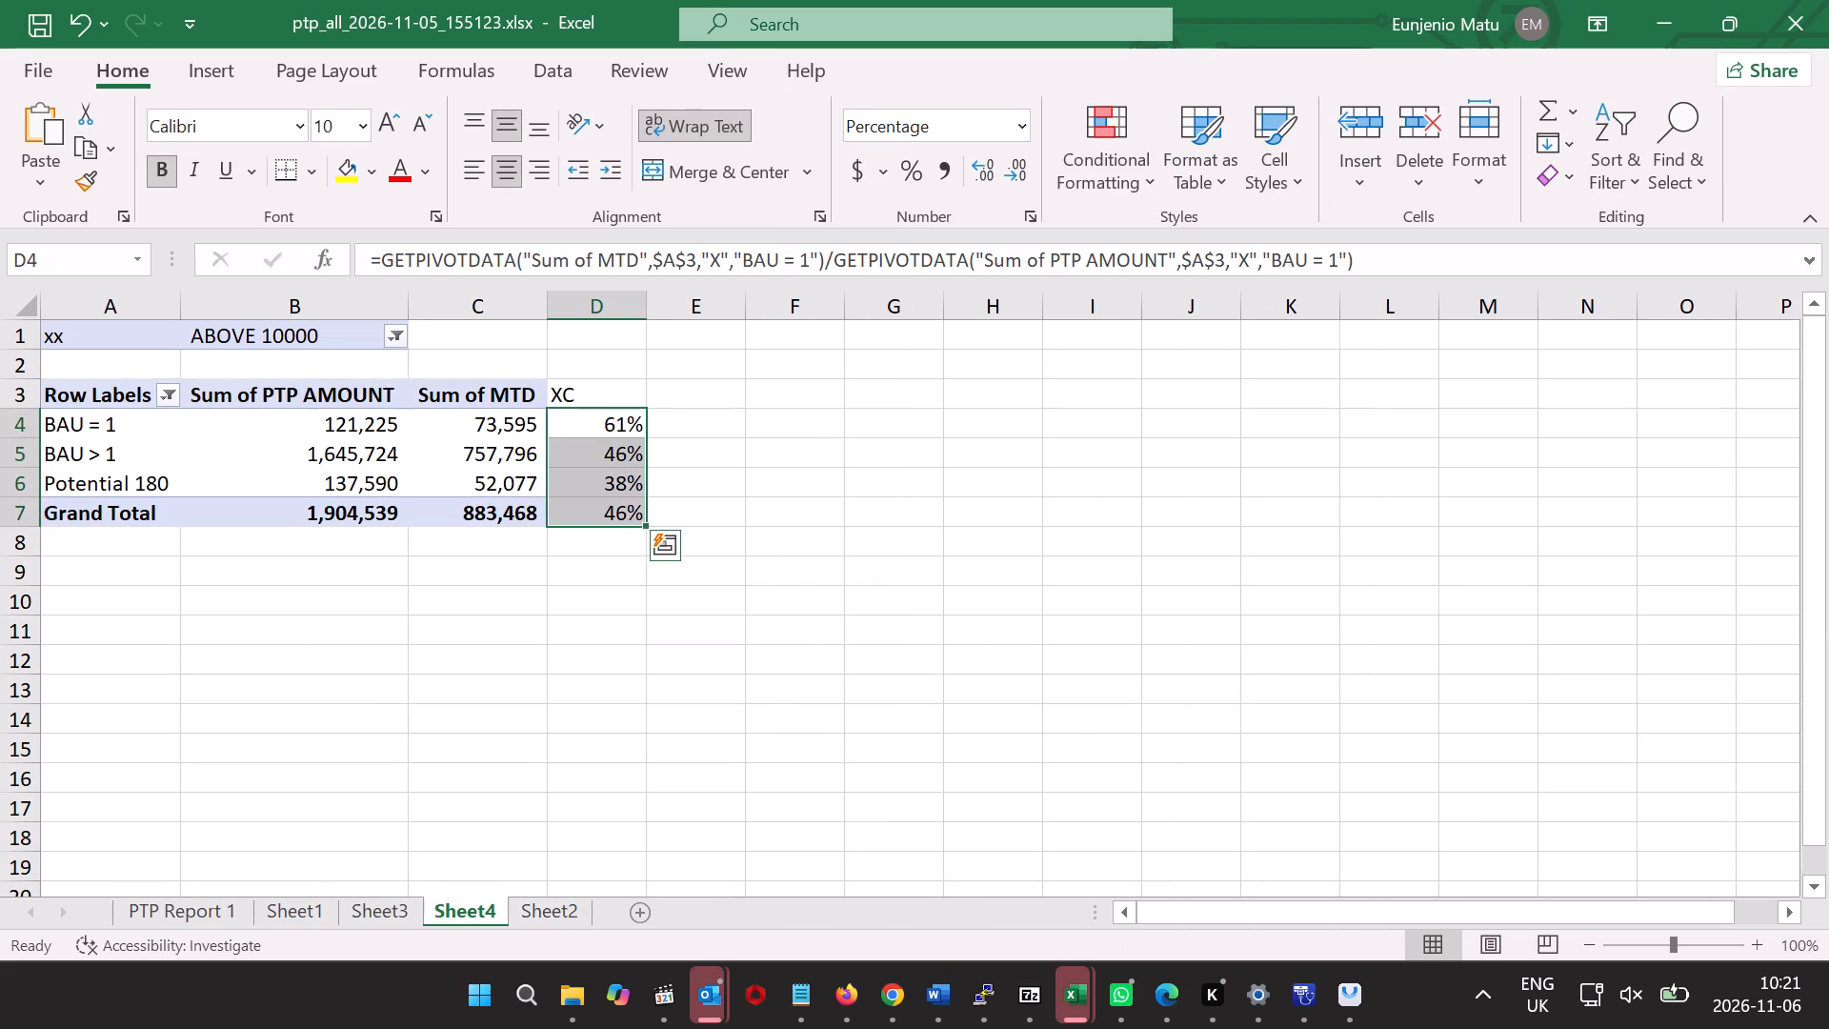
{"action": "right_click", "coordinate": [601, 441]}
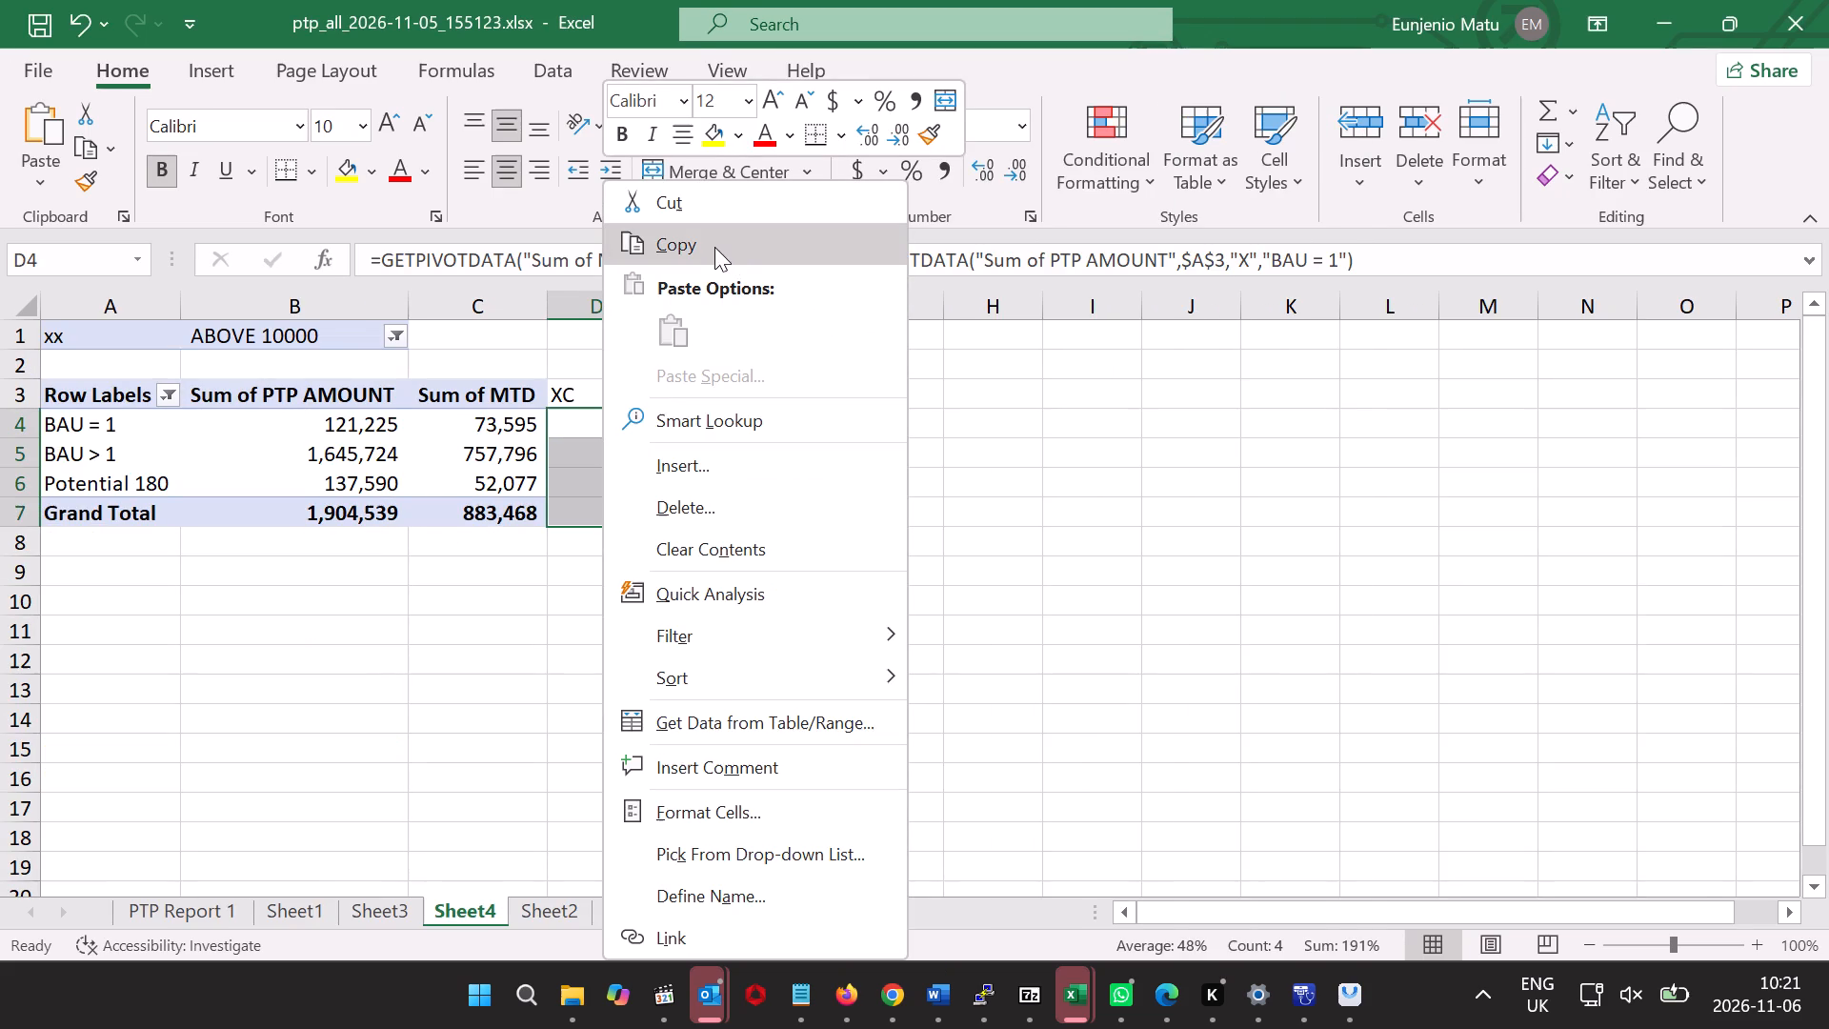
{"action": "left_click", "coordinate": [714, 247]}
Return to MSHWARI PQR.xlsx and paste the rates 61%, 46%, 38% and 46% as values into H38:H41 of the ABOVE 10000 table.
{"action": "left_click", "coordinate": [1062, 993]}
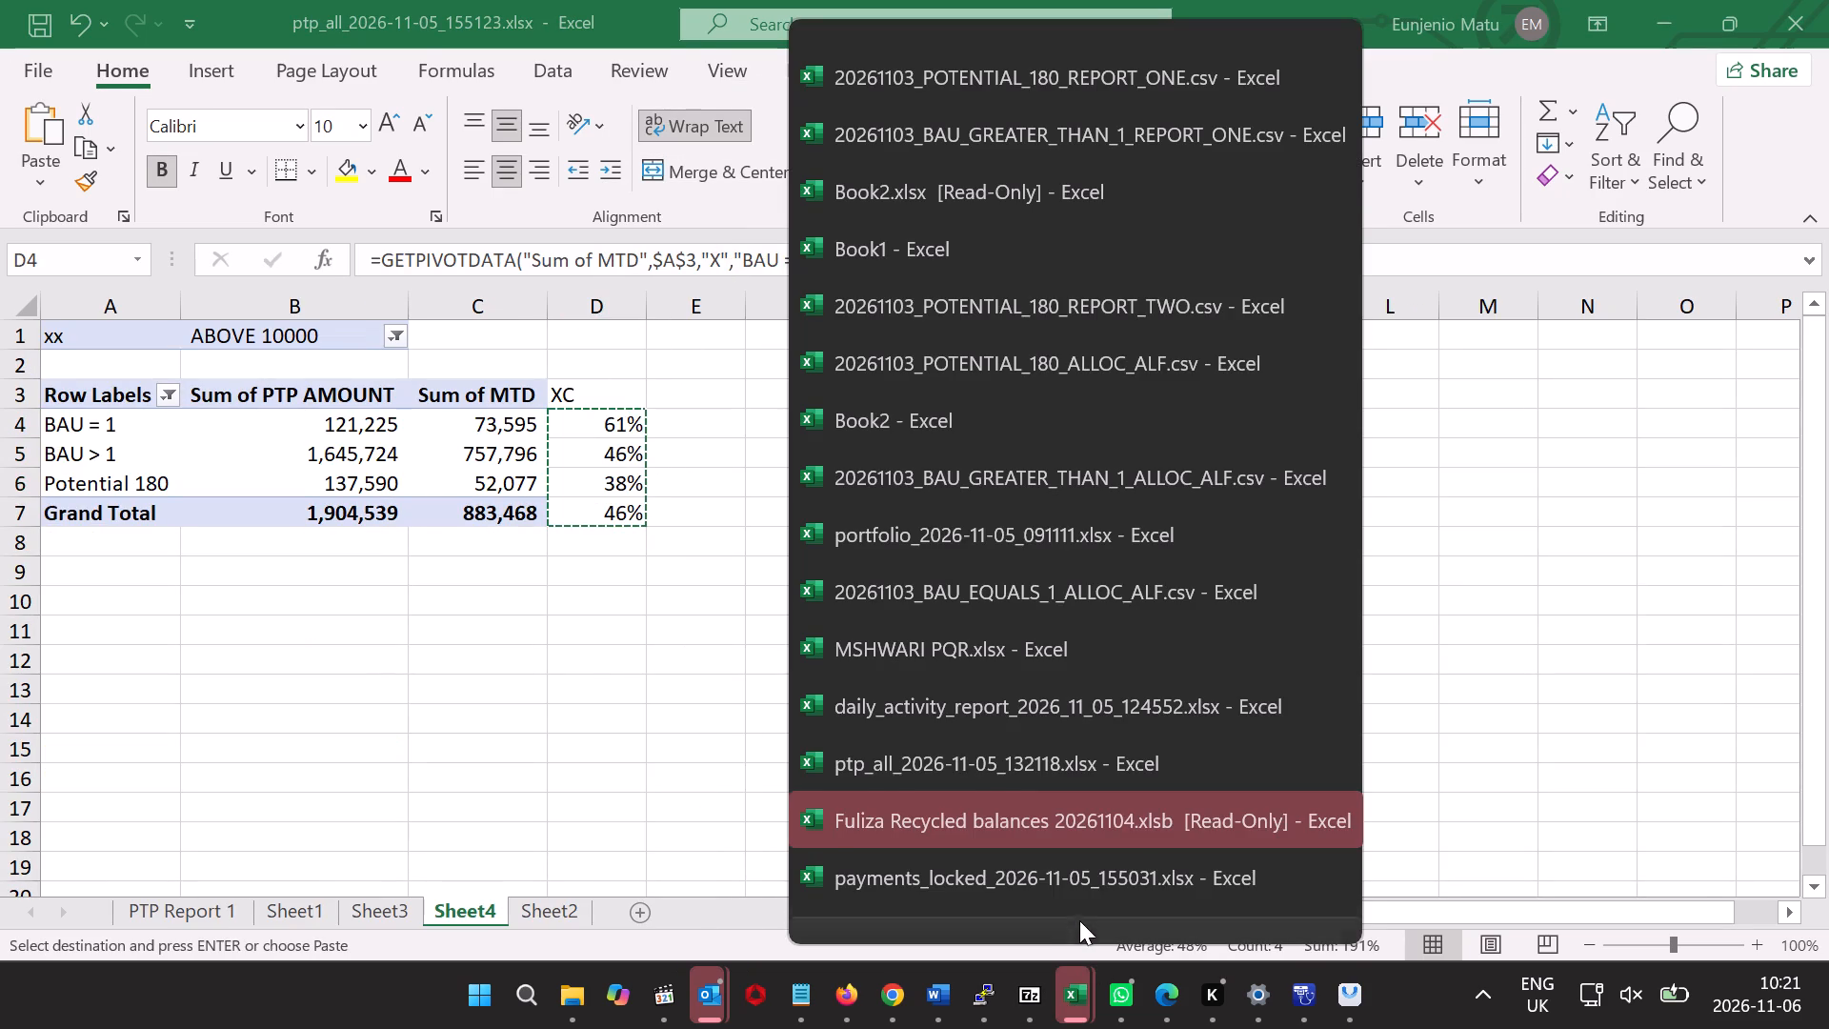
{"action": "double_click", "coordinate": [1085, 922]}
{"action": "left_click_drag", "start_coordinate": [1085, 922], "coordinate": [1005, 789]}
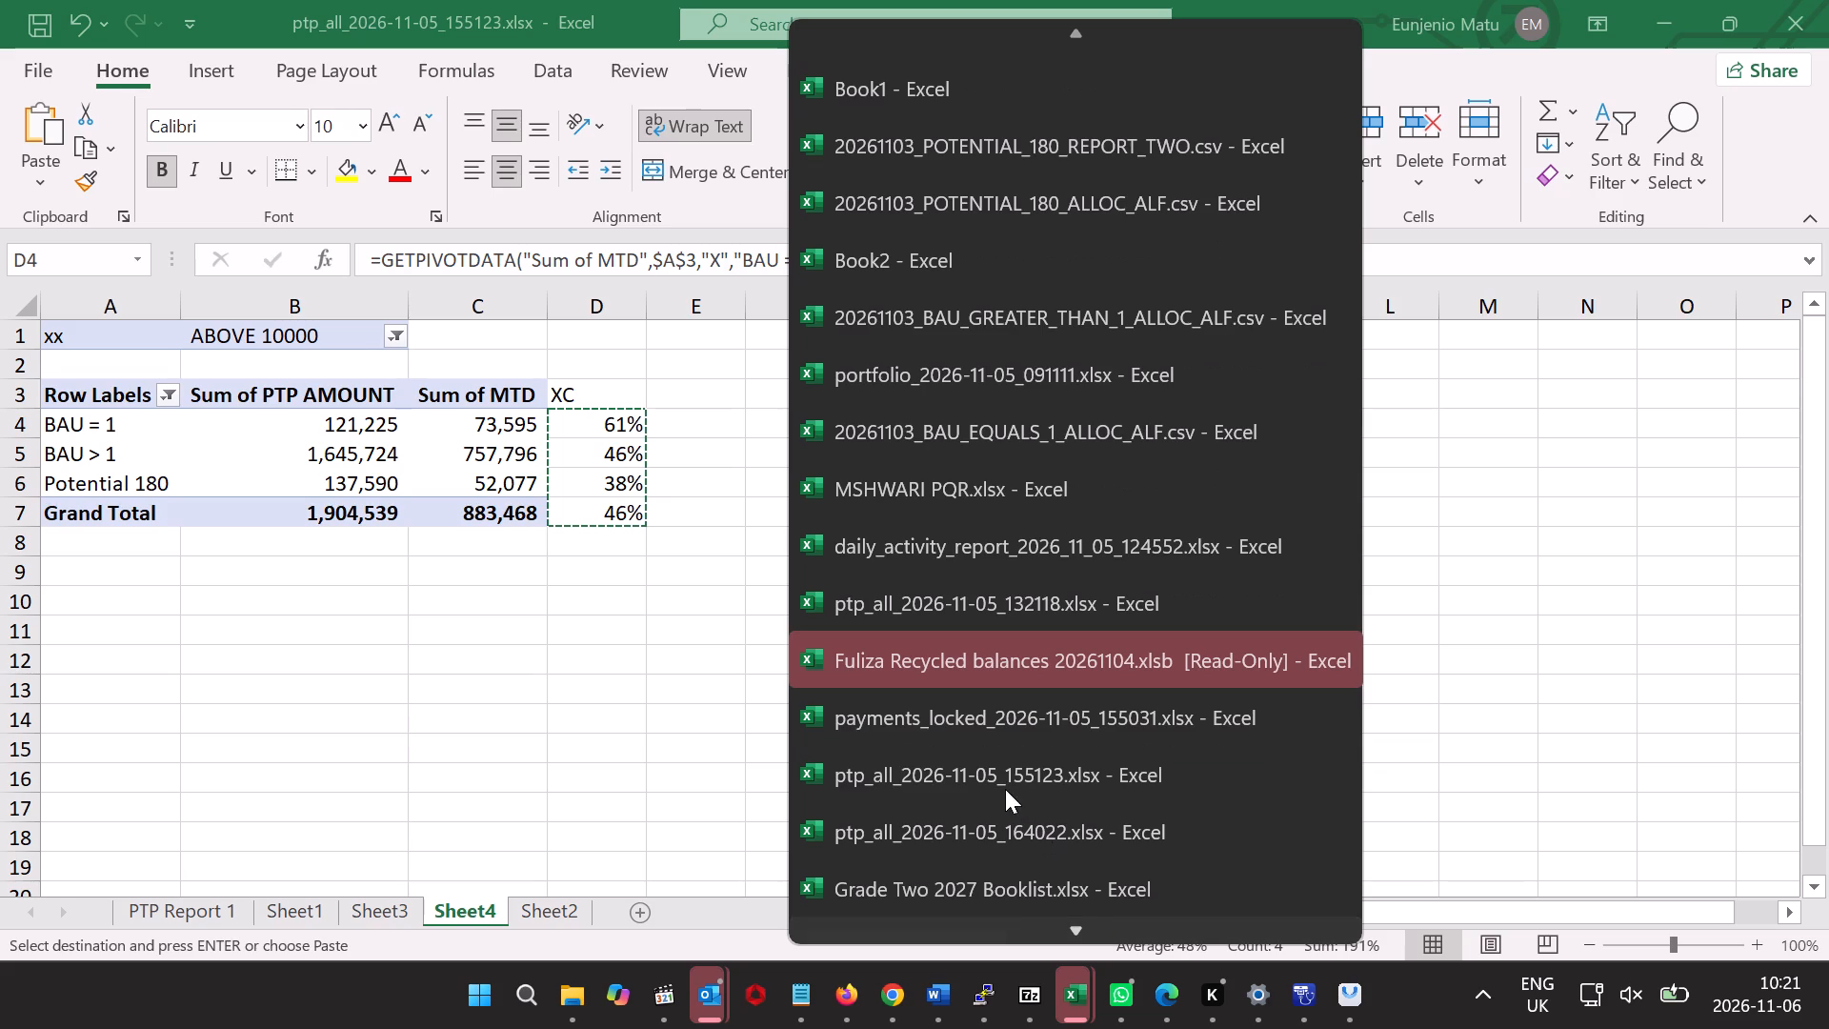
{"action": "left_click_drag", "start_coordinate": [1005, 789], "coordinate": [1001, 781]}
{"action": "left_click", "coordinate": [1001, 781]}
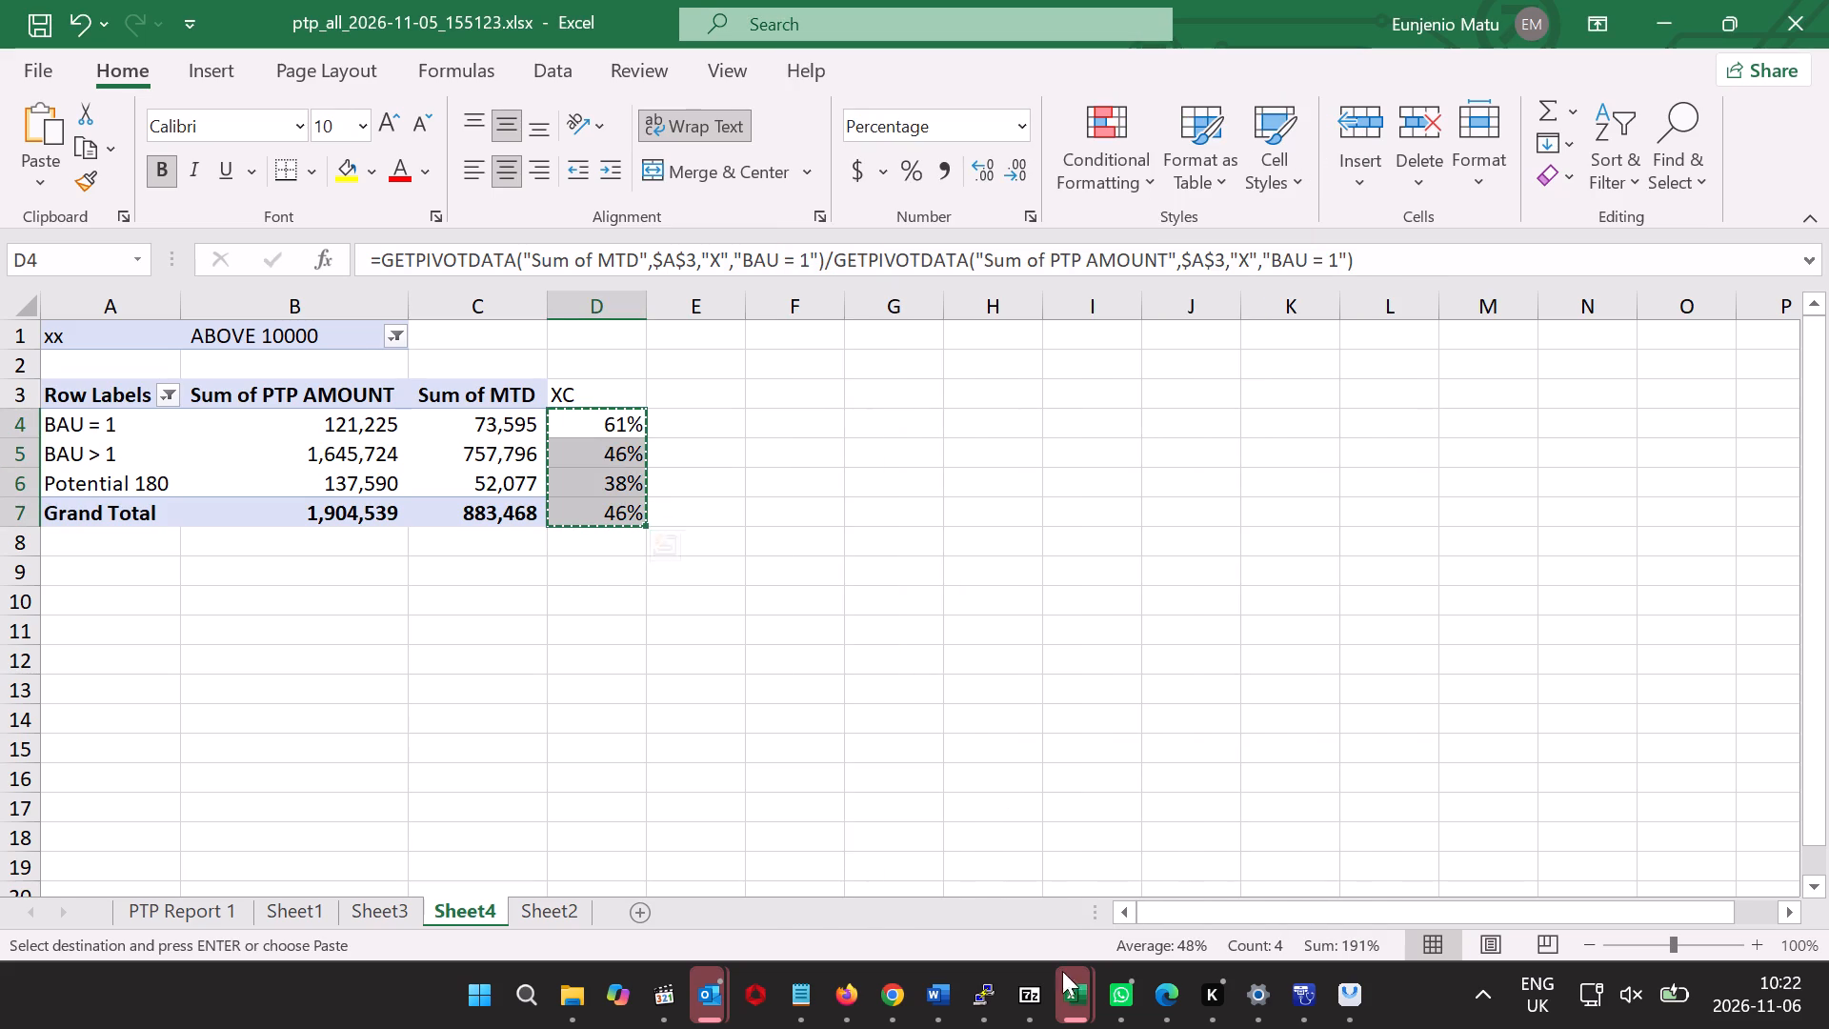
{"action": "left_click", "coordinate": [1076, 984]}
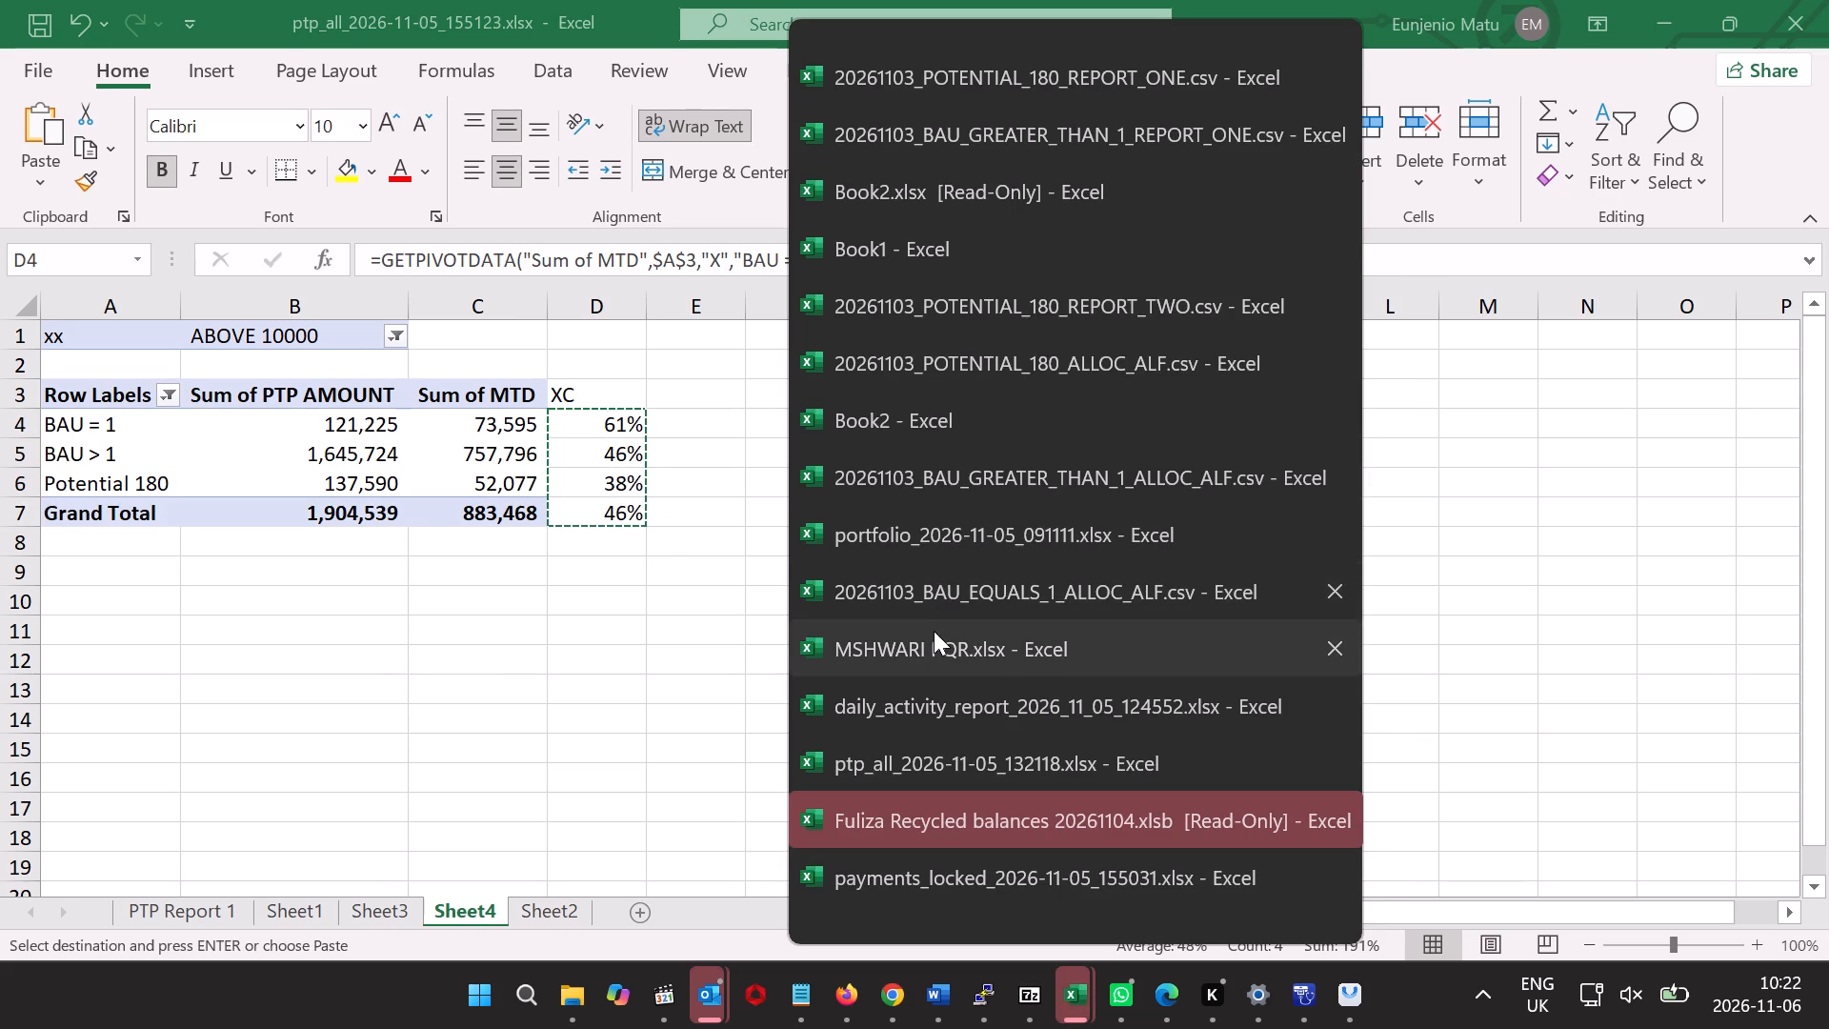
{"action": "left_click", "coordinate": [934, 637]}
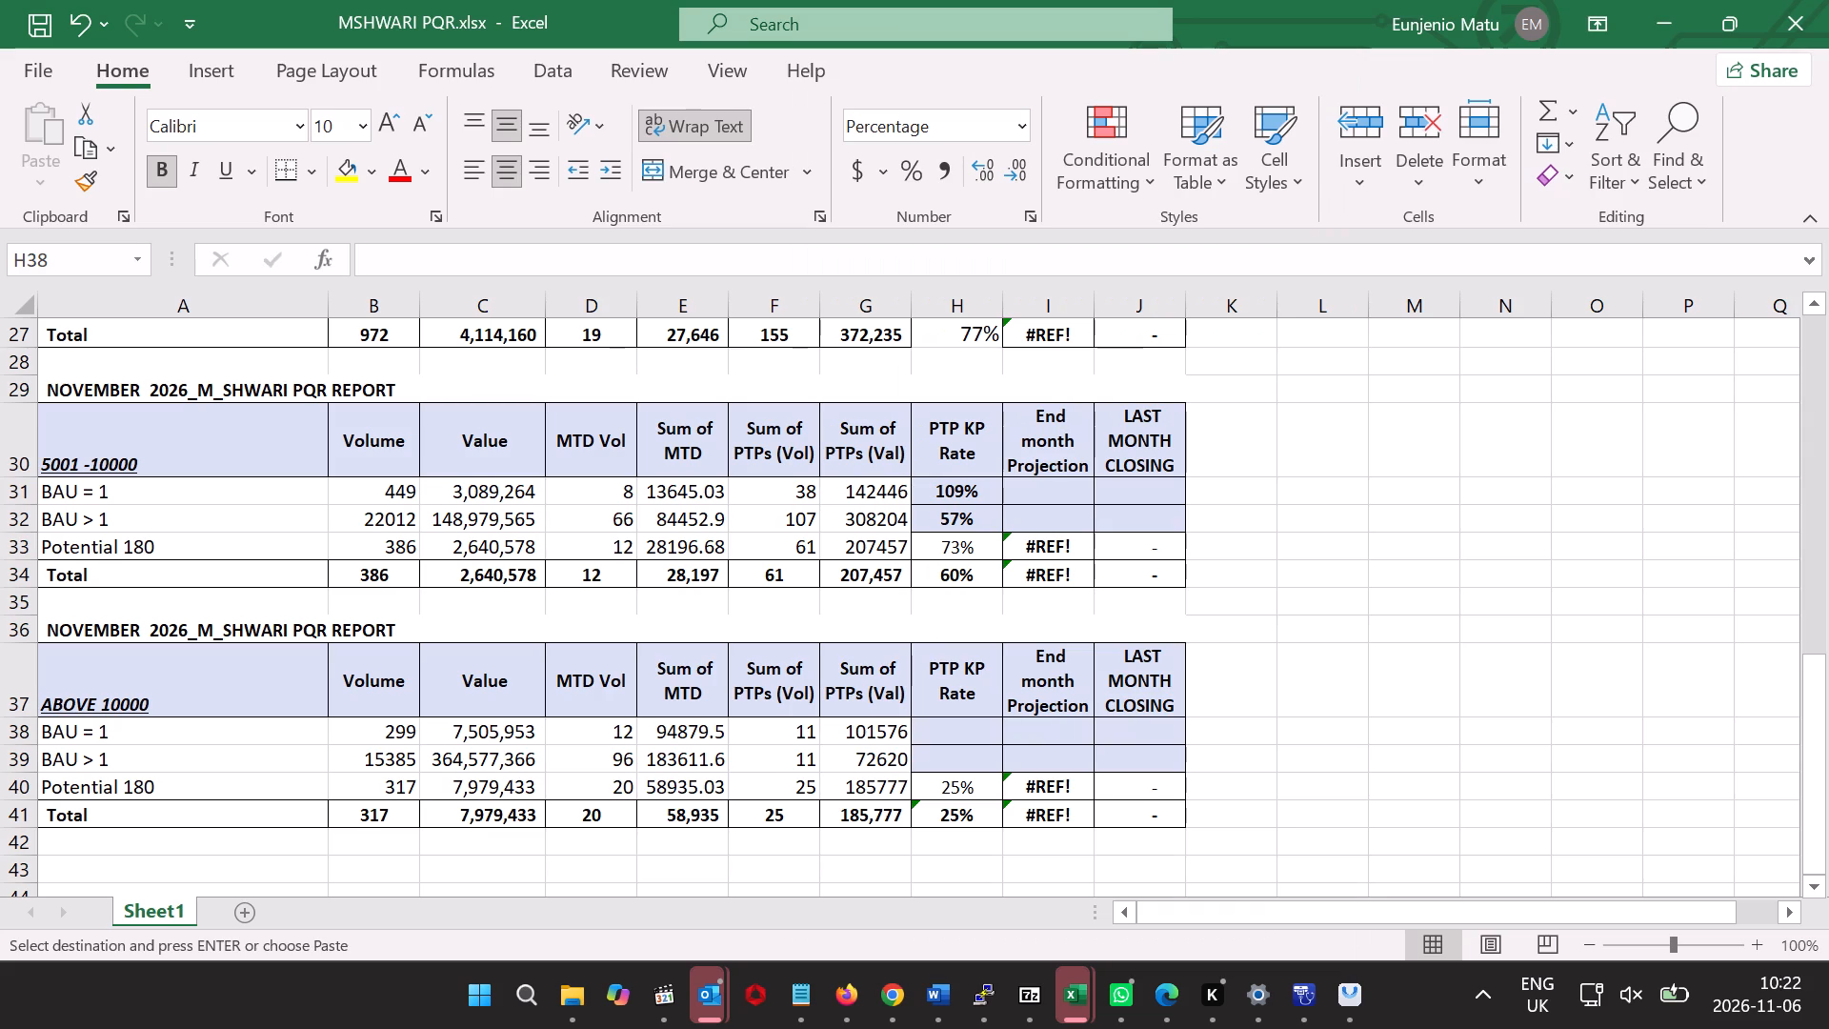
{"action": "left_click", "coordinate": [938, 726]}
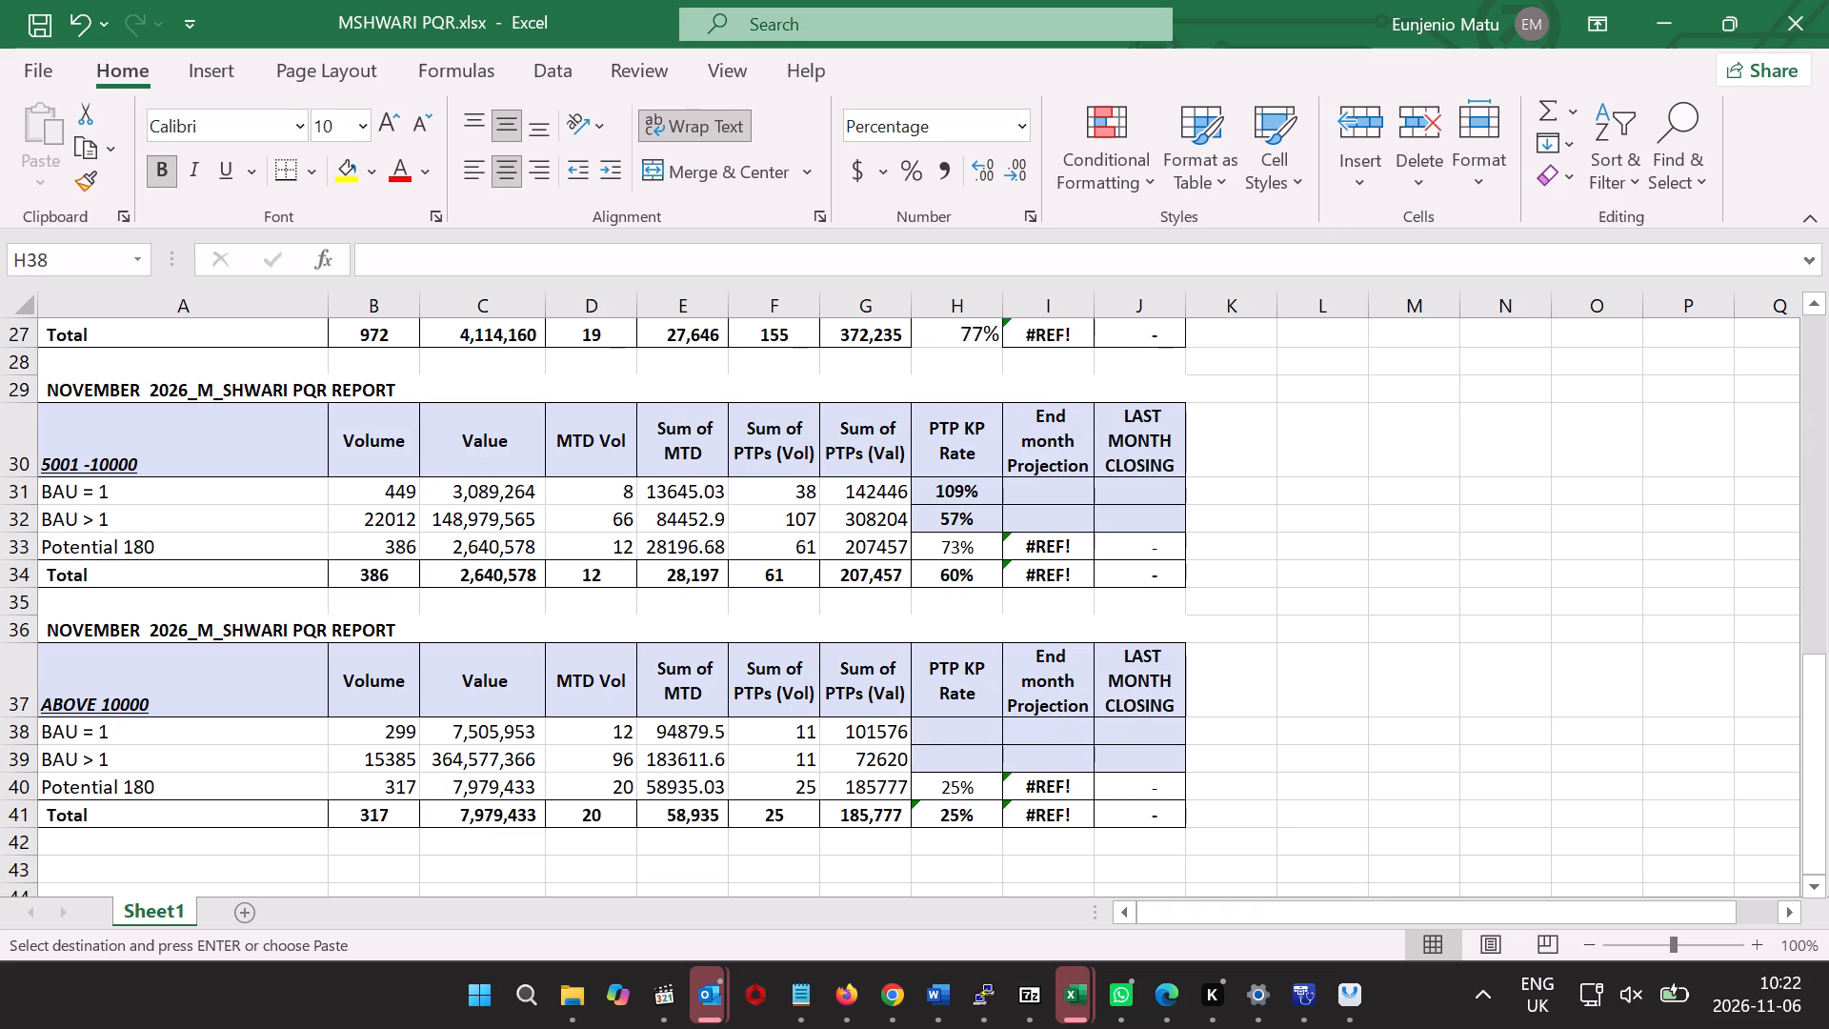
{"action": "right_click", "coordinate": [938, 726]}
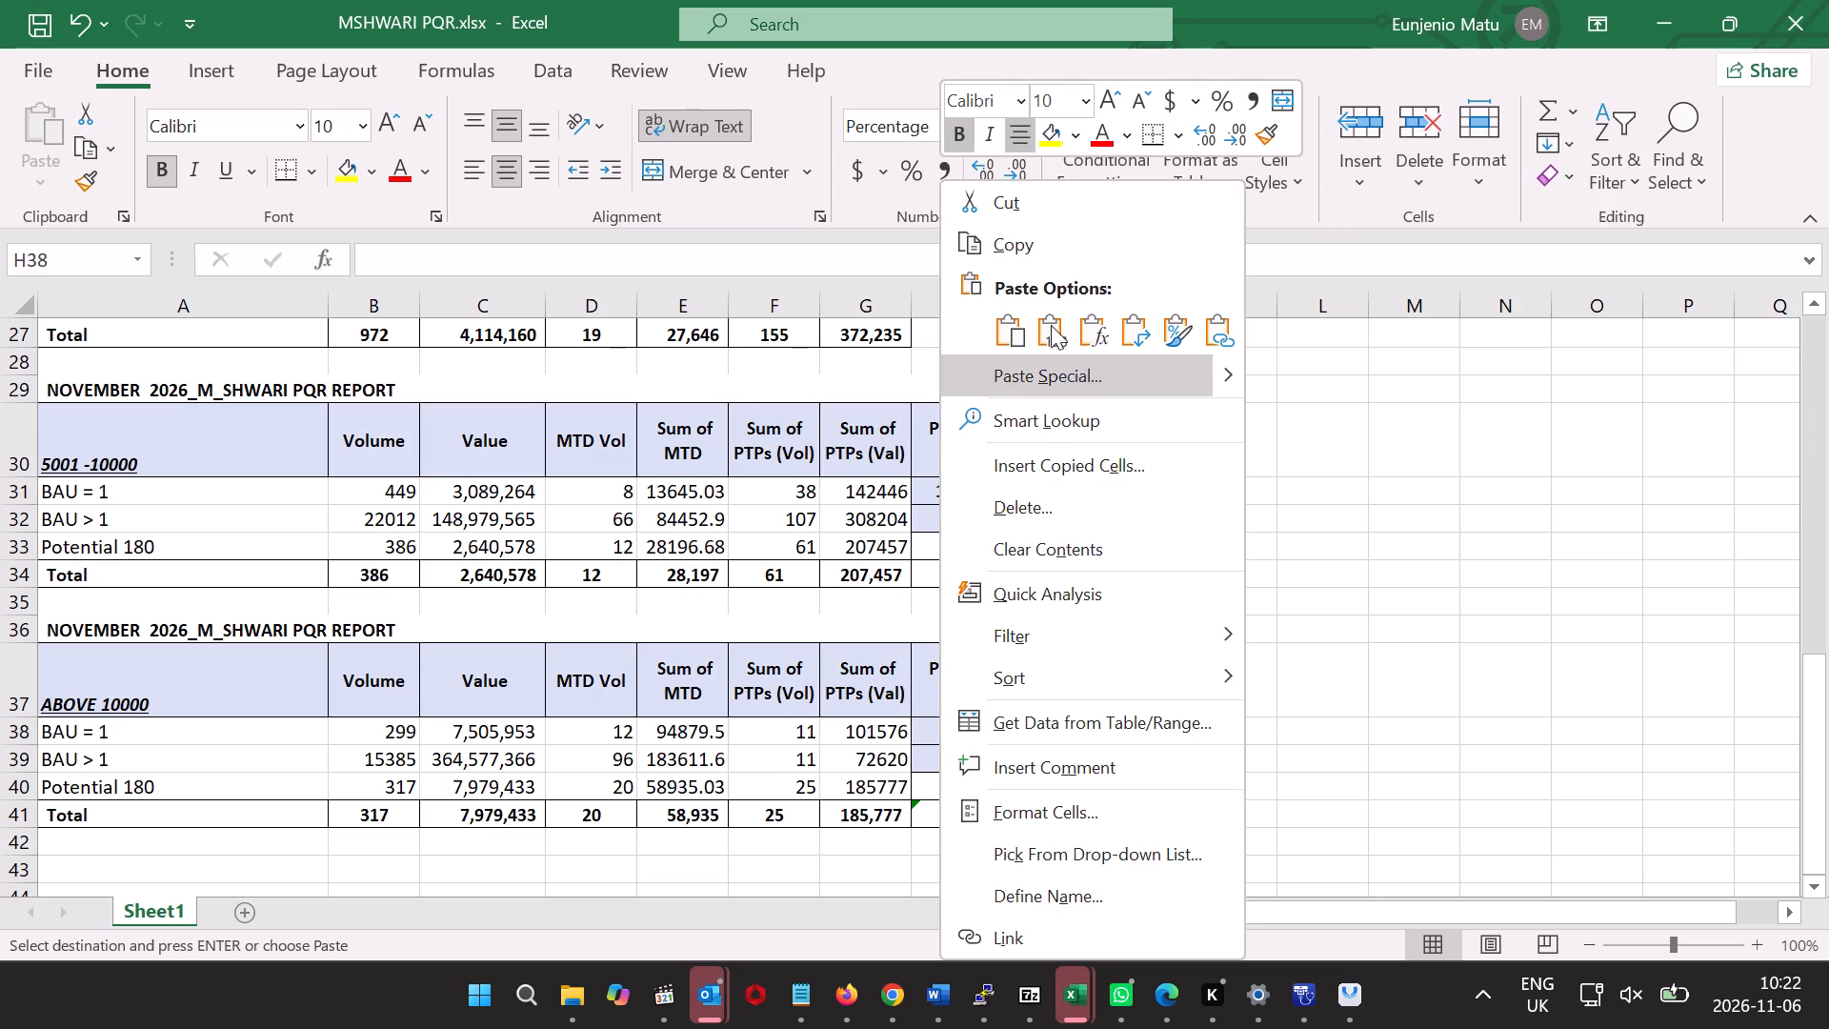
{"action": "left_click", "coordinate": [1051, 321]}
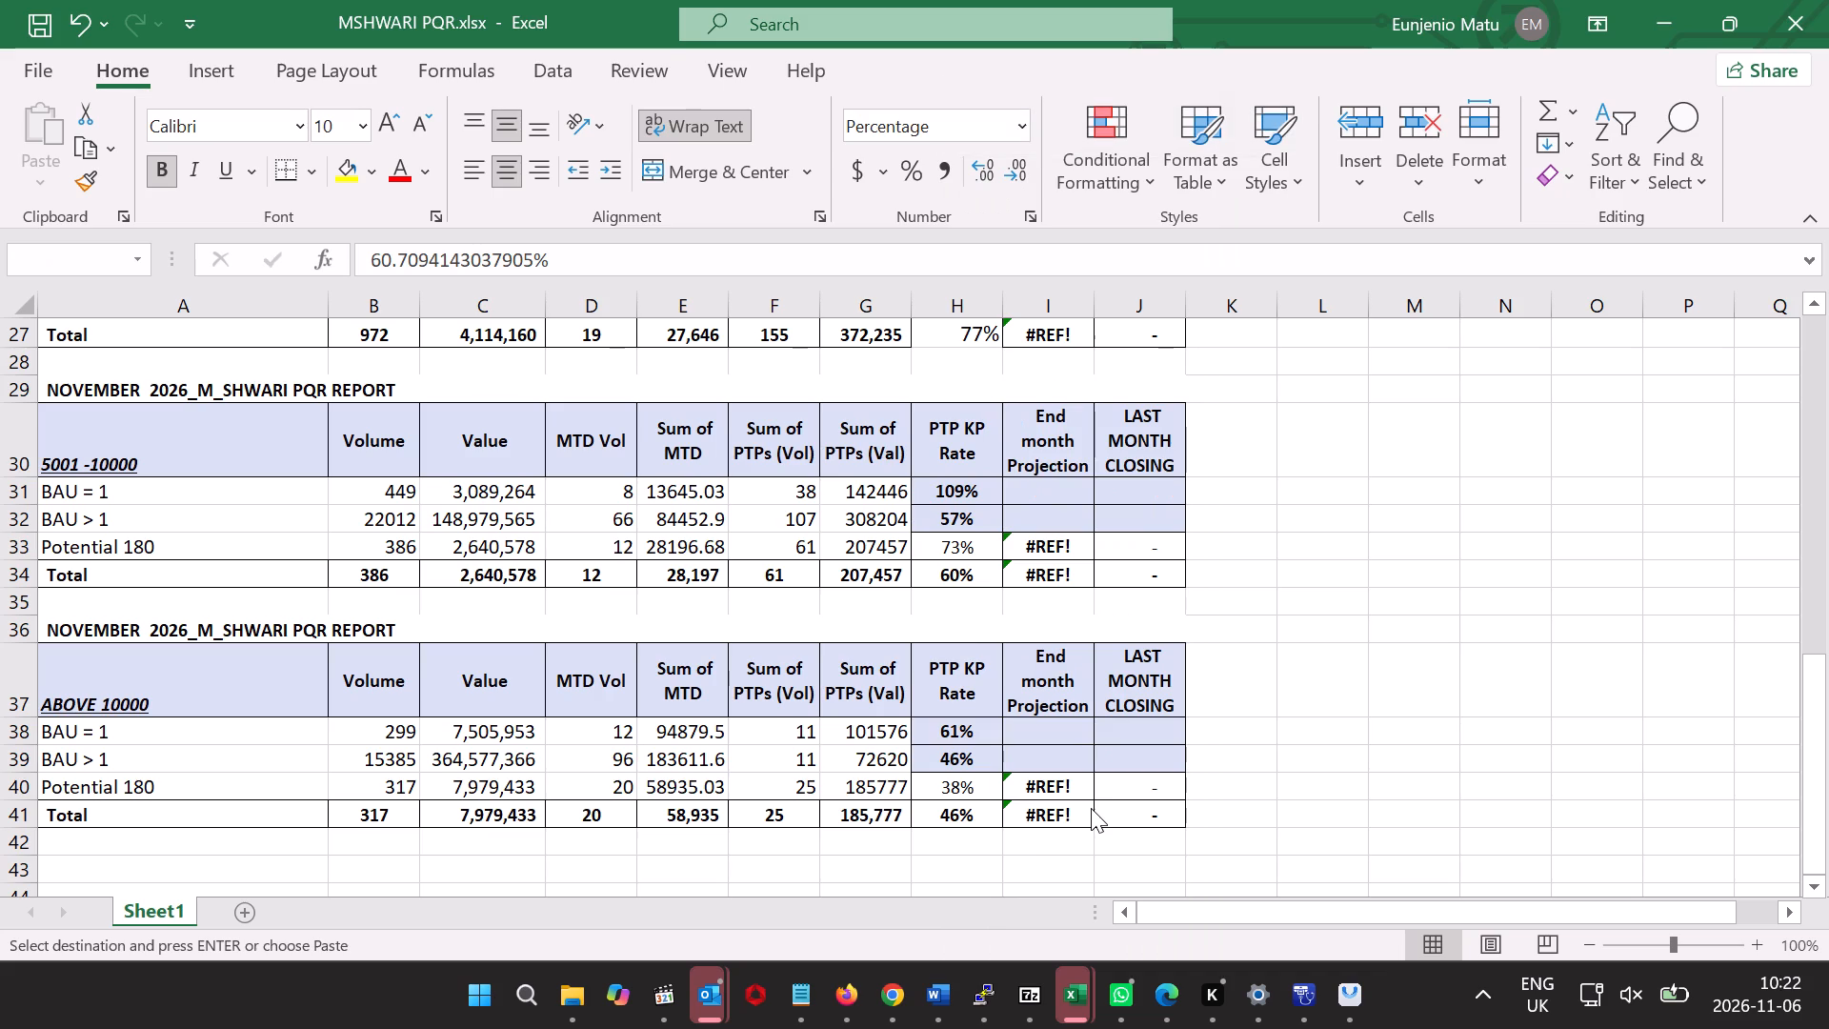
{"action": "left_click", "coordinate": [923, 564]}
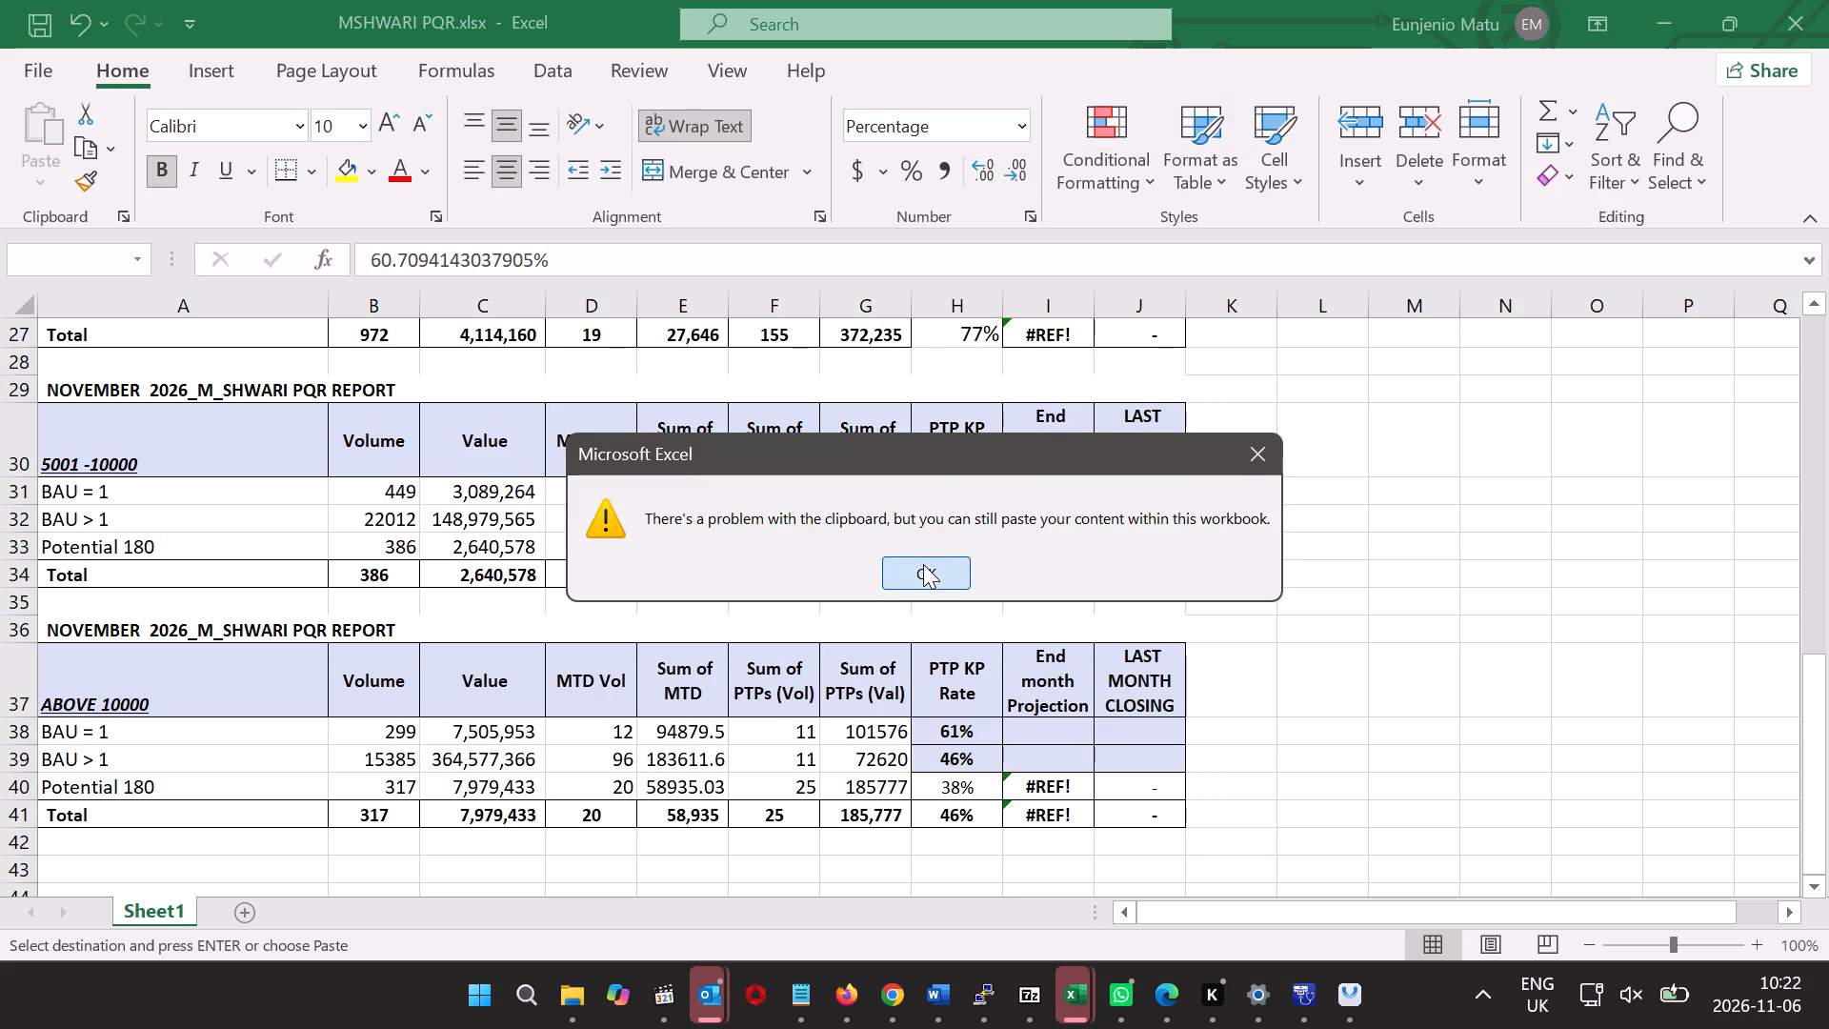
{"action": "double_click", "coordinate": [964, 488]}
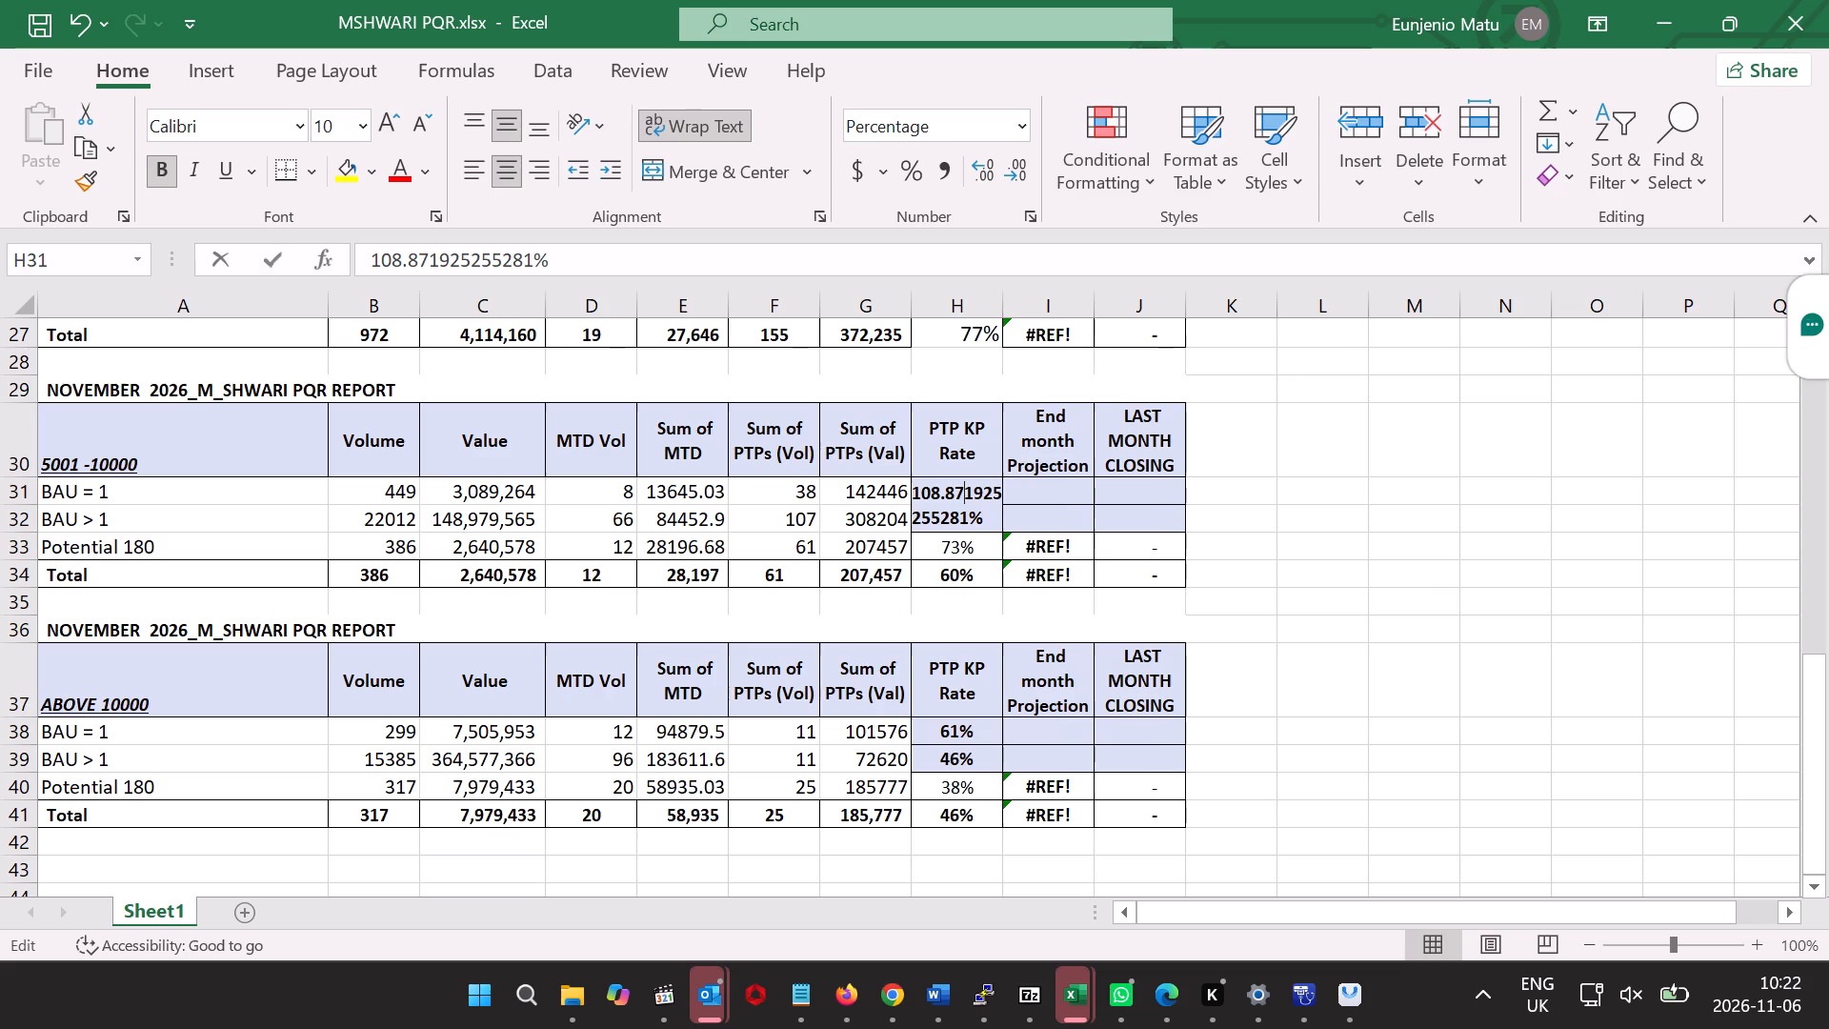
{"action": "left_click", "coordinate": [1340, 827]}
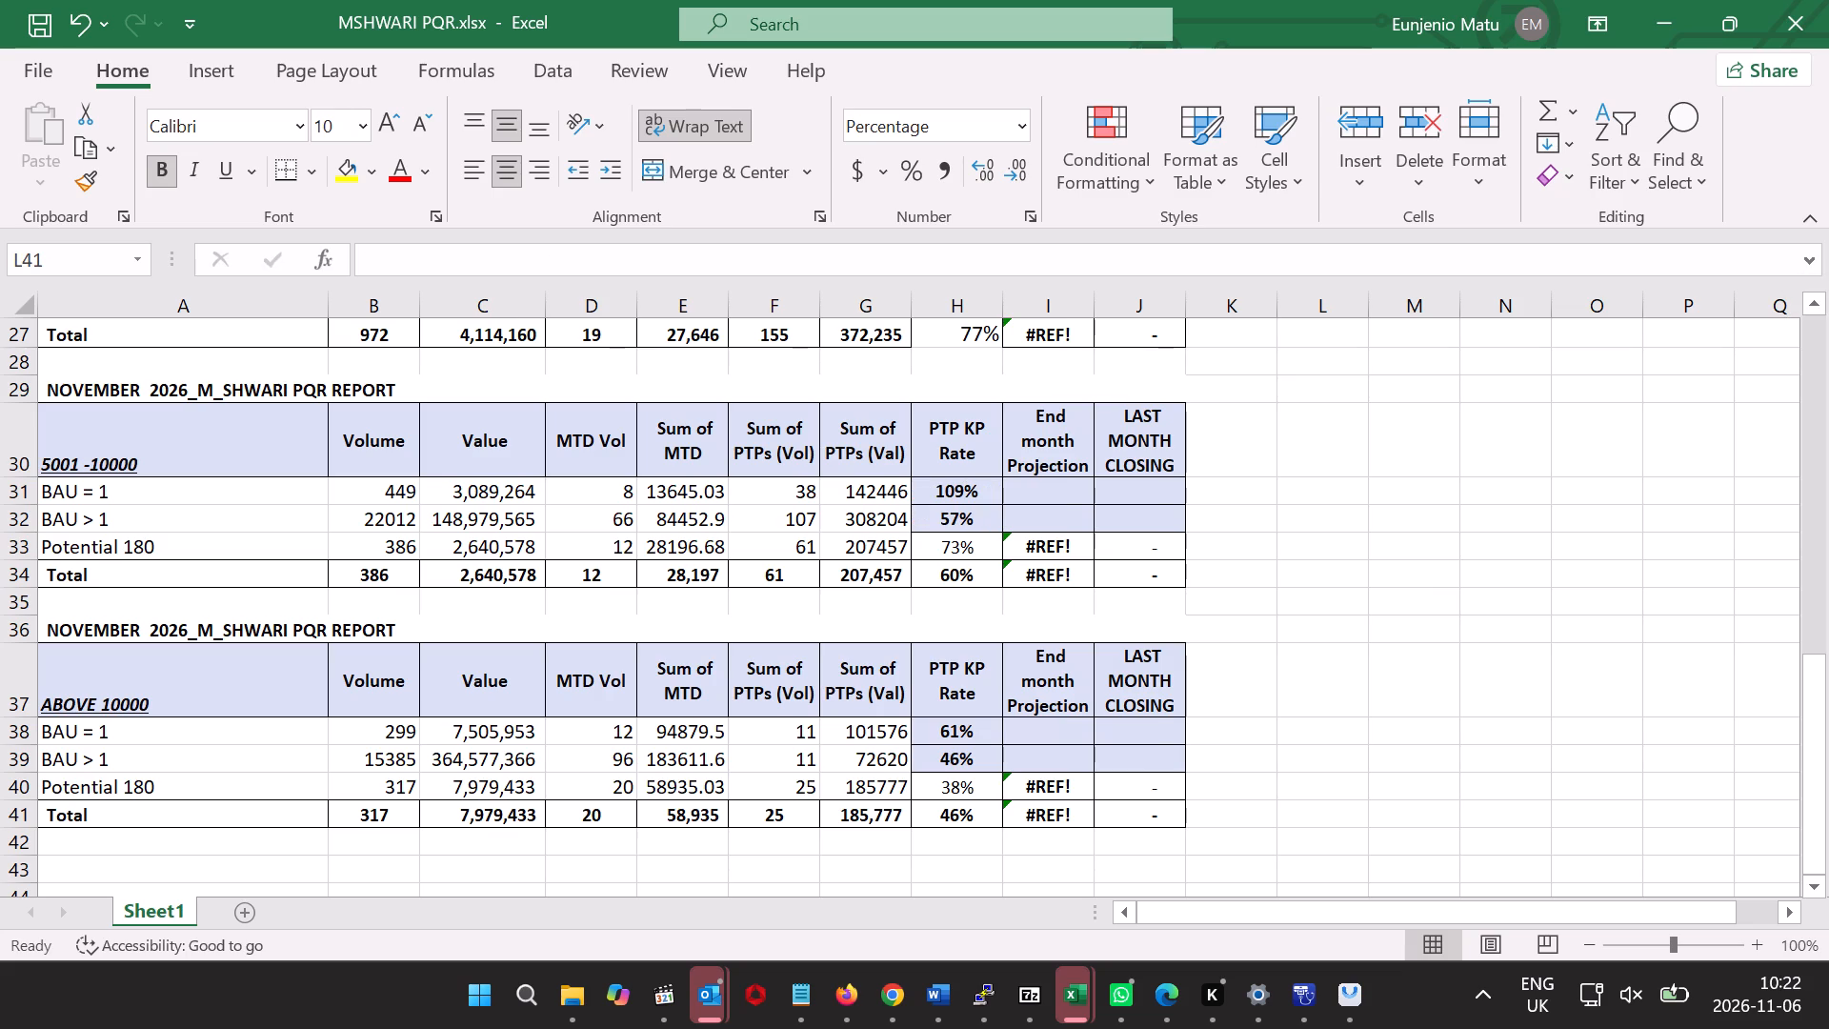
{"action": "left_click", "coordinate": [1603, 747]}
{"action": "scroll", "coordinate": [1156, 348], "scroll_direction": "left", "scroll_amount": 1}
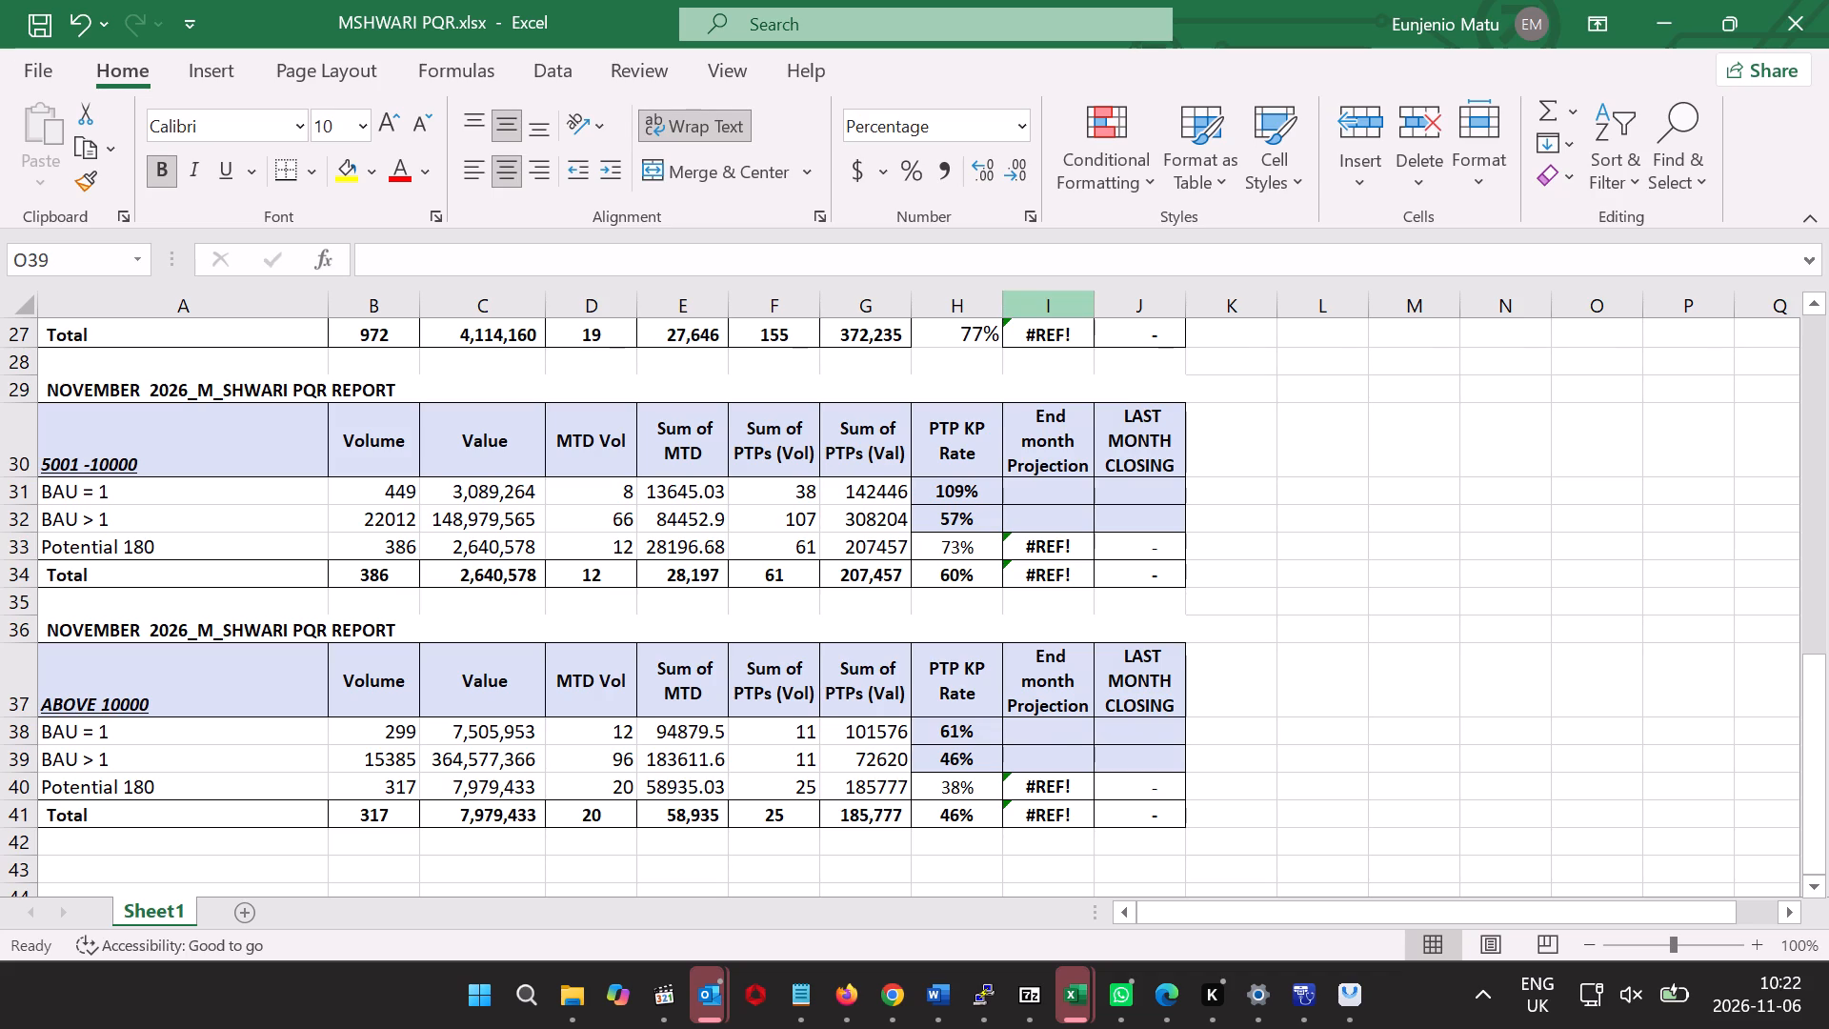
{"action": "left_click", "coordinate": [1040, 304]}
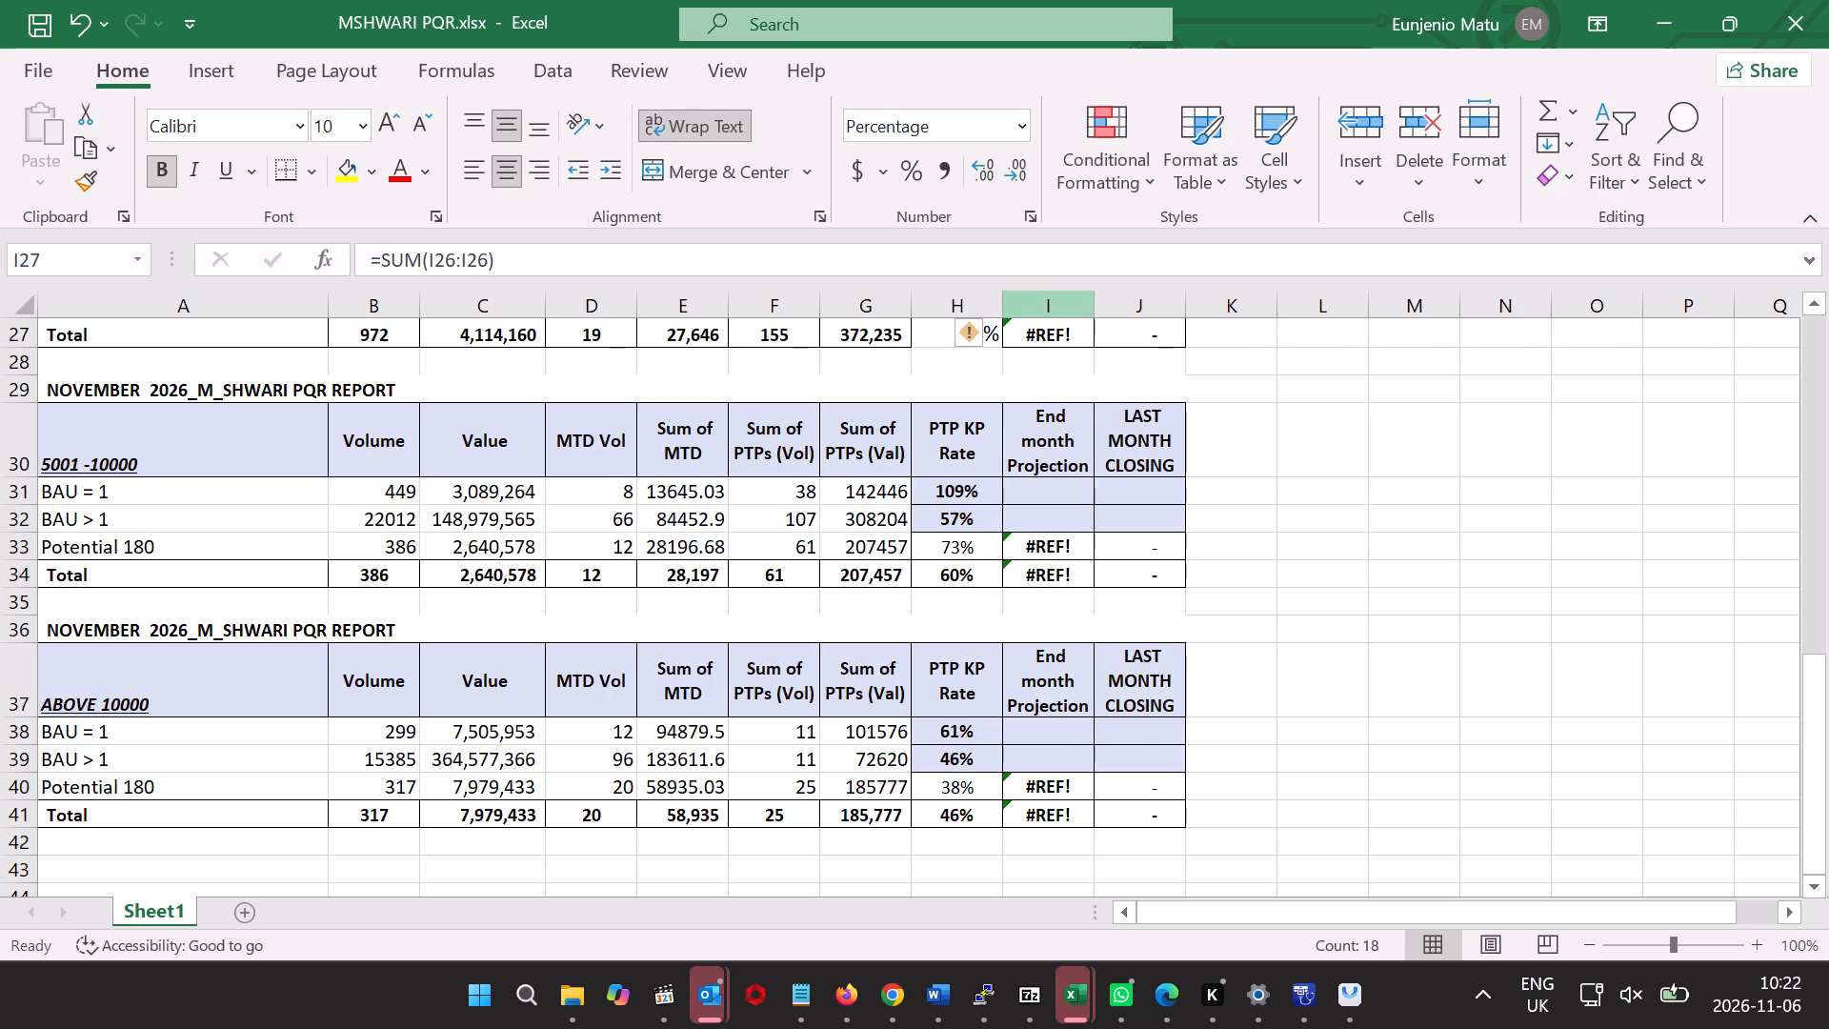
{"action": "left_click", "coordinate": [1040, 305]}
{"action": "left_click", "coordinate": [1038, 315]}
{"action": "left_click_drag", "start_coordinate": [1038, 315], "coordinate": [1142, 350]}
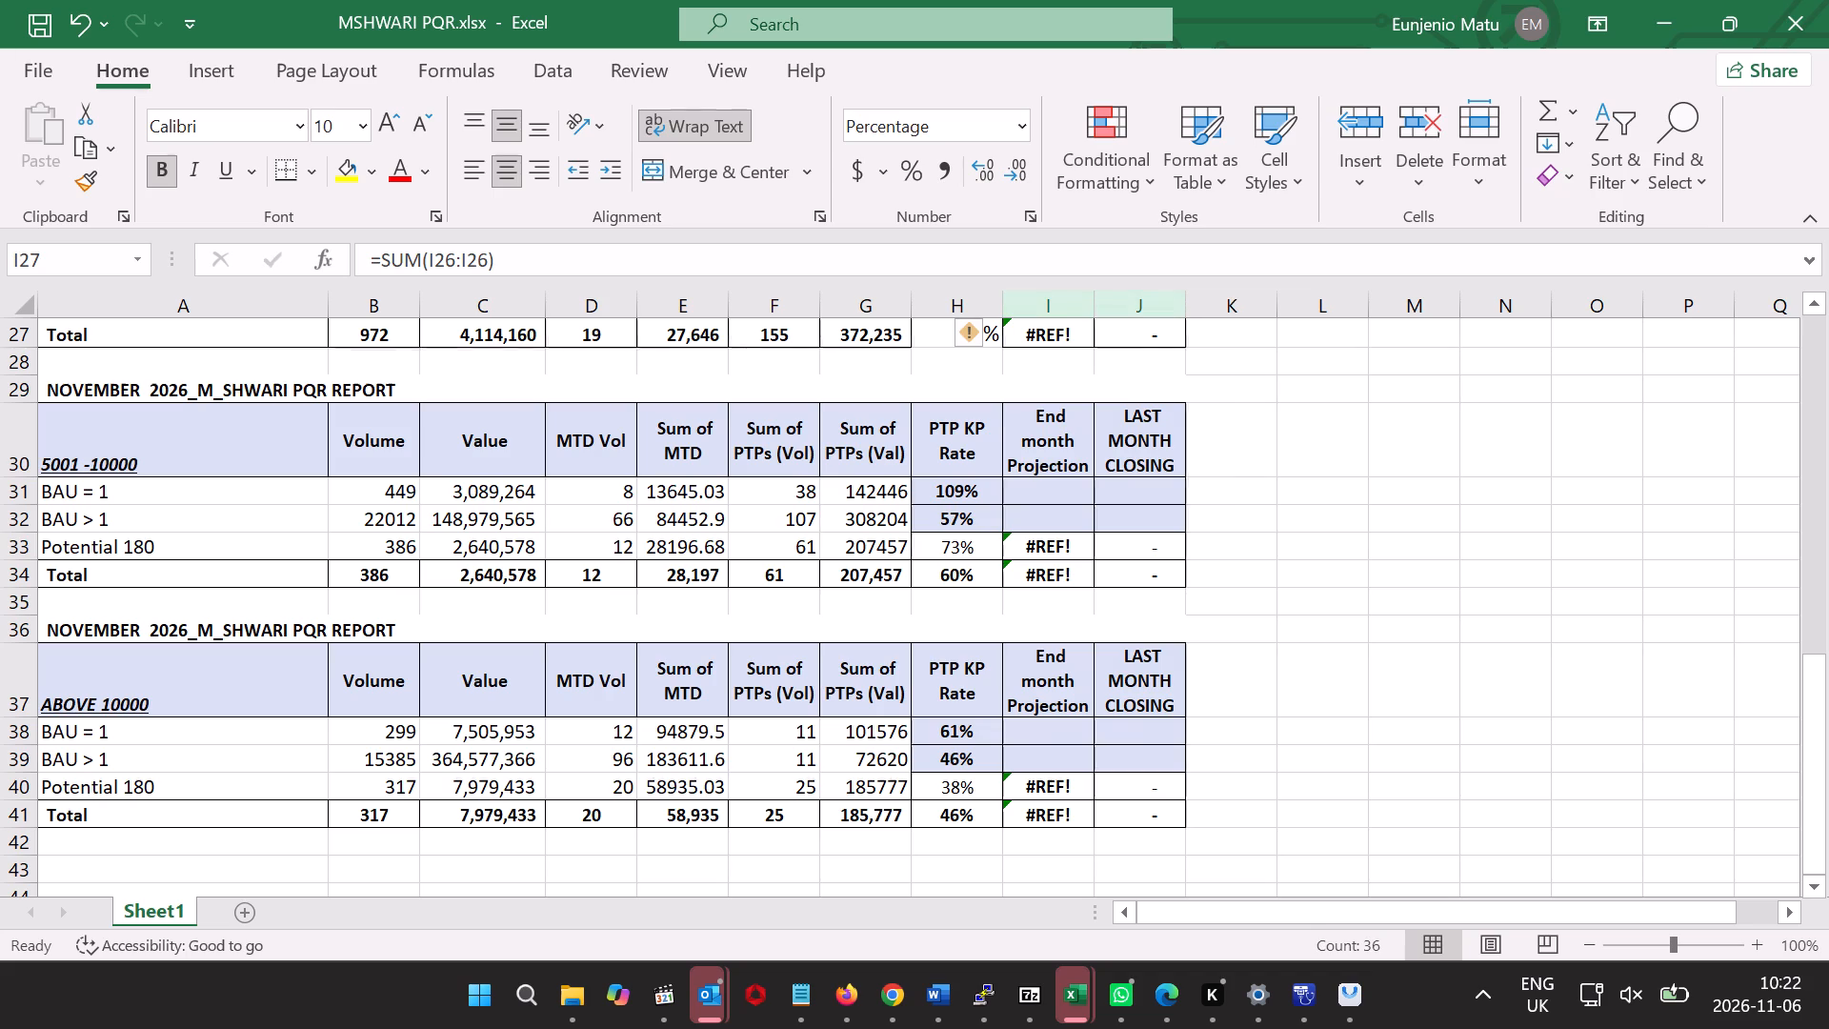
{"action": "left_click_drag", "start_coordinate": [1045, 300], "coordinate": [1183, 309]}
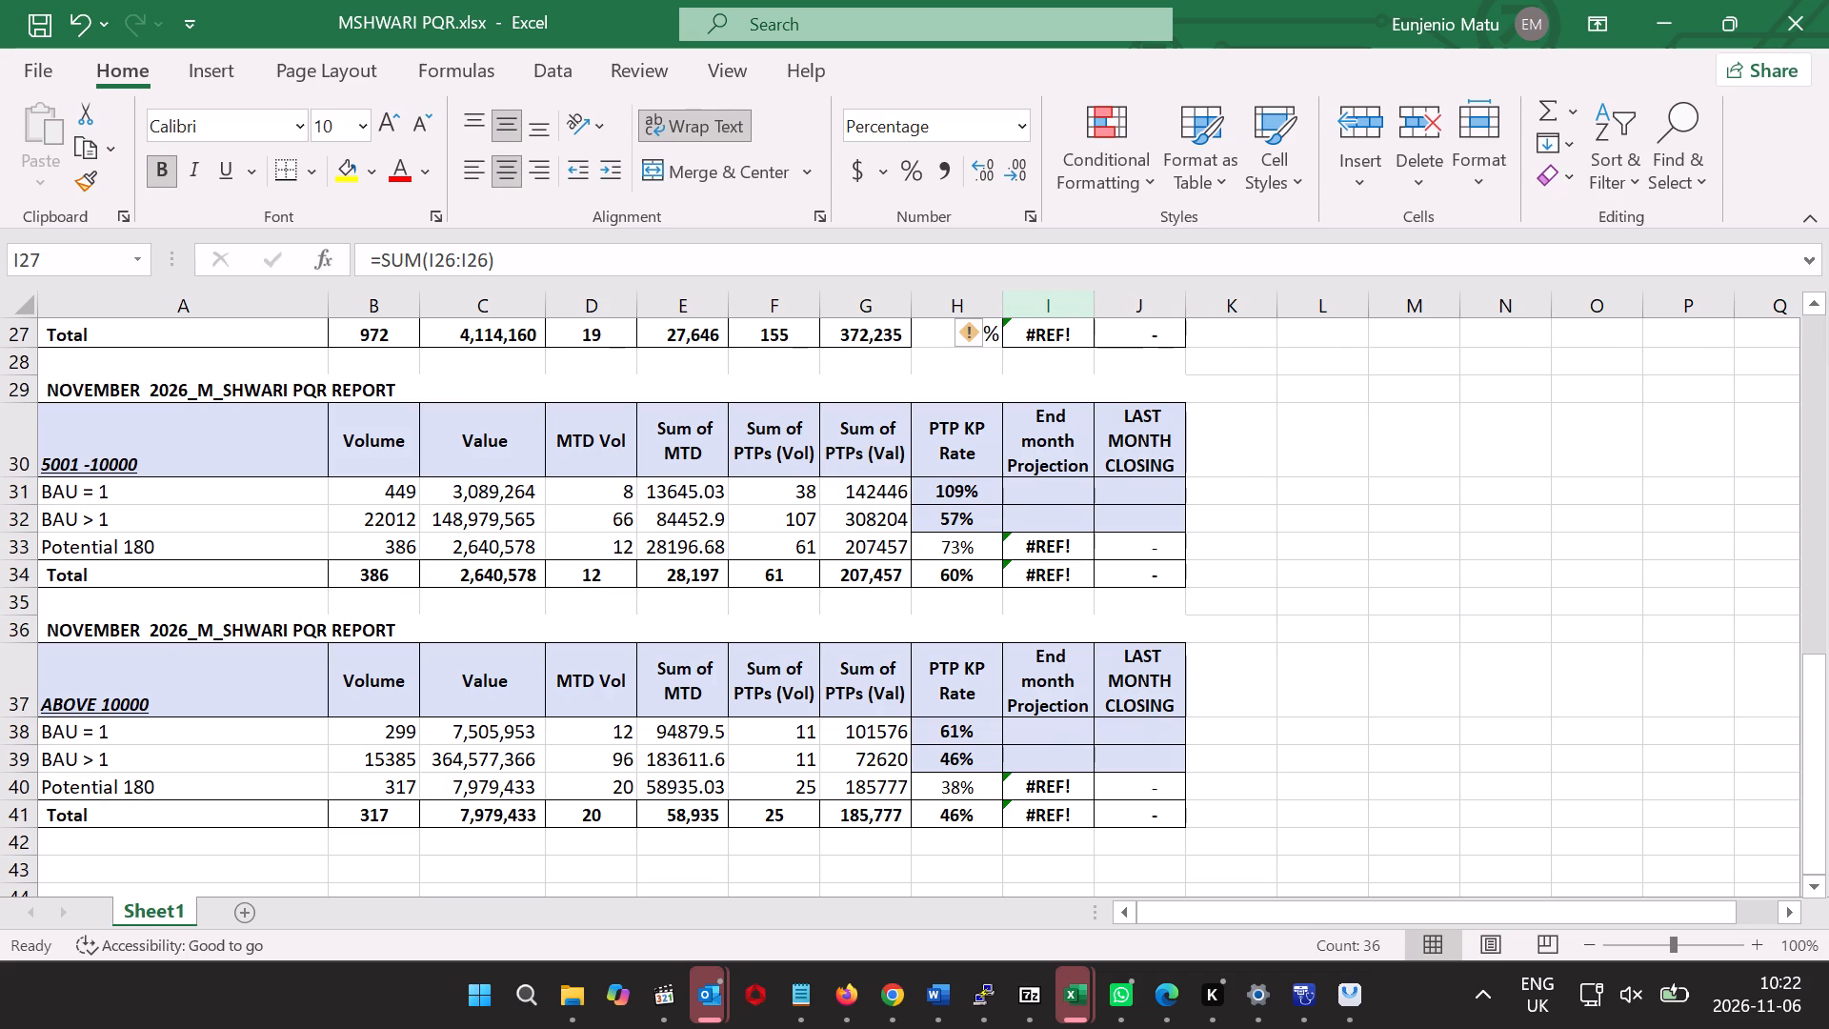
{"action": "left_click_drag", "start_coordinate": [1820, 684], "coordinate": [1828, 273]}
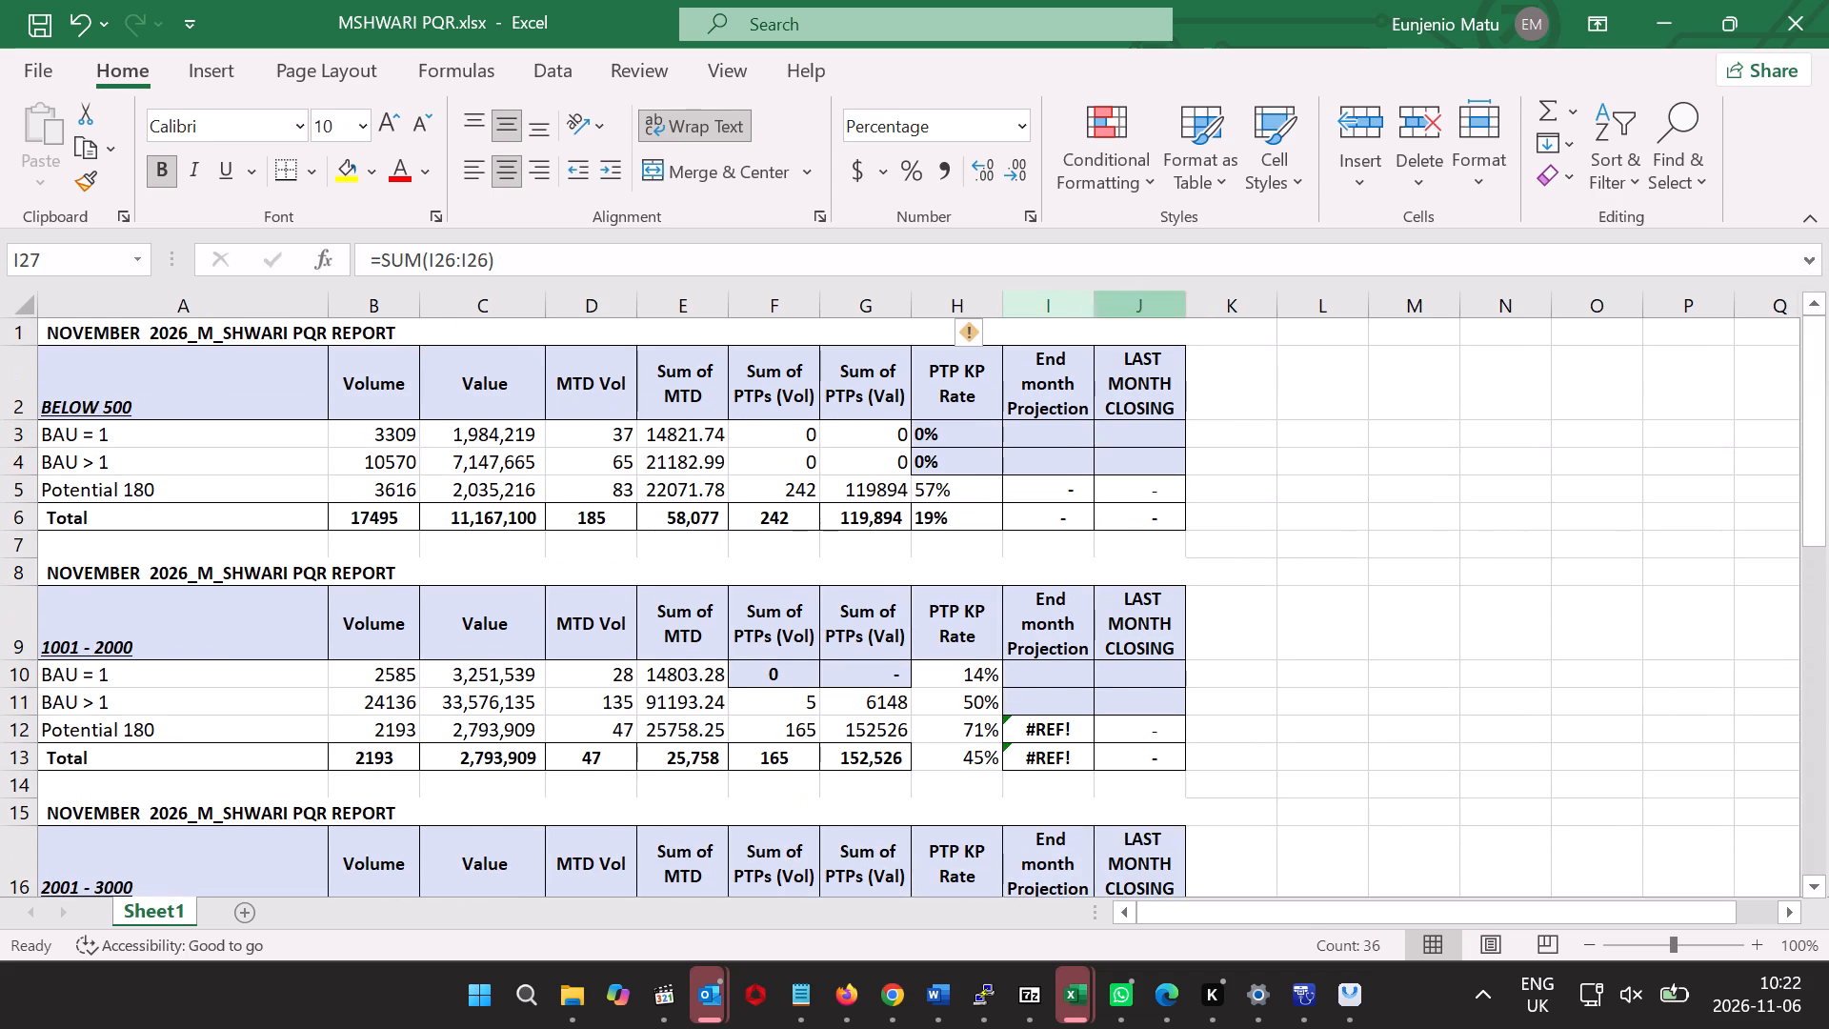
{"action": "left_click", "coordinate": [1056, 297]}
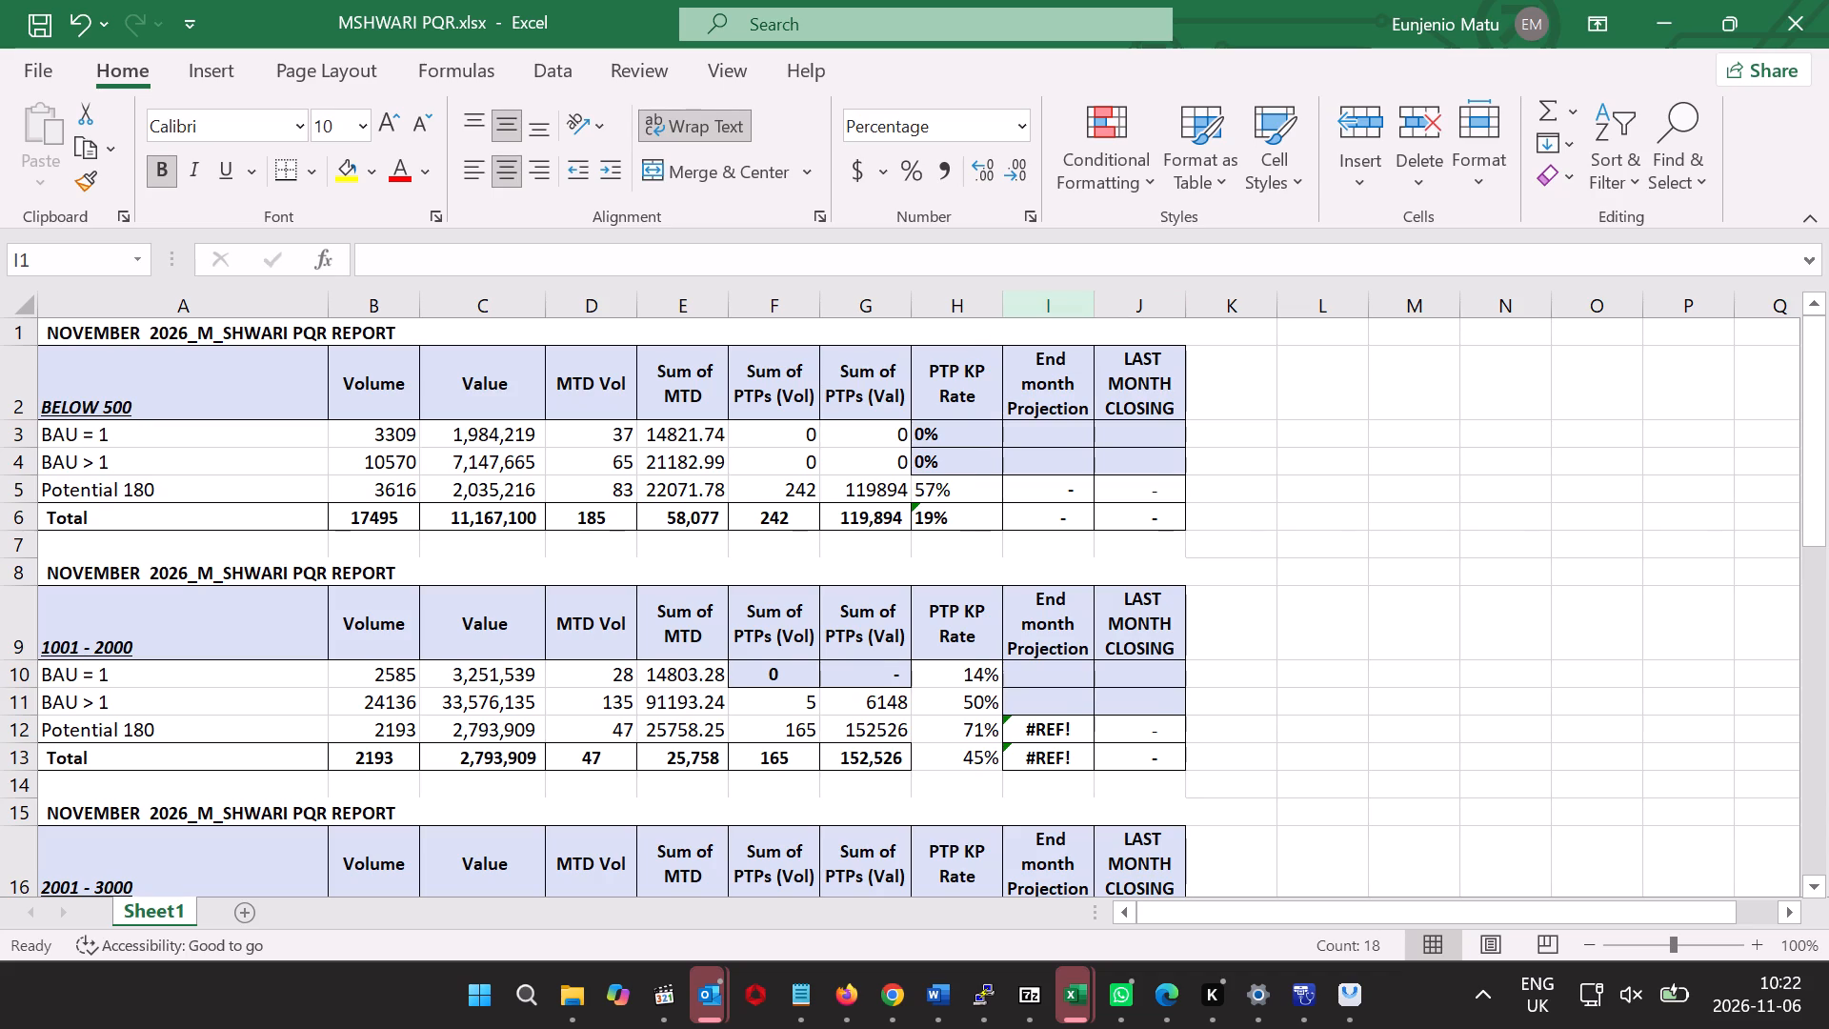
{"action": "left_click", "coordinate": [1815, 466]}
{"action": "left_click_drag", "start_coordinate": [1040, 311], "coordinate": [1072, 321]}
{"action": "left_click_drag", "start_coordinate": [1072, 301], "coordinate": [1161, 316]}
Save the MSHWARI PQR.xlsx workbook.
{"action": "left_click", "coordinate": [47, 32]}
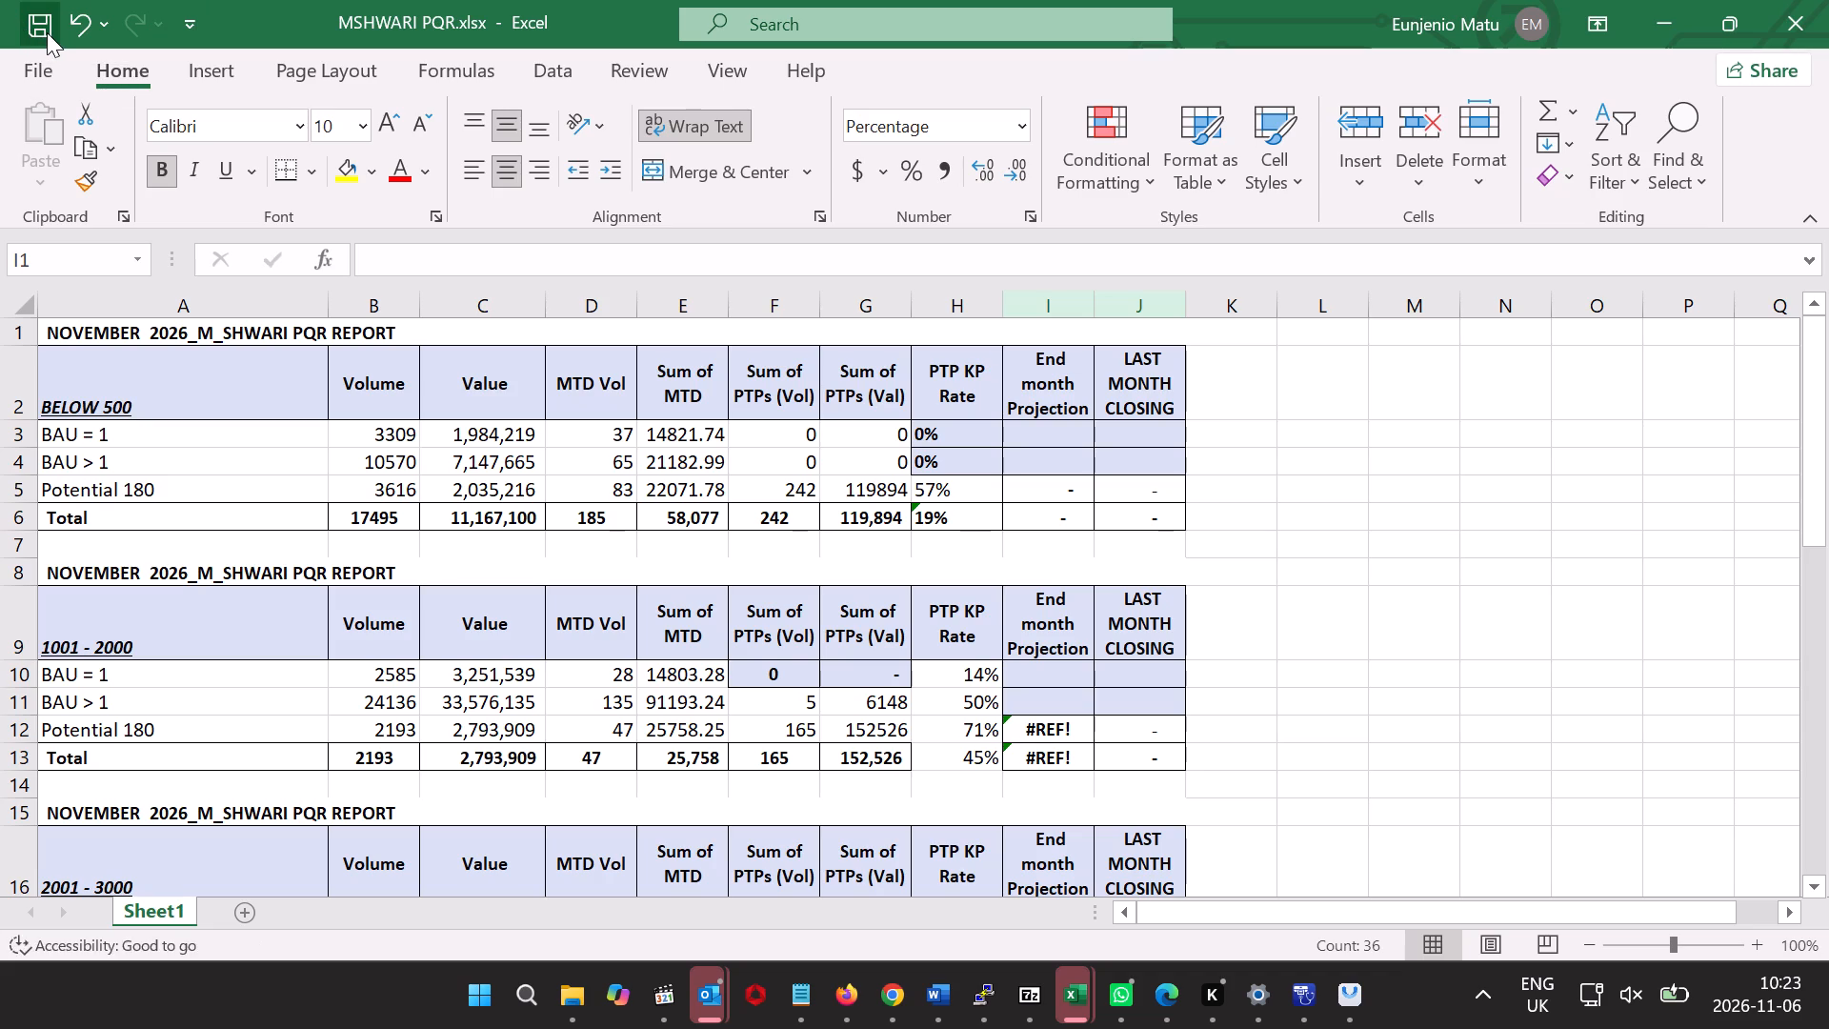
{"action": "triple_click", "coordinate": [47, 32]}
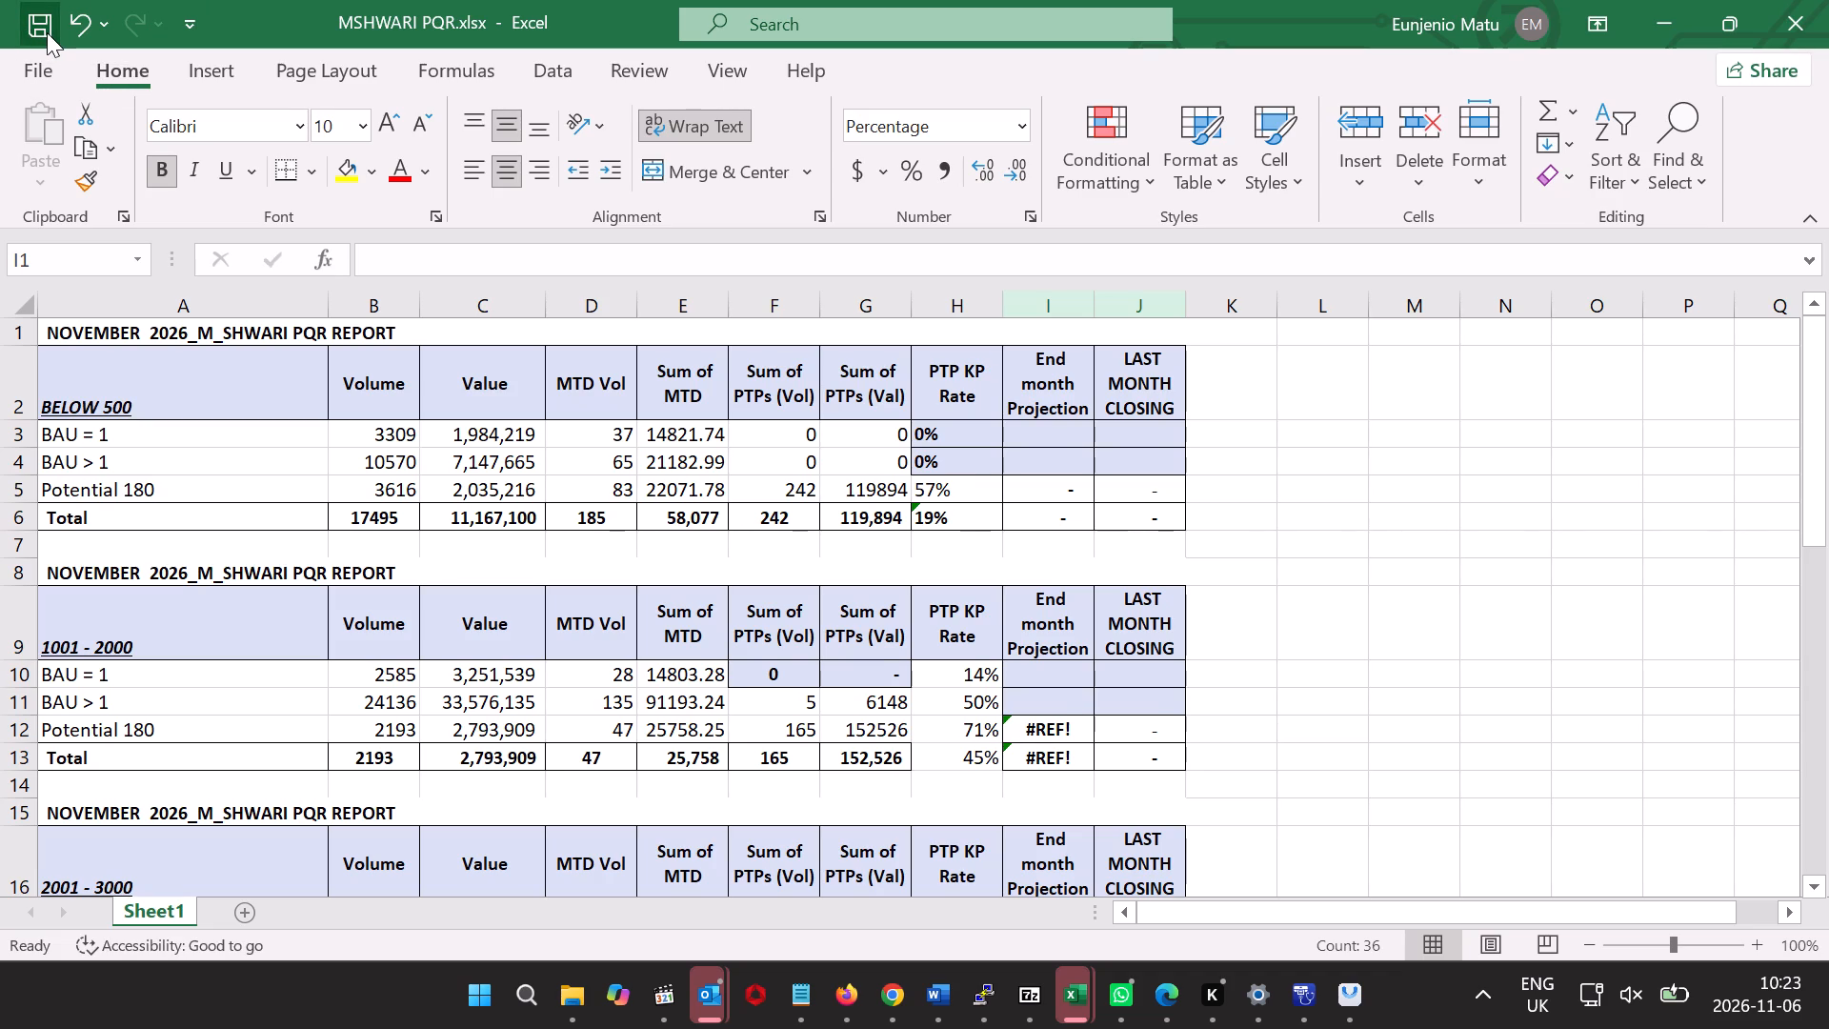
{"action": "left_click", "coordinate": [47, 32]}
{"action": "double_click", "coordinate": [47, 32]}
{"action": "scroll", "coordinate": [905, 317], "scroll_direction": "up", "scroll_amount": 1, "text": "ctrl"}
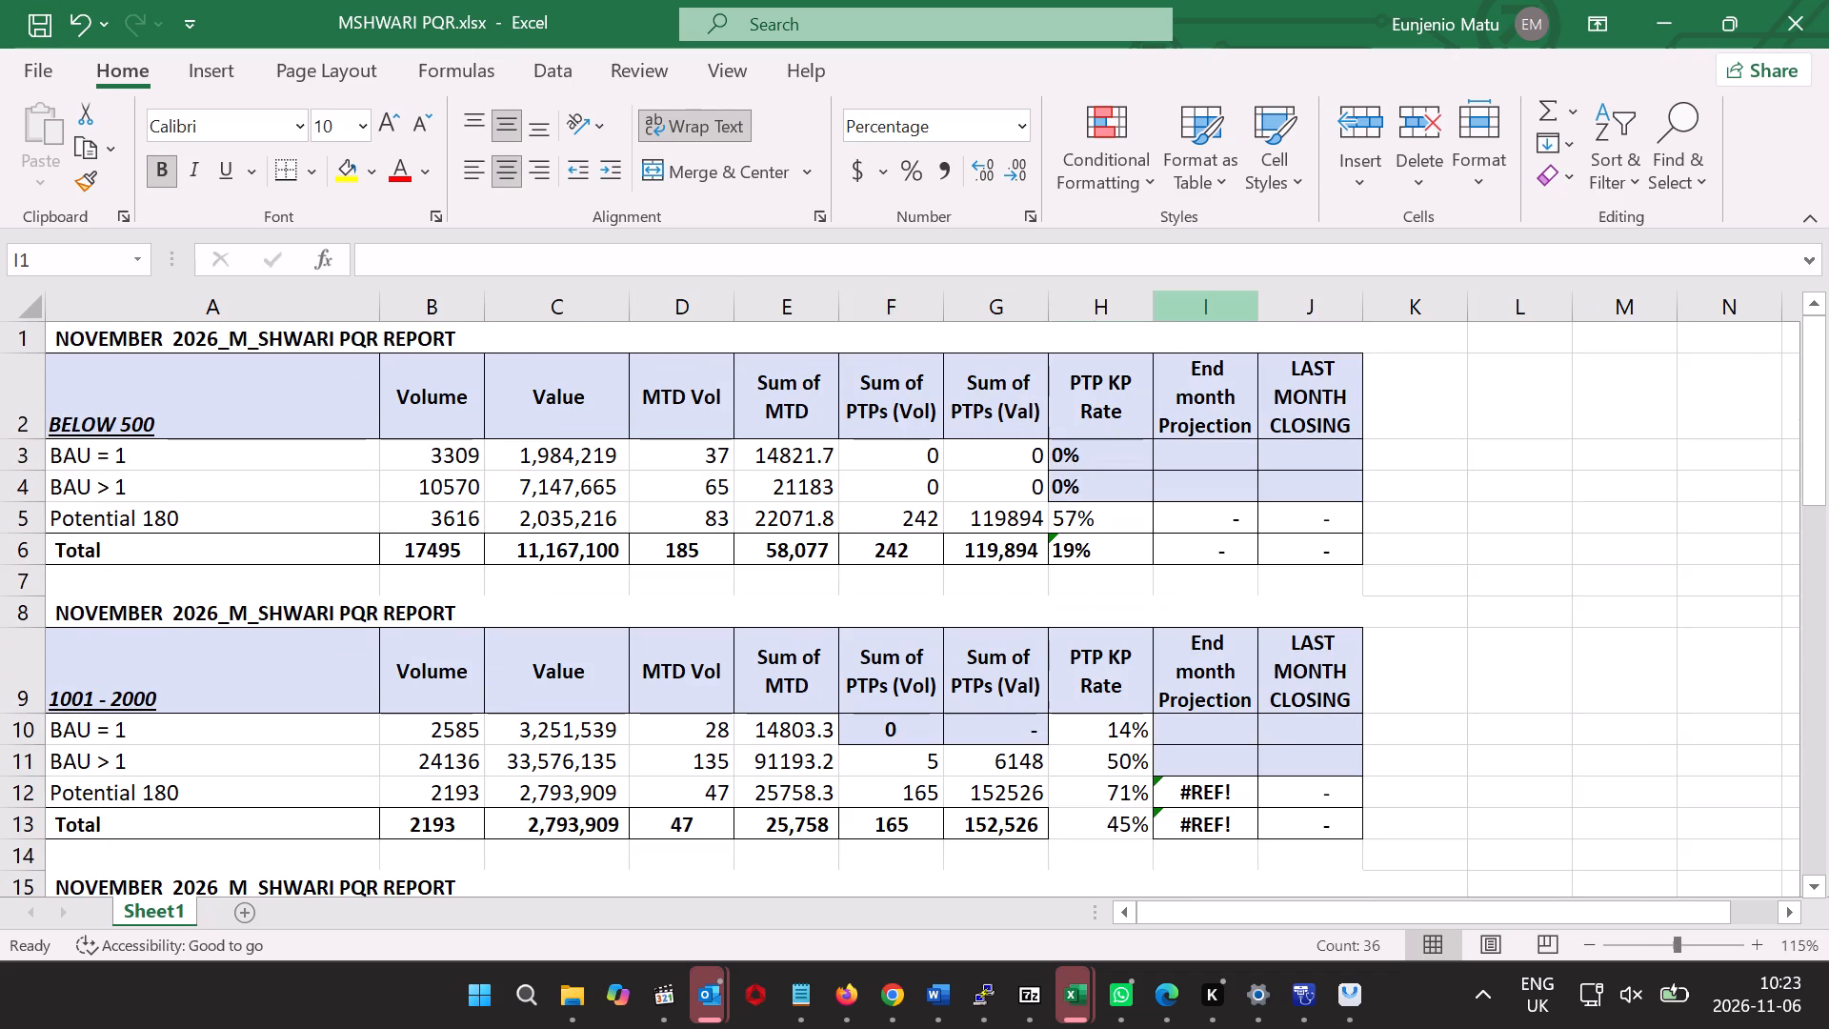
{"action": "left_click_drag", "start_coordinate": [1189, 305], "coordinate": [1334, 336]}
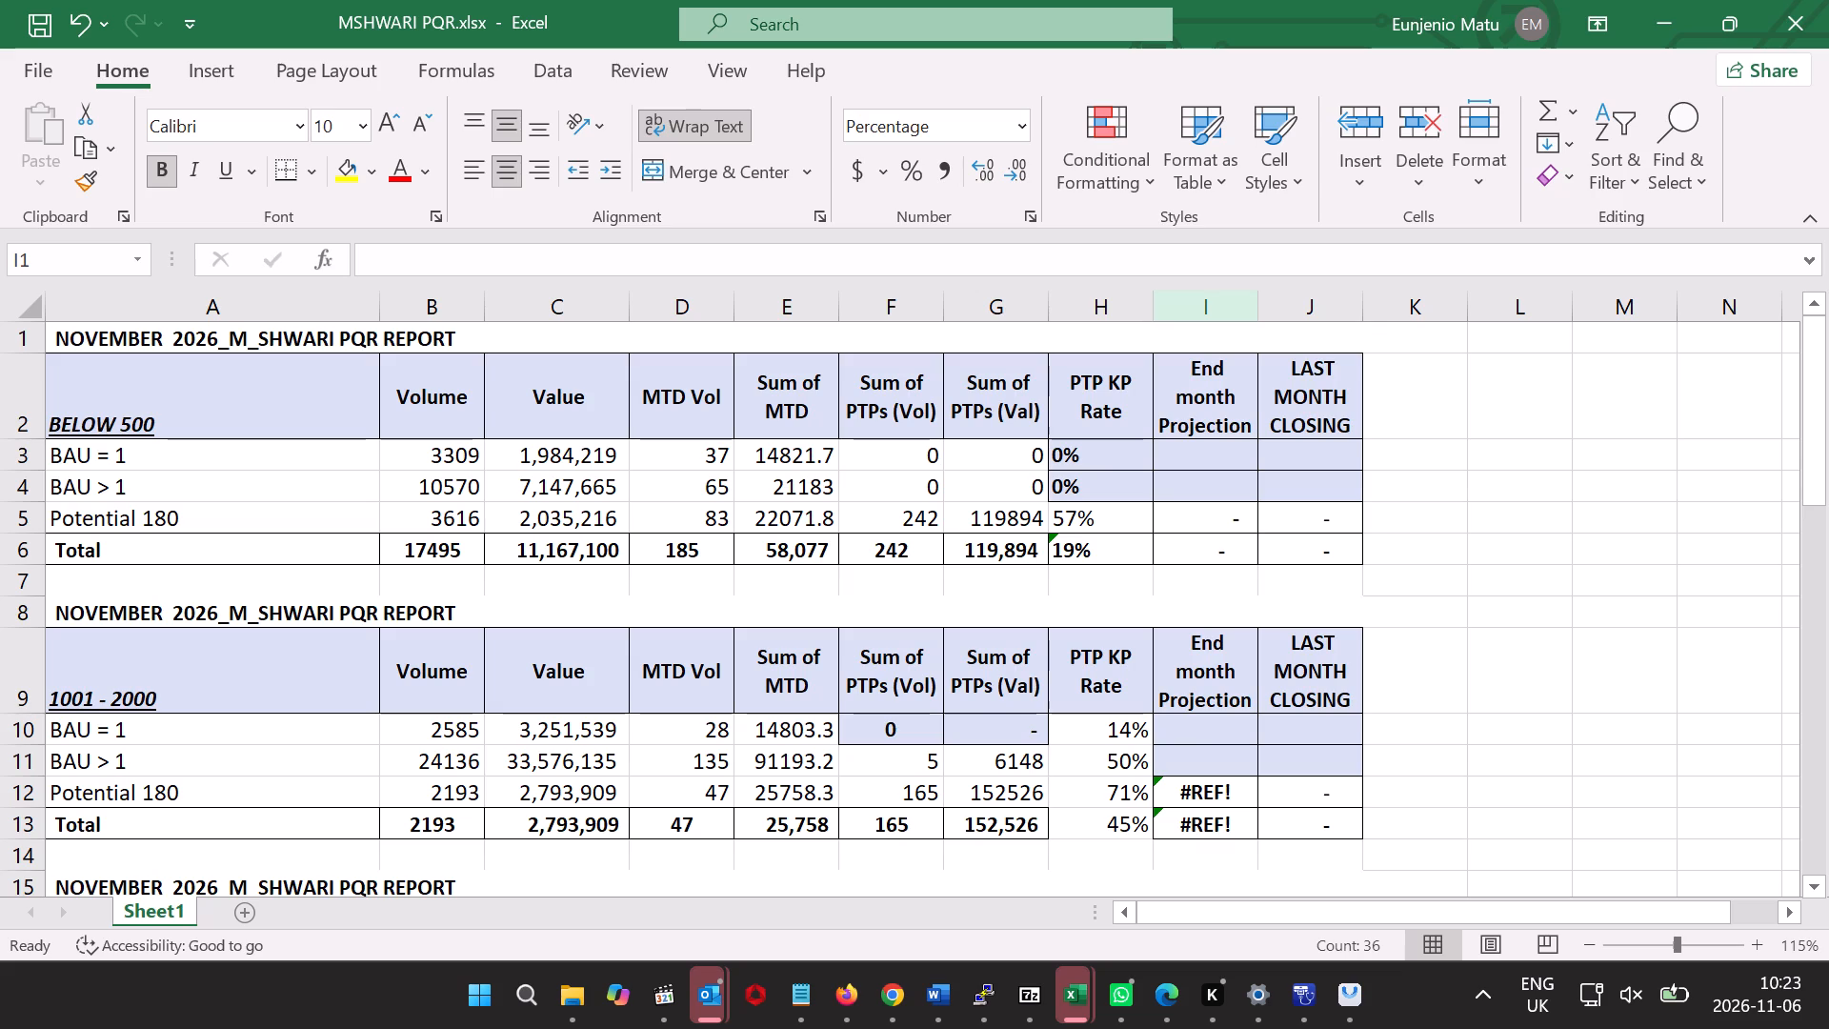
Check the AVERAGE formula in H6, the BELOW 500 table's total PTP KP Rate, and clear the cell.
{"action": "left_click", "coordinate": [1083, 546]}
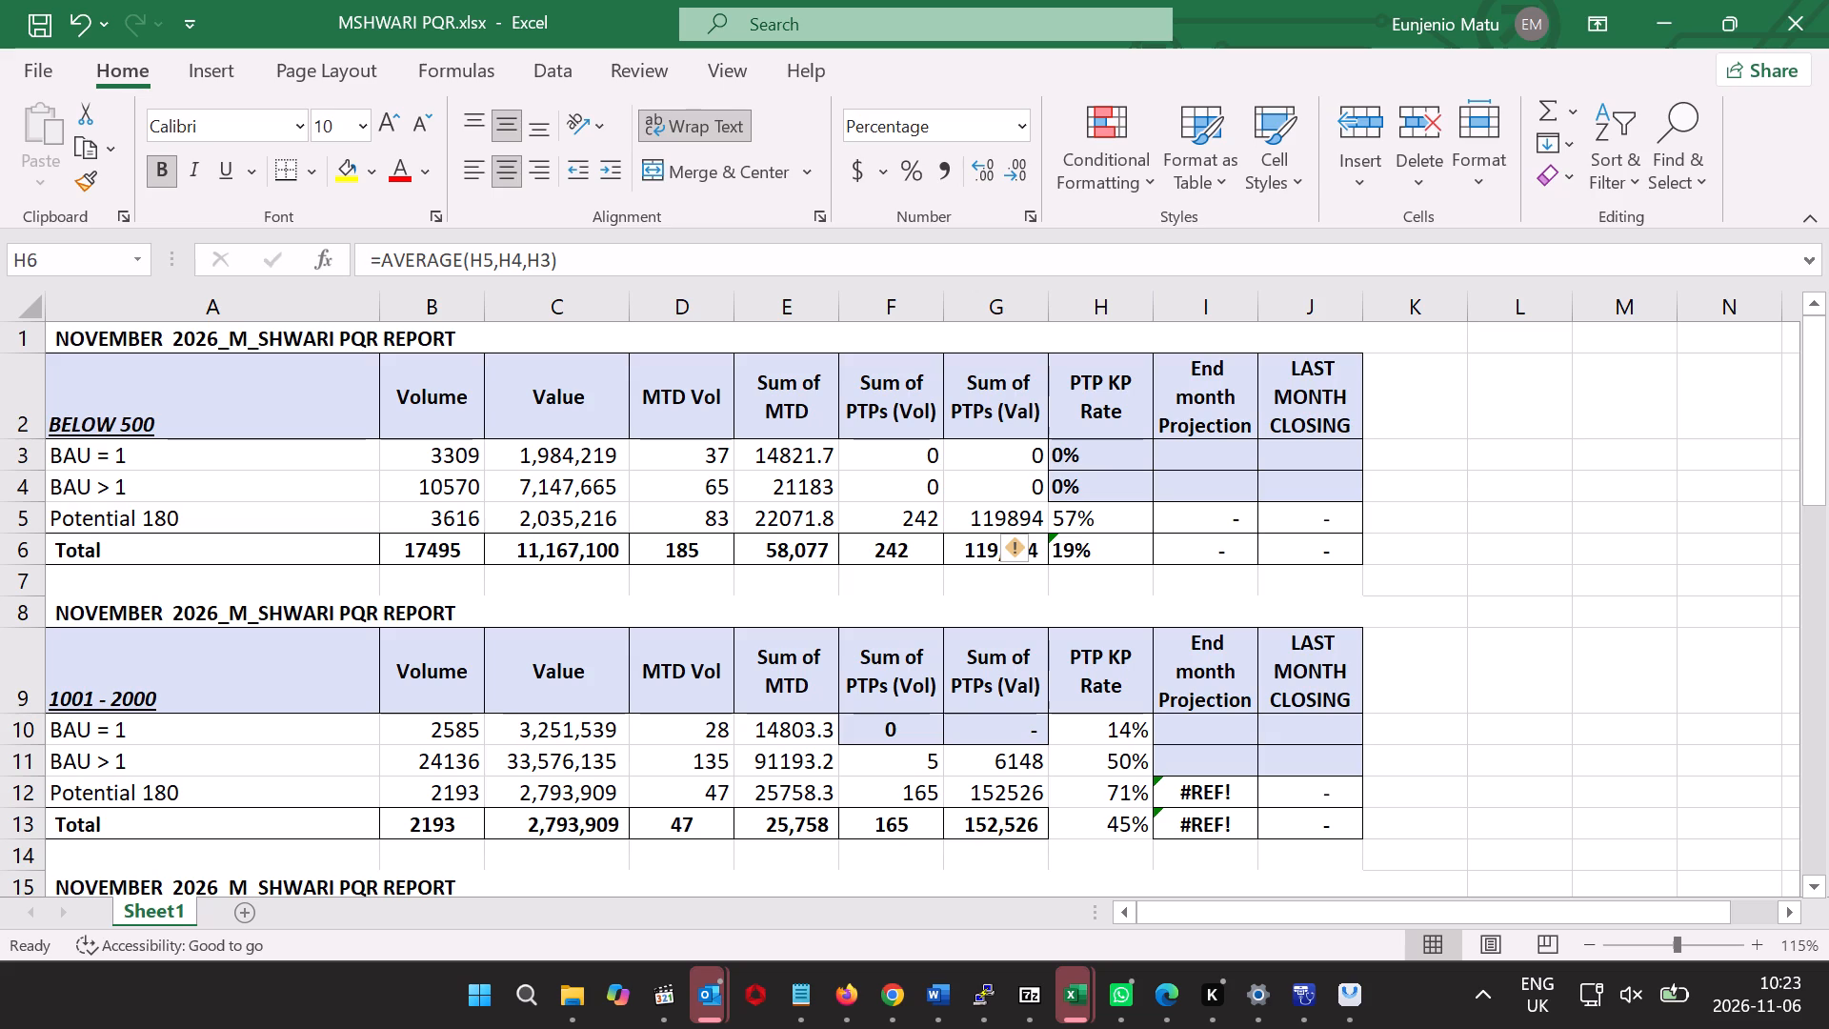
{"action": "left_click", "coordinate": [971, 555]}
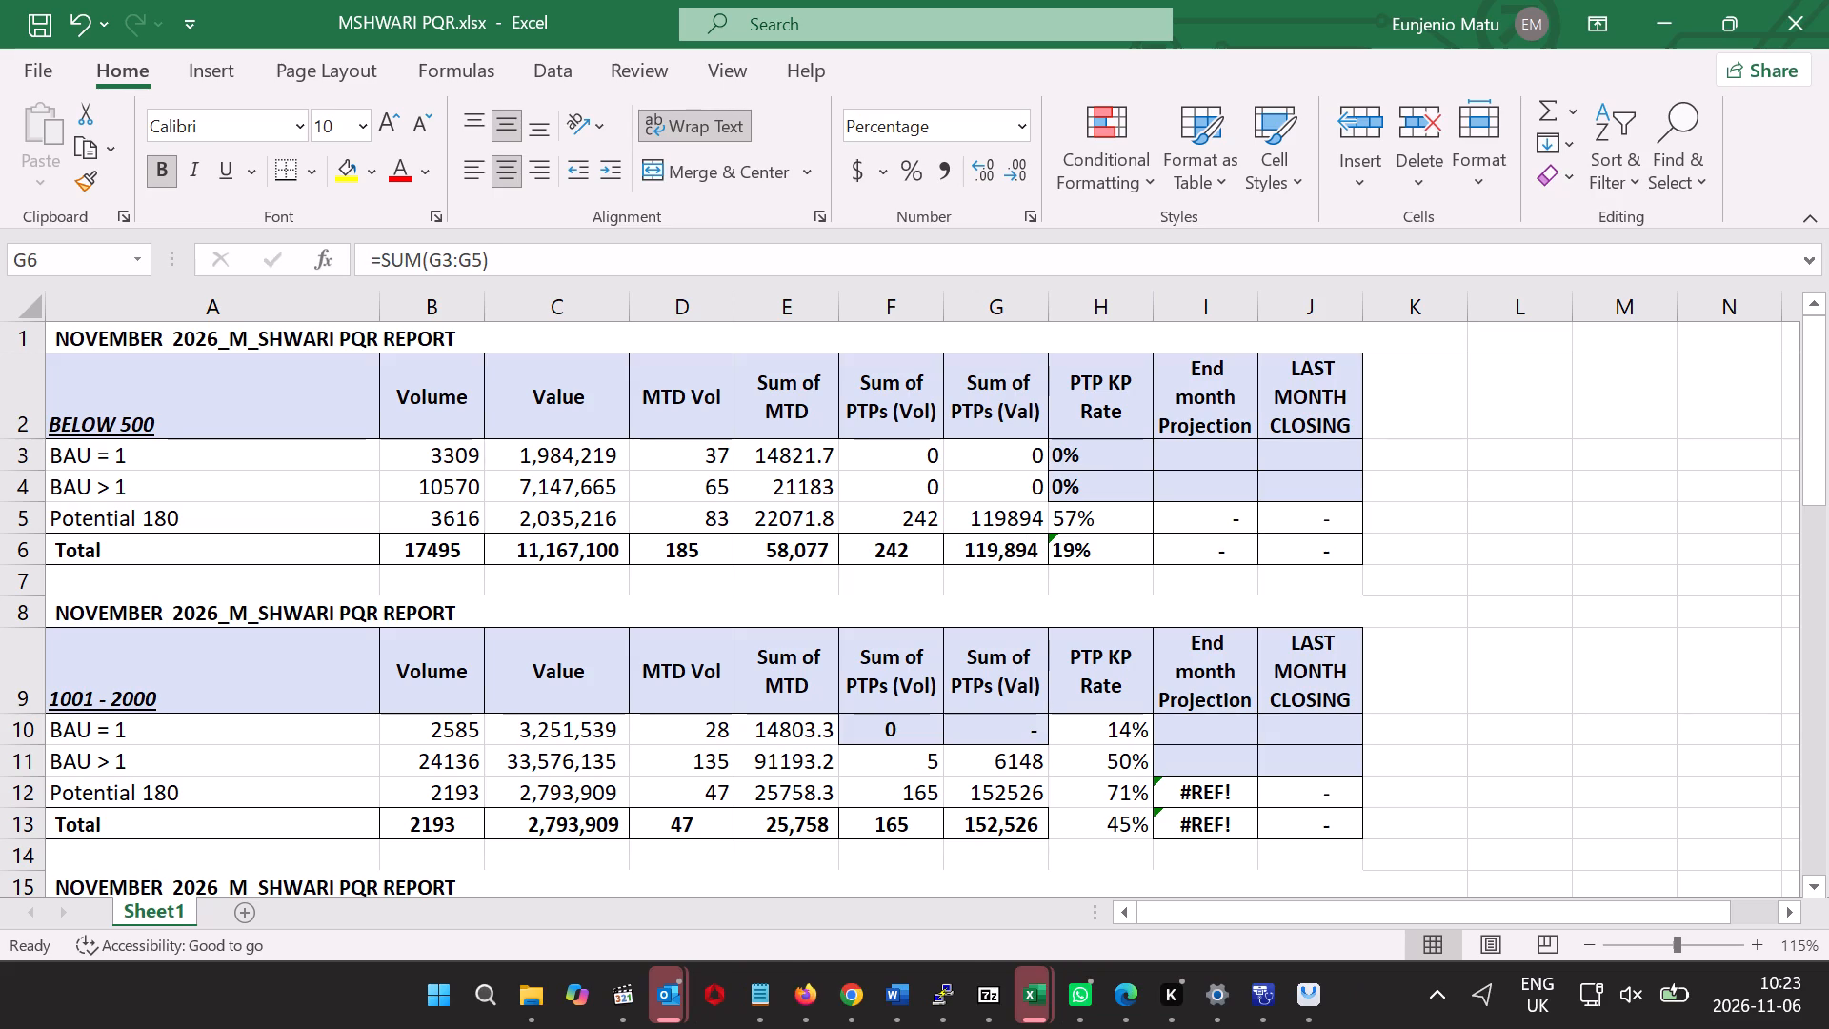
{"action": "left_click", "coordinate": [1099, 551]}
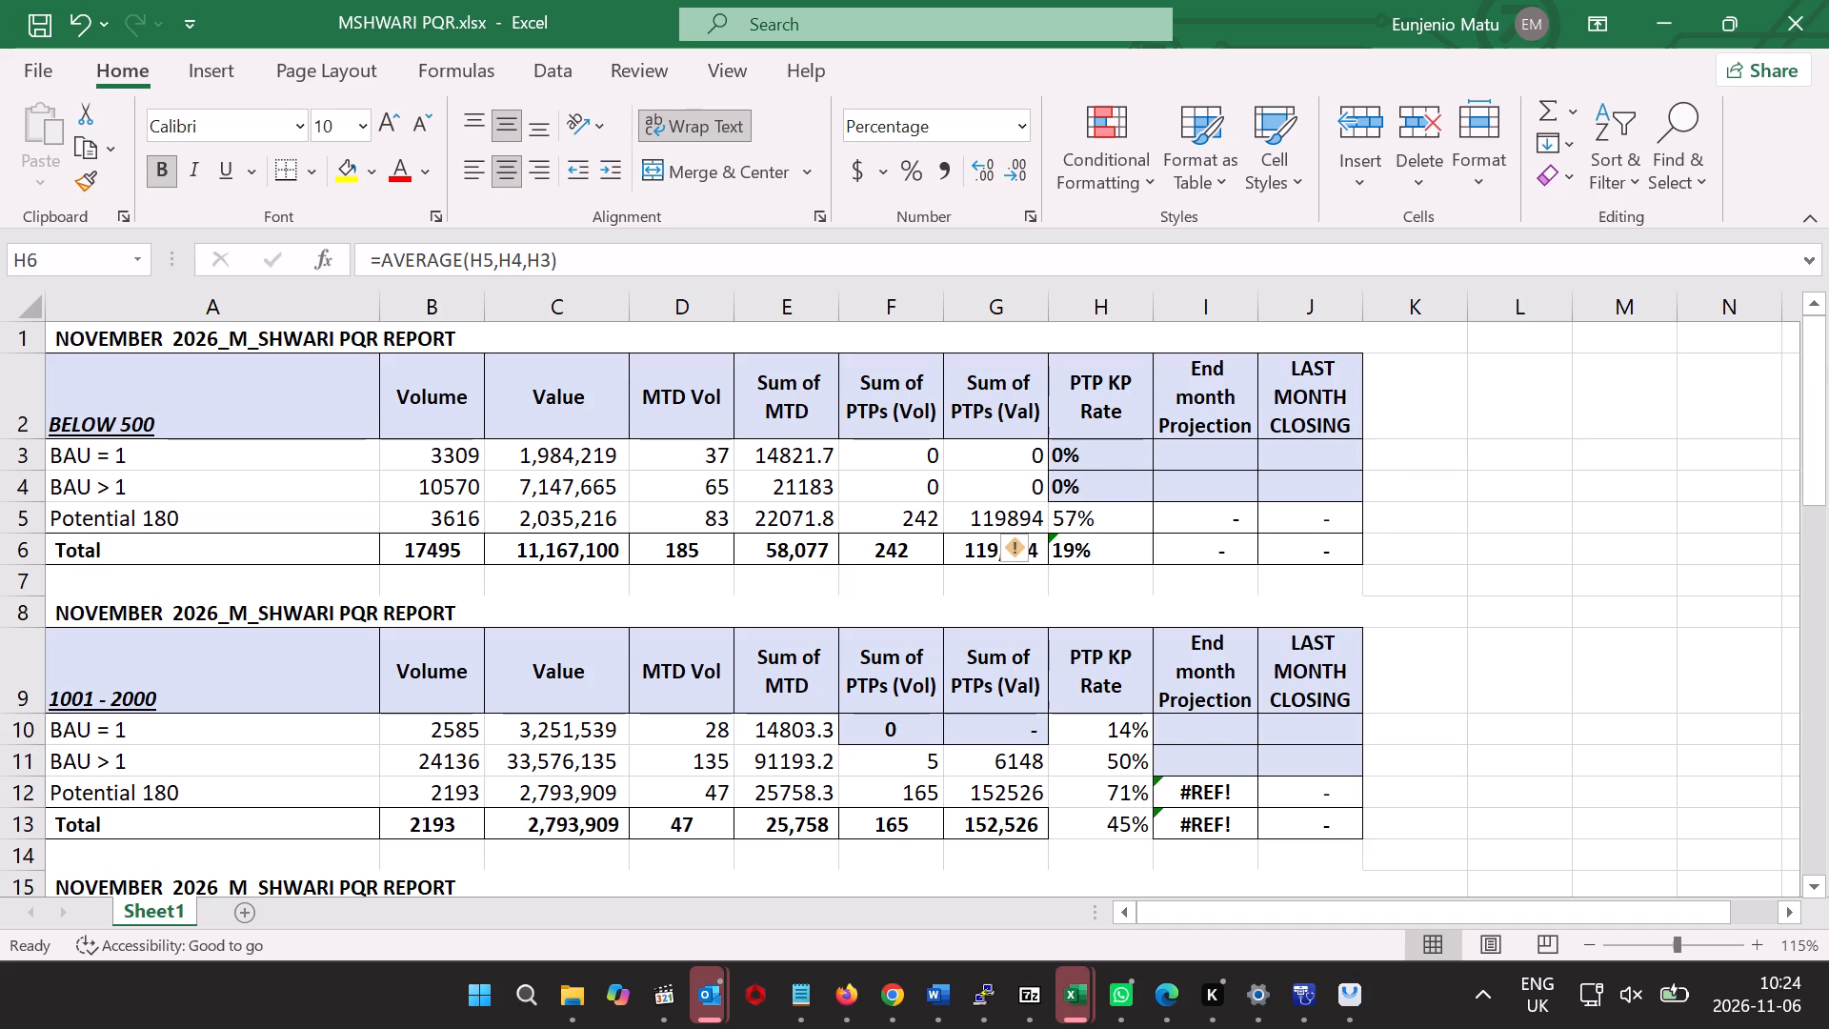
{"action": "left_click", "coordinate": [1070, 547]}
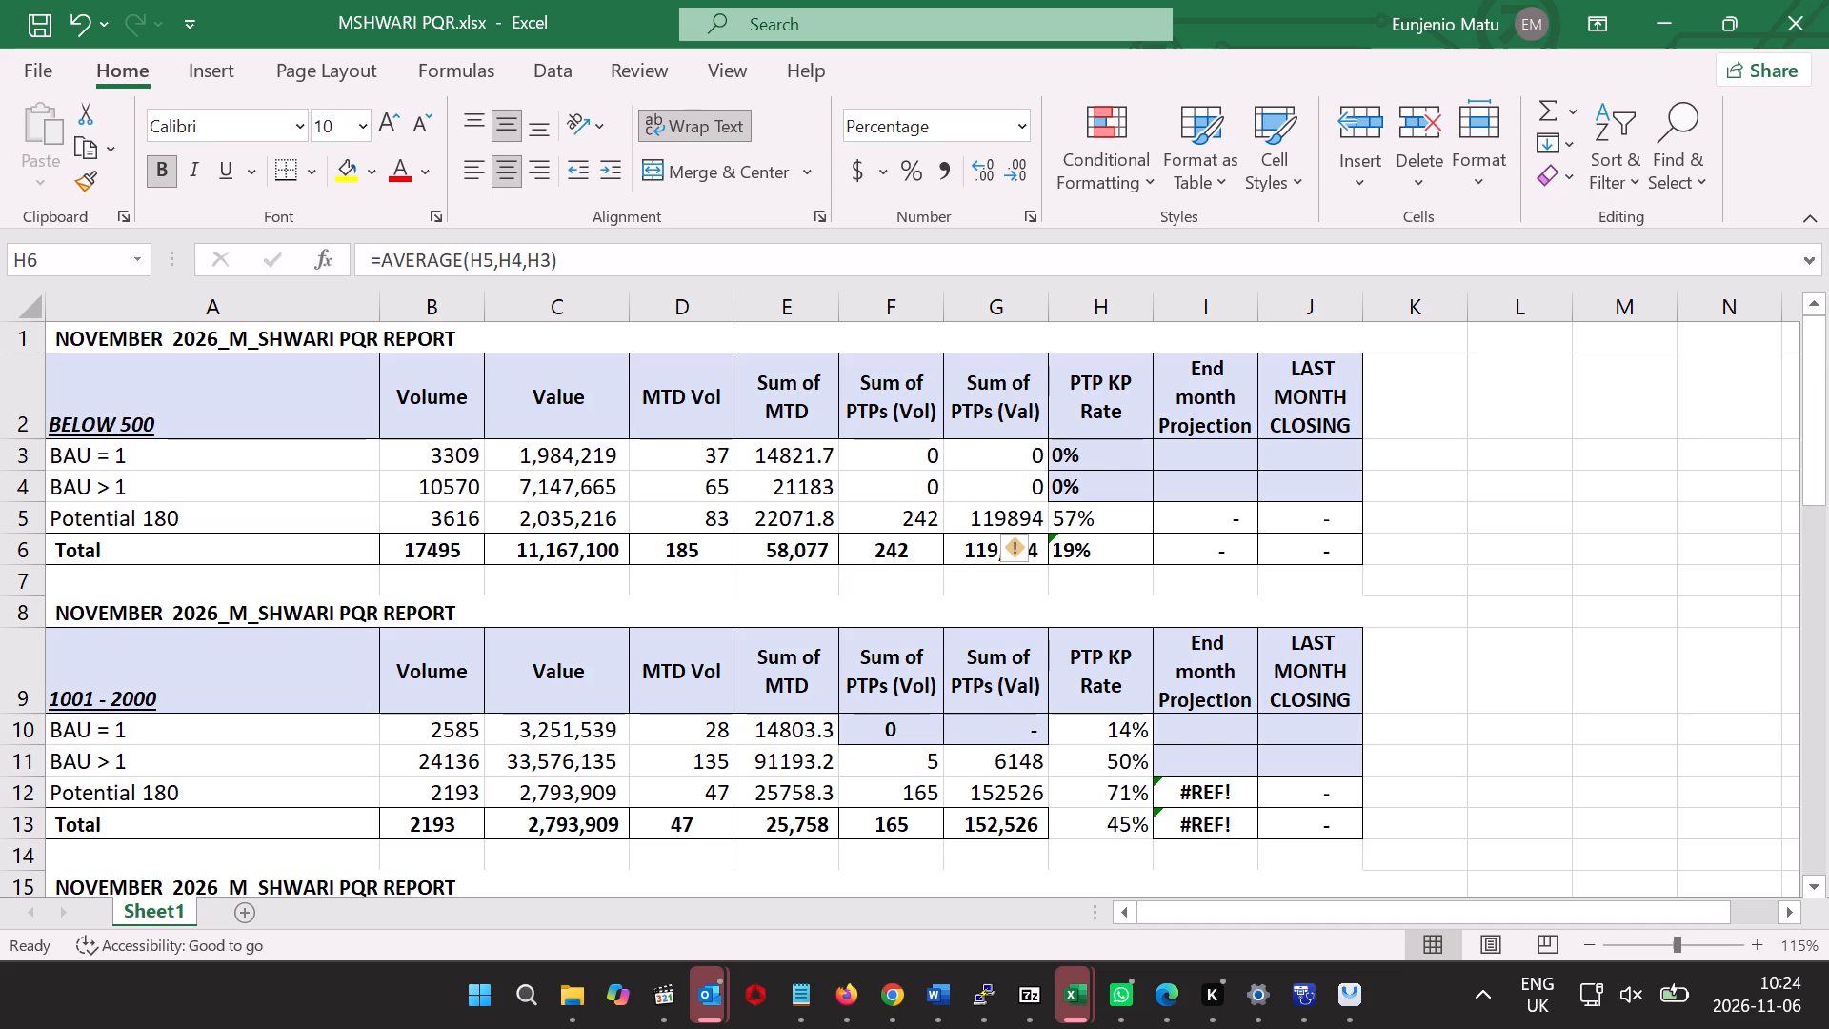
{"action": "left_click", "coordinate": [1070, 547]}
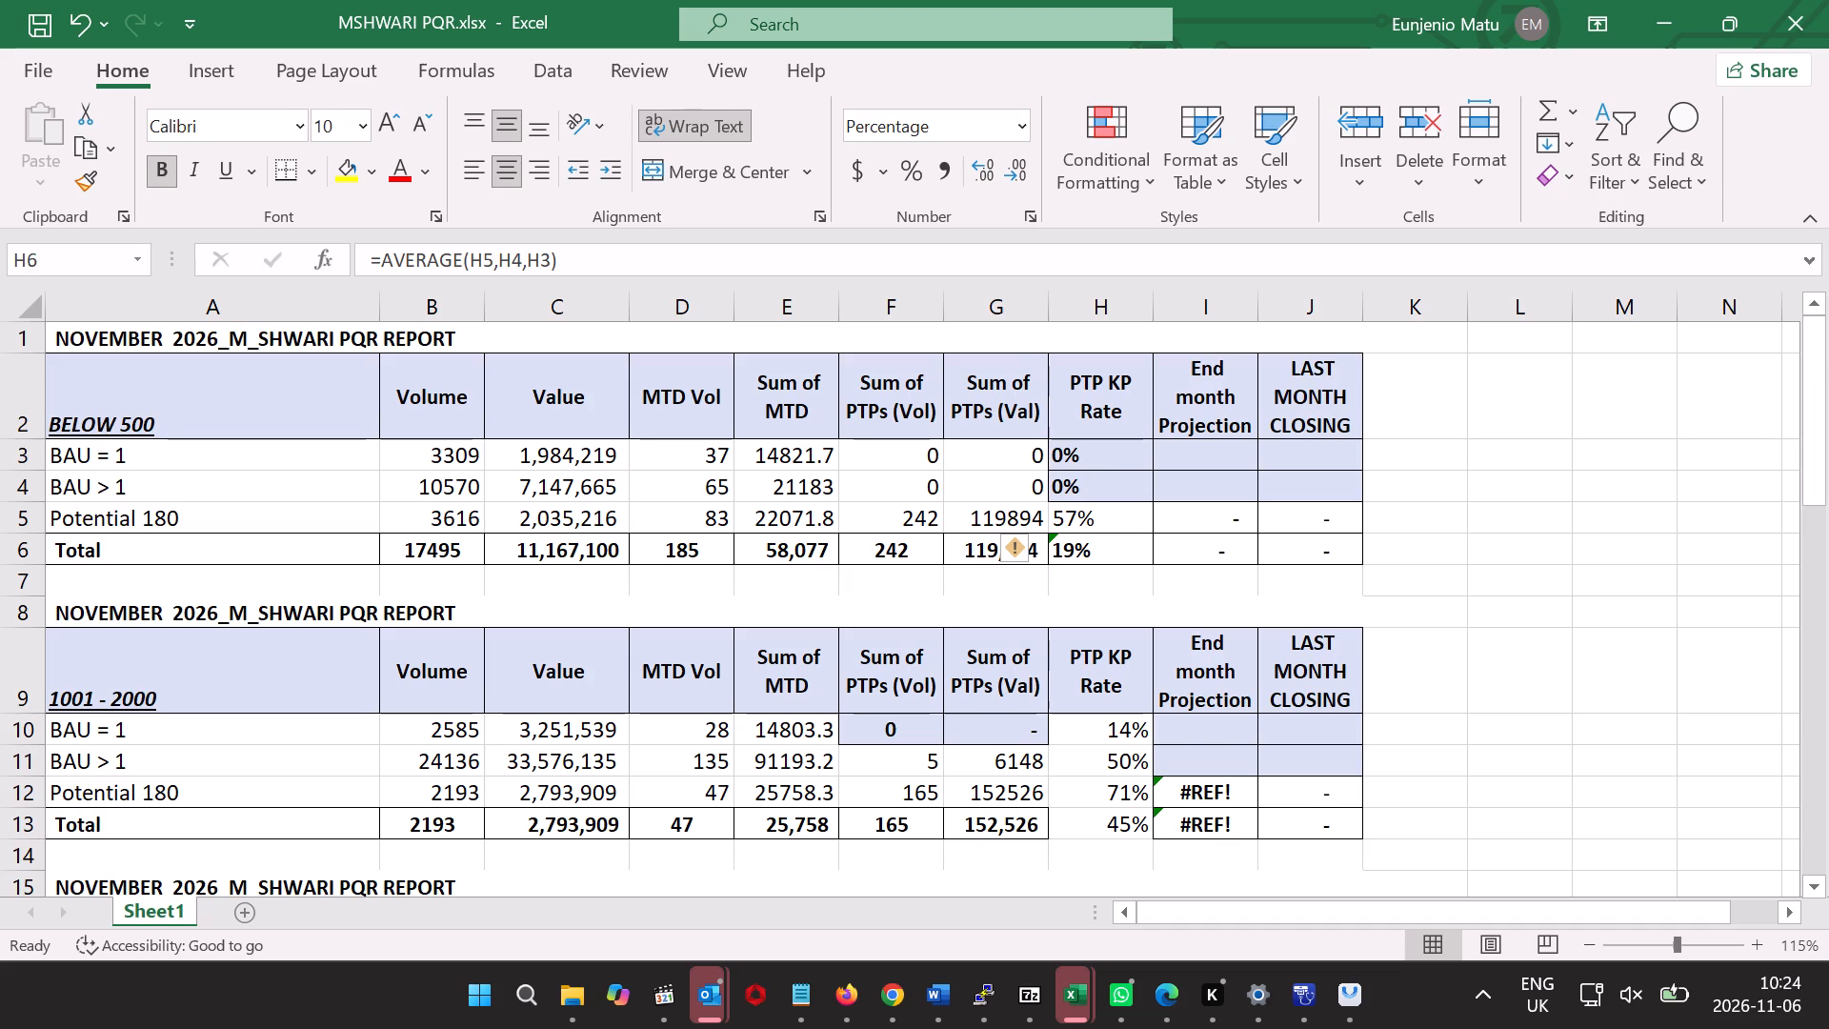
{"action": "triple_click", "coordinate": [1093, 550]}
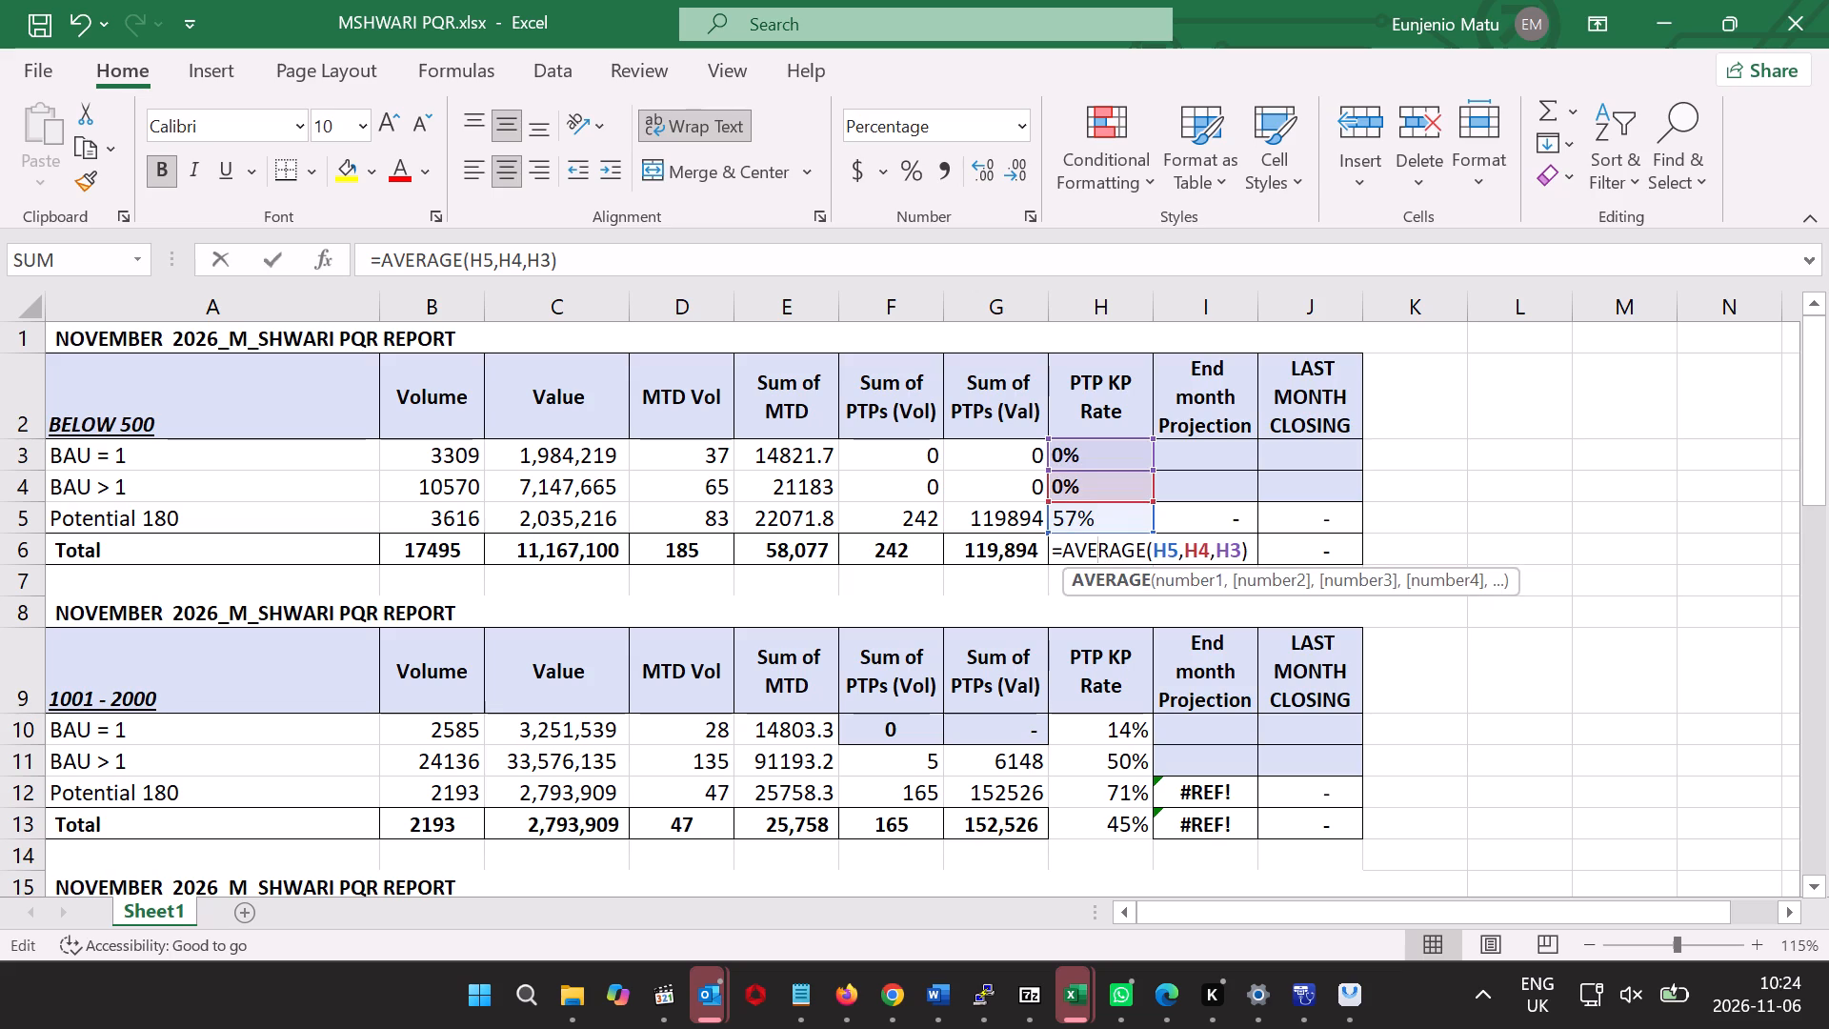
{"action": "key", "text": "Escape"}
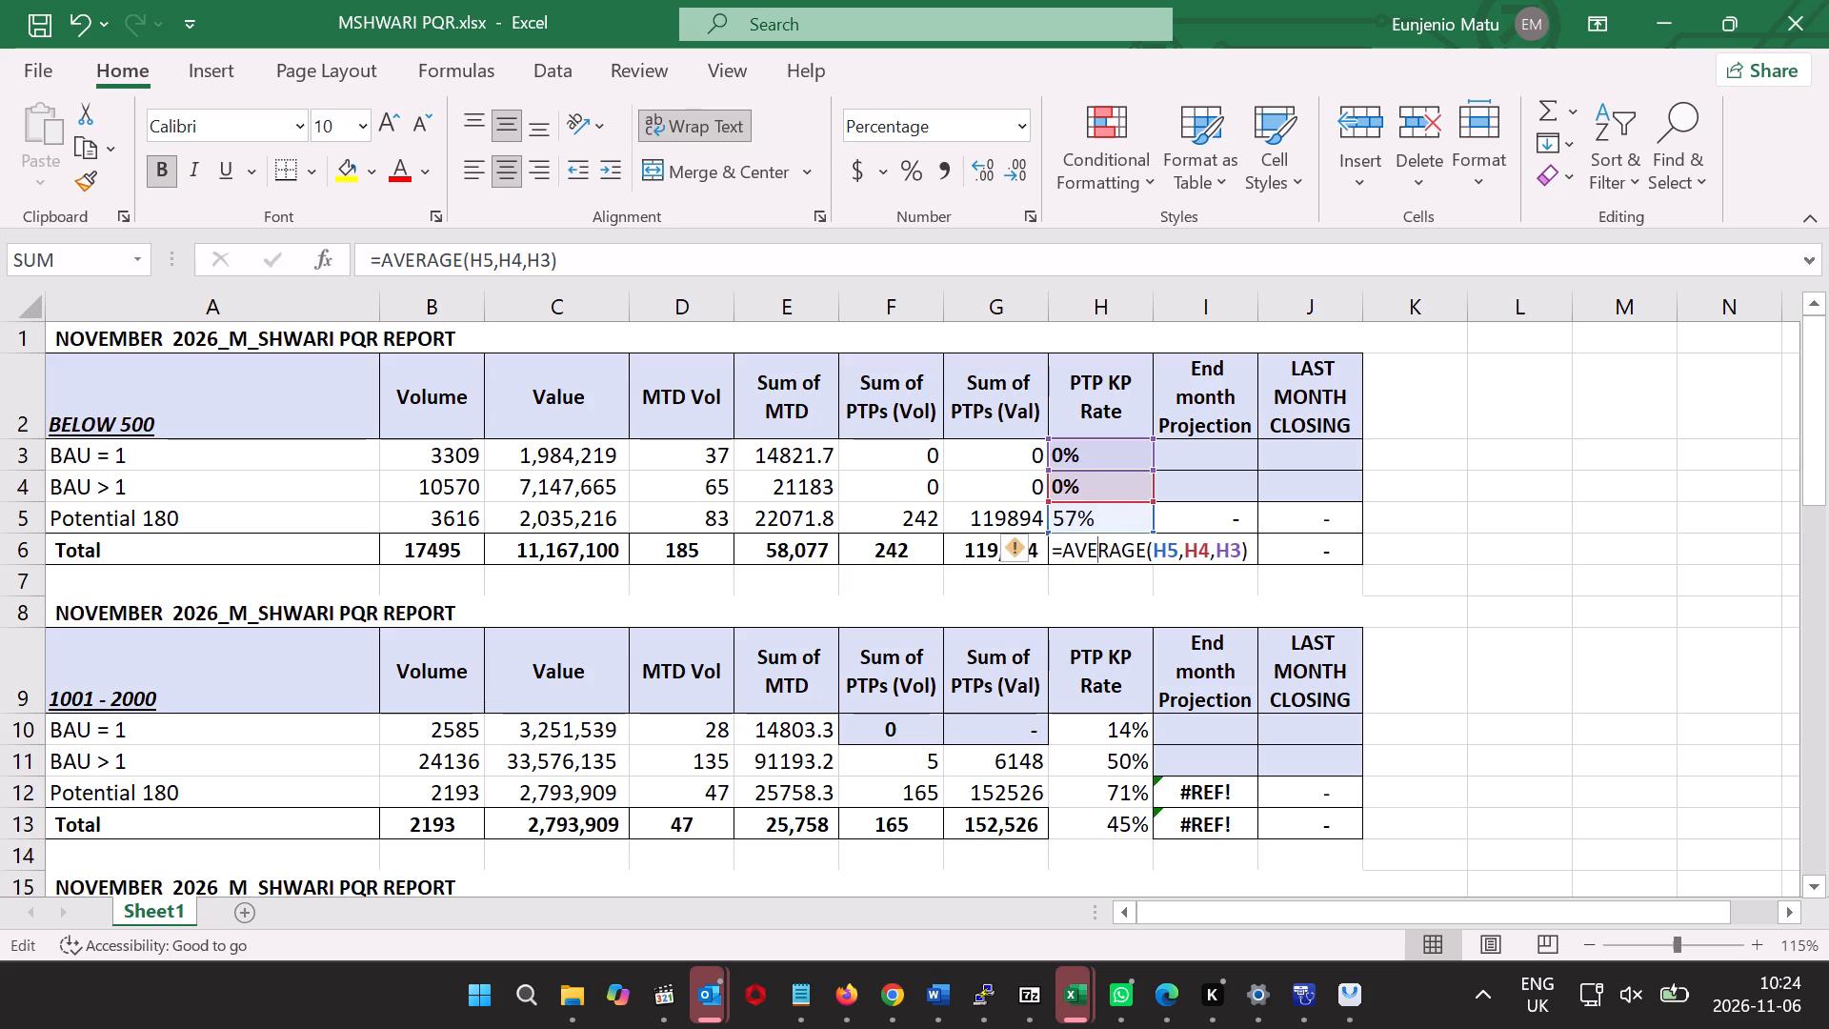
{"action": "left_click", "coordinate": [1119, 552]}
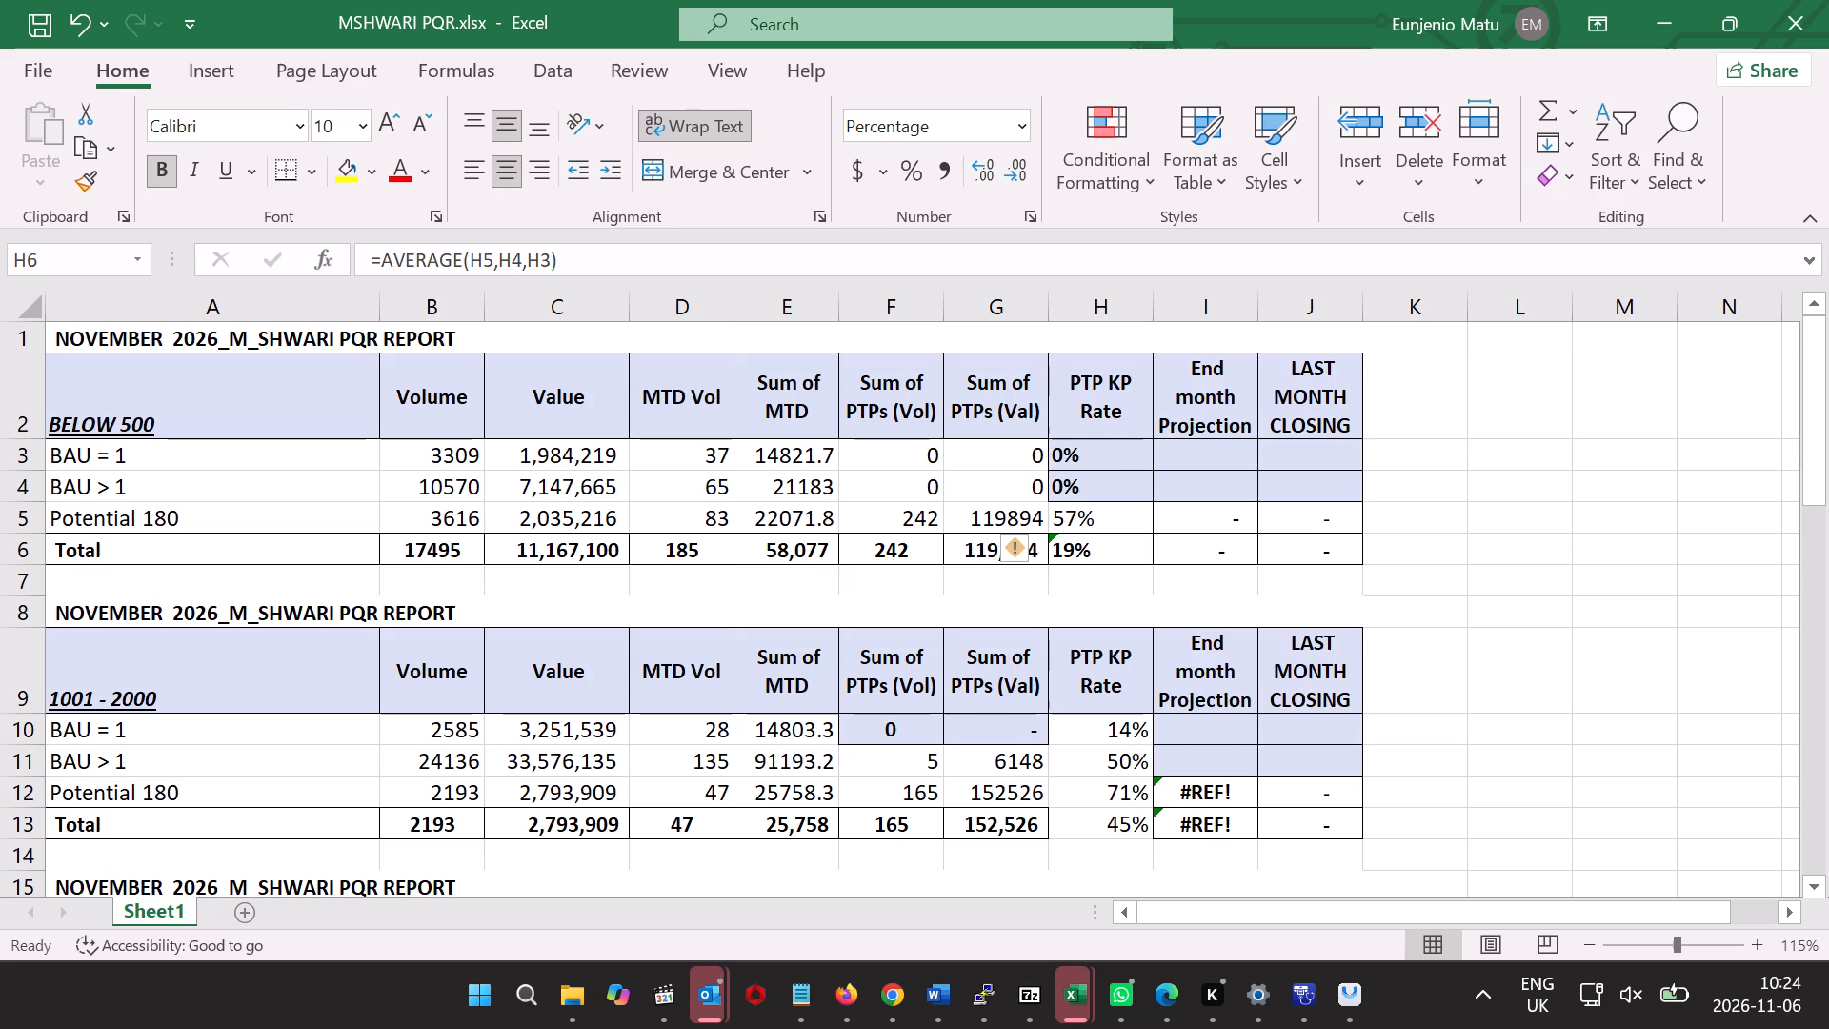
{"action": "left_click", "coordinate": [1119, 552]}
{"action": "key", "text": "Delete"}
{"action": "key", "text": "equal"}
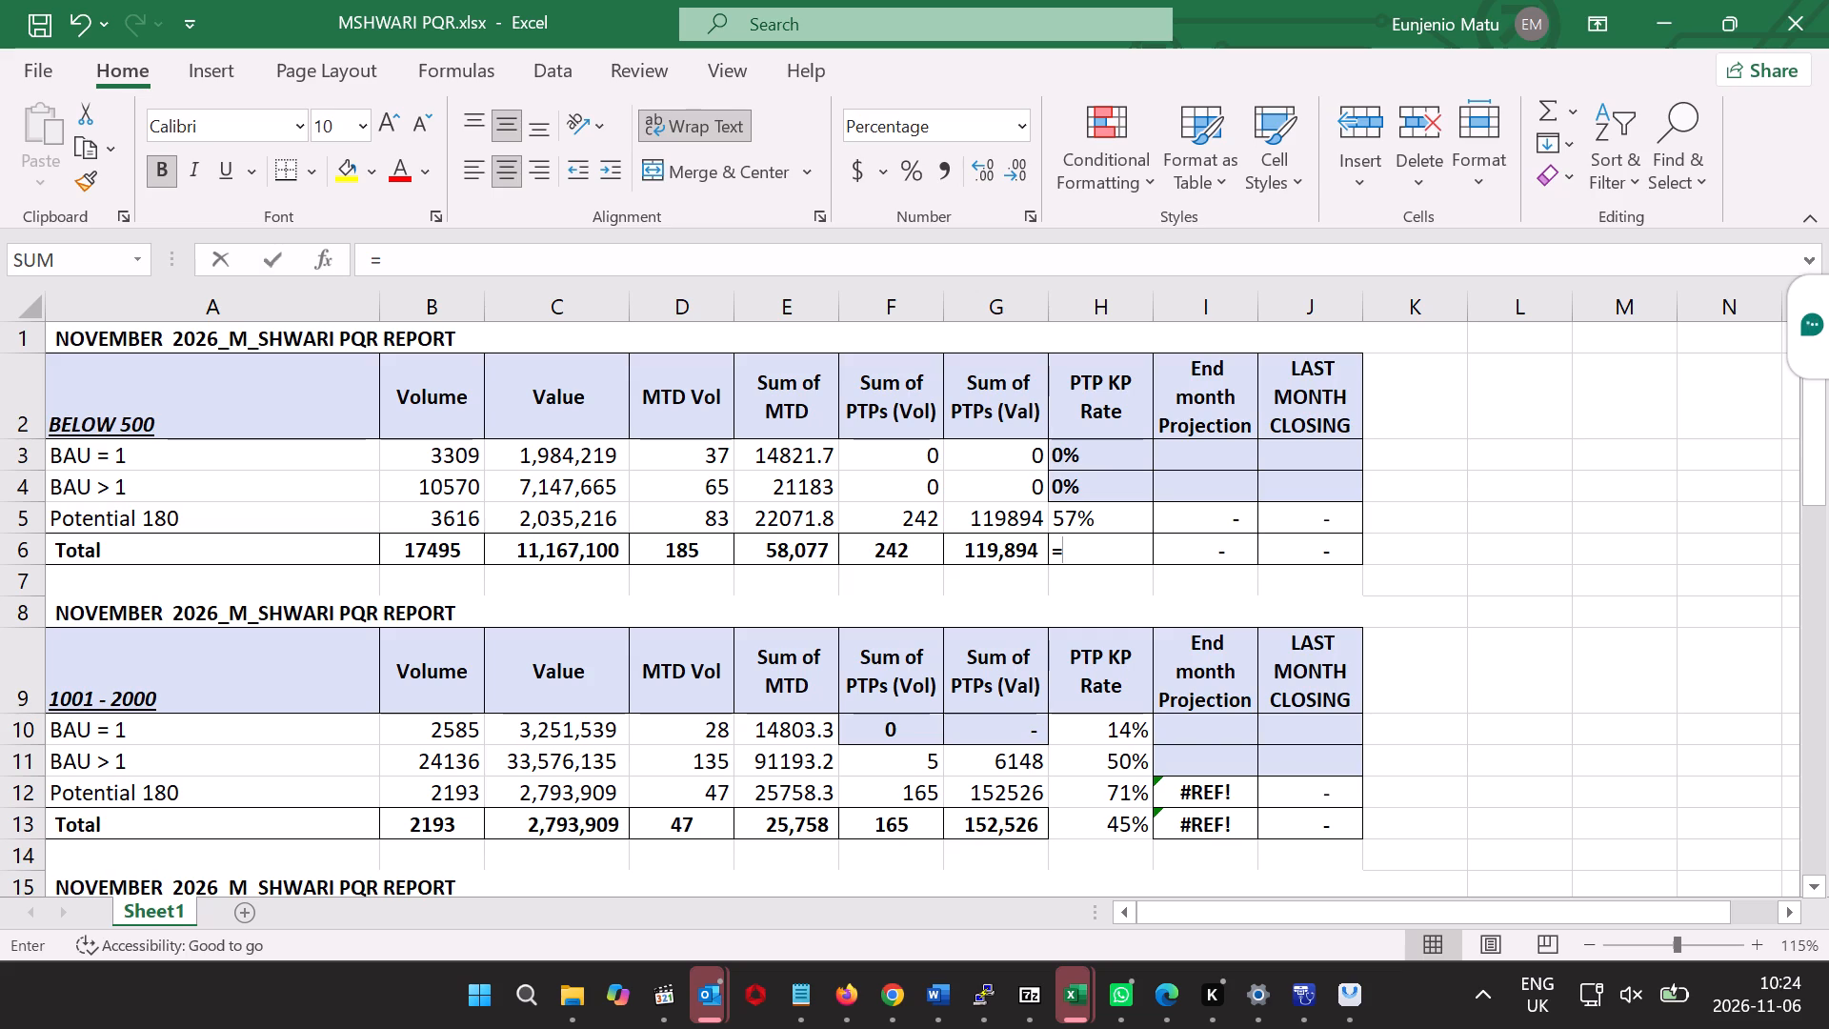
{"action": "key", "text": "BackSpace"}
{"action": "key", "text": "BackSpace"}
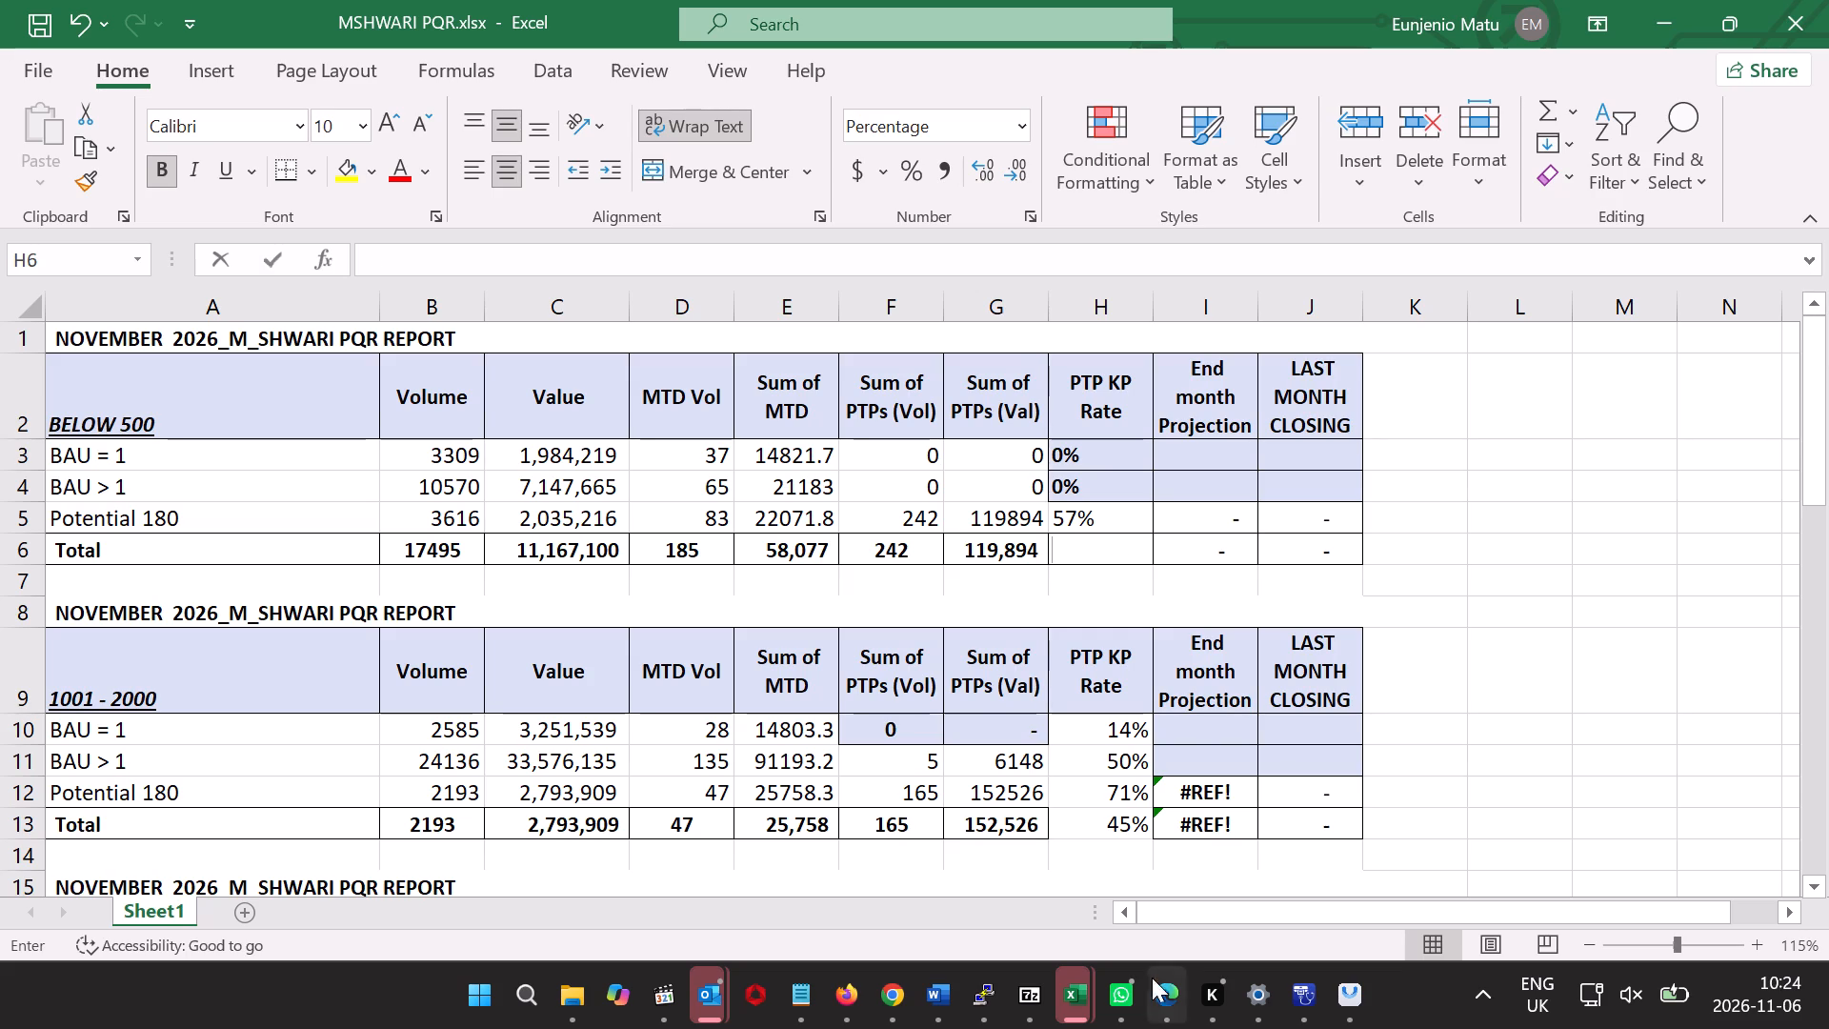
Switch to ptp_all_2026-11-05_155123.xlsx and filter the Sheet4 pivot table to the BELOW 500 band instead of ABOVE 10000.
{"action": "left_click", "coordinate": [1070, 1018]}
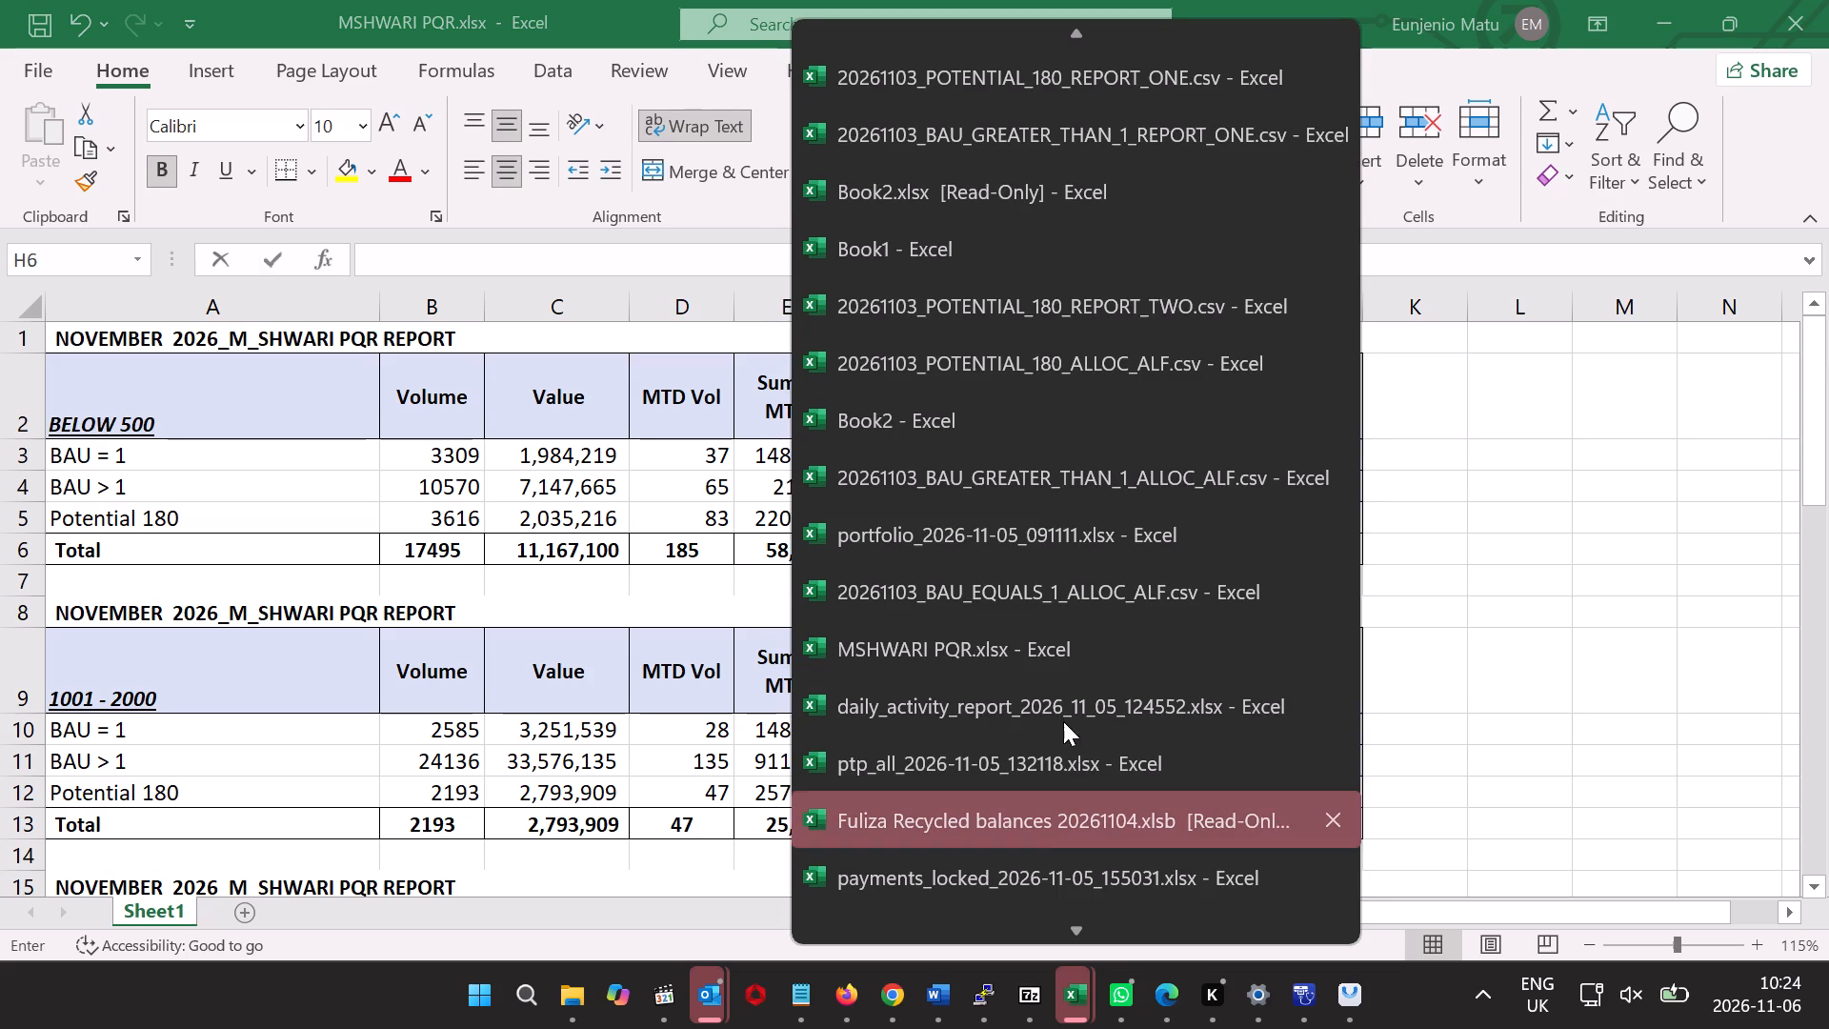
{"action": "double_click", "coordinate": [1070, 928]}
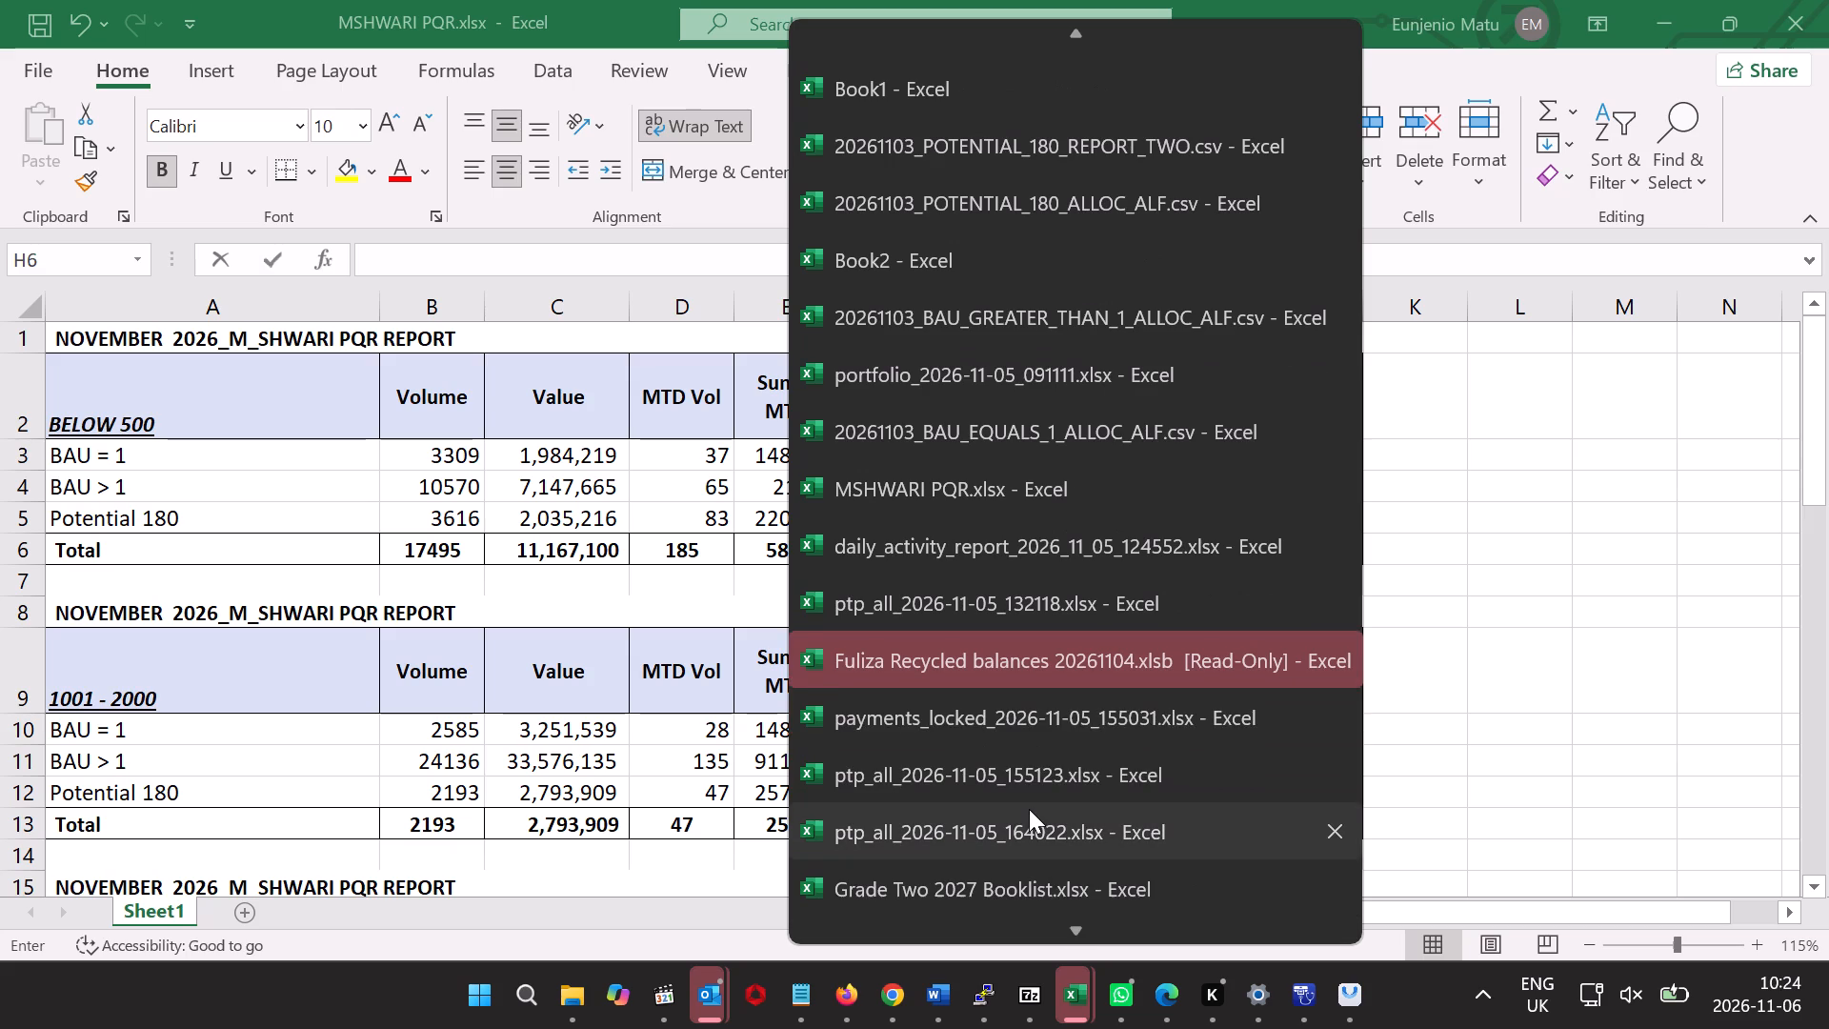
{"action": "left_click", "coordinate": [995, 771]}
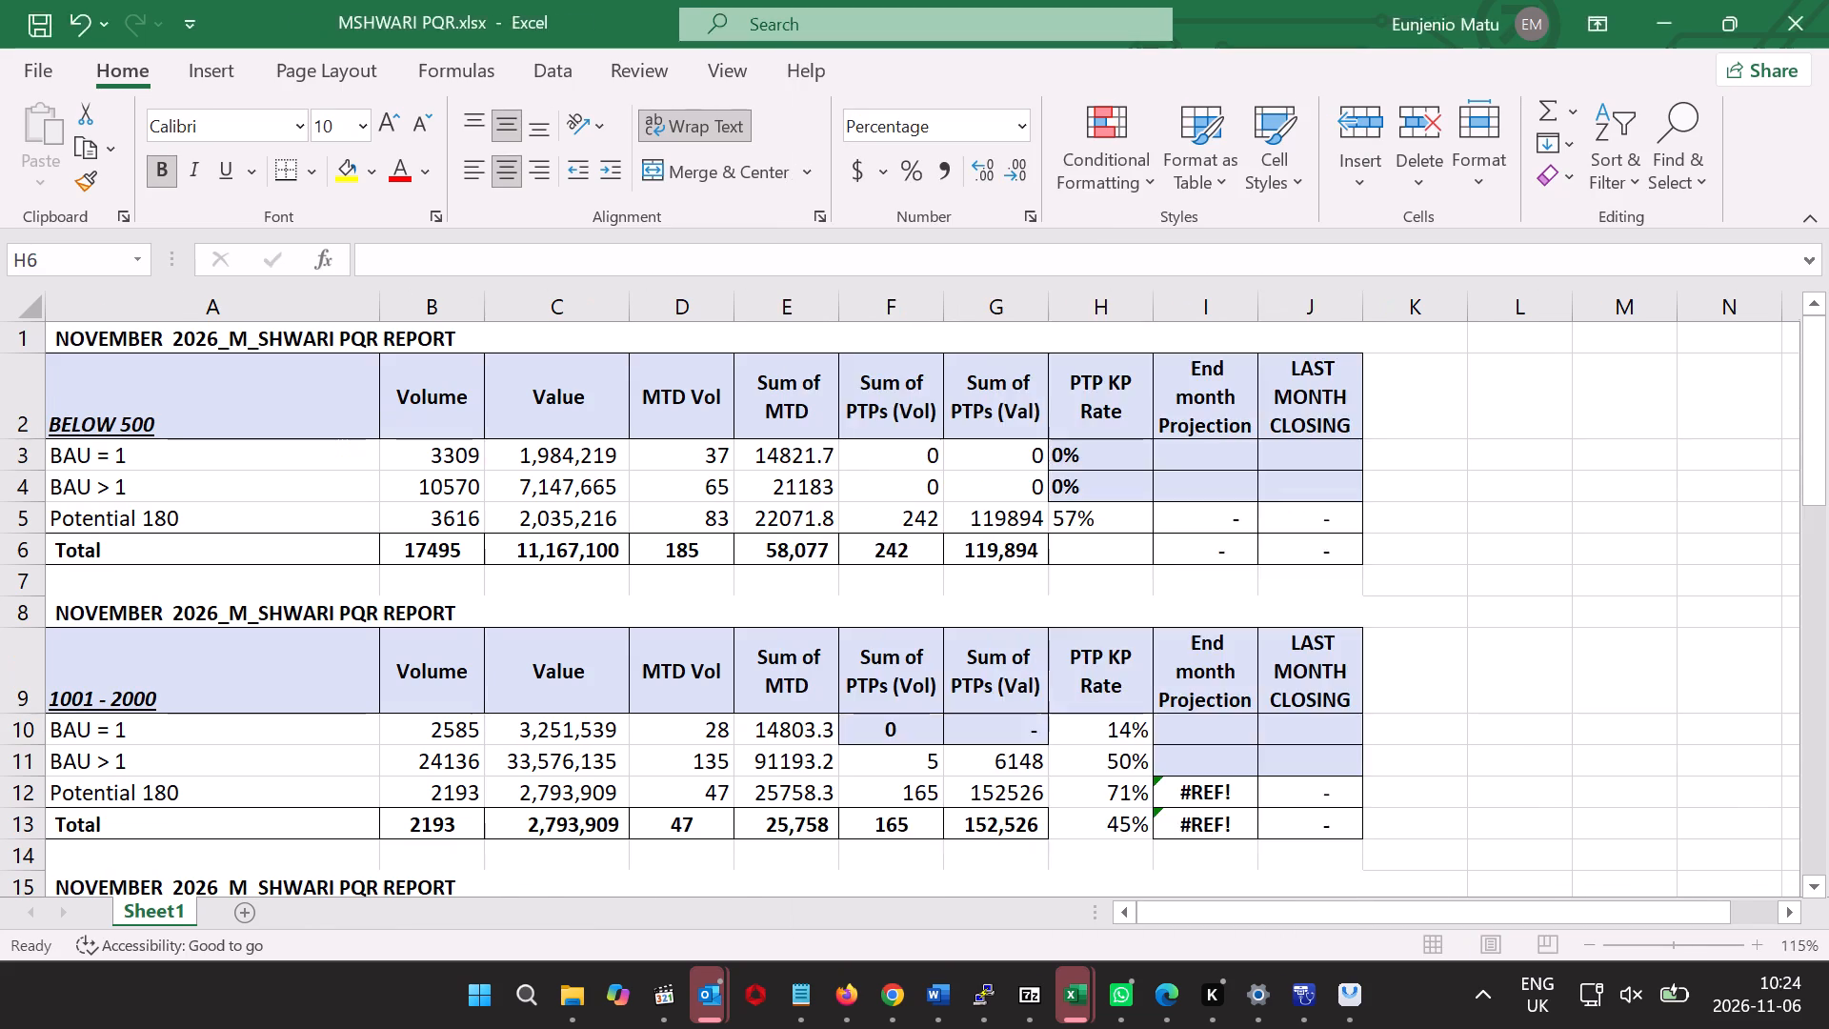
{"action": "left_click", "coordinate": [392, 338]}
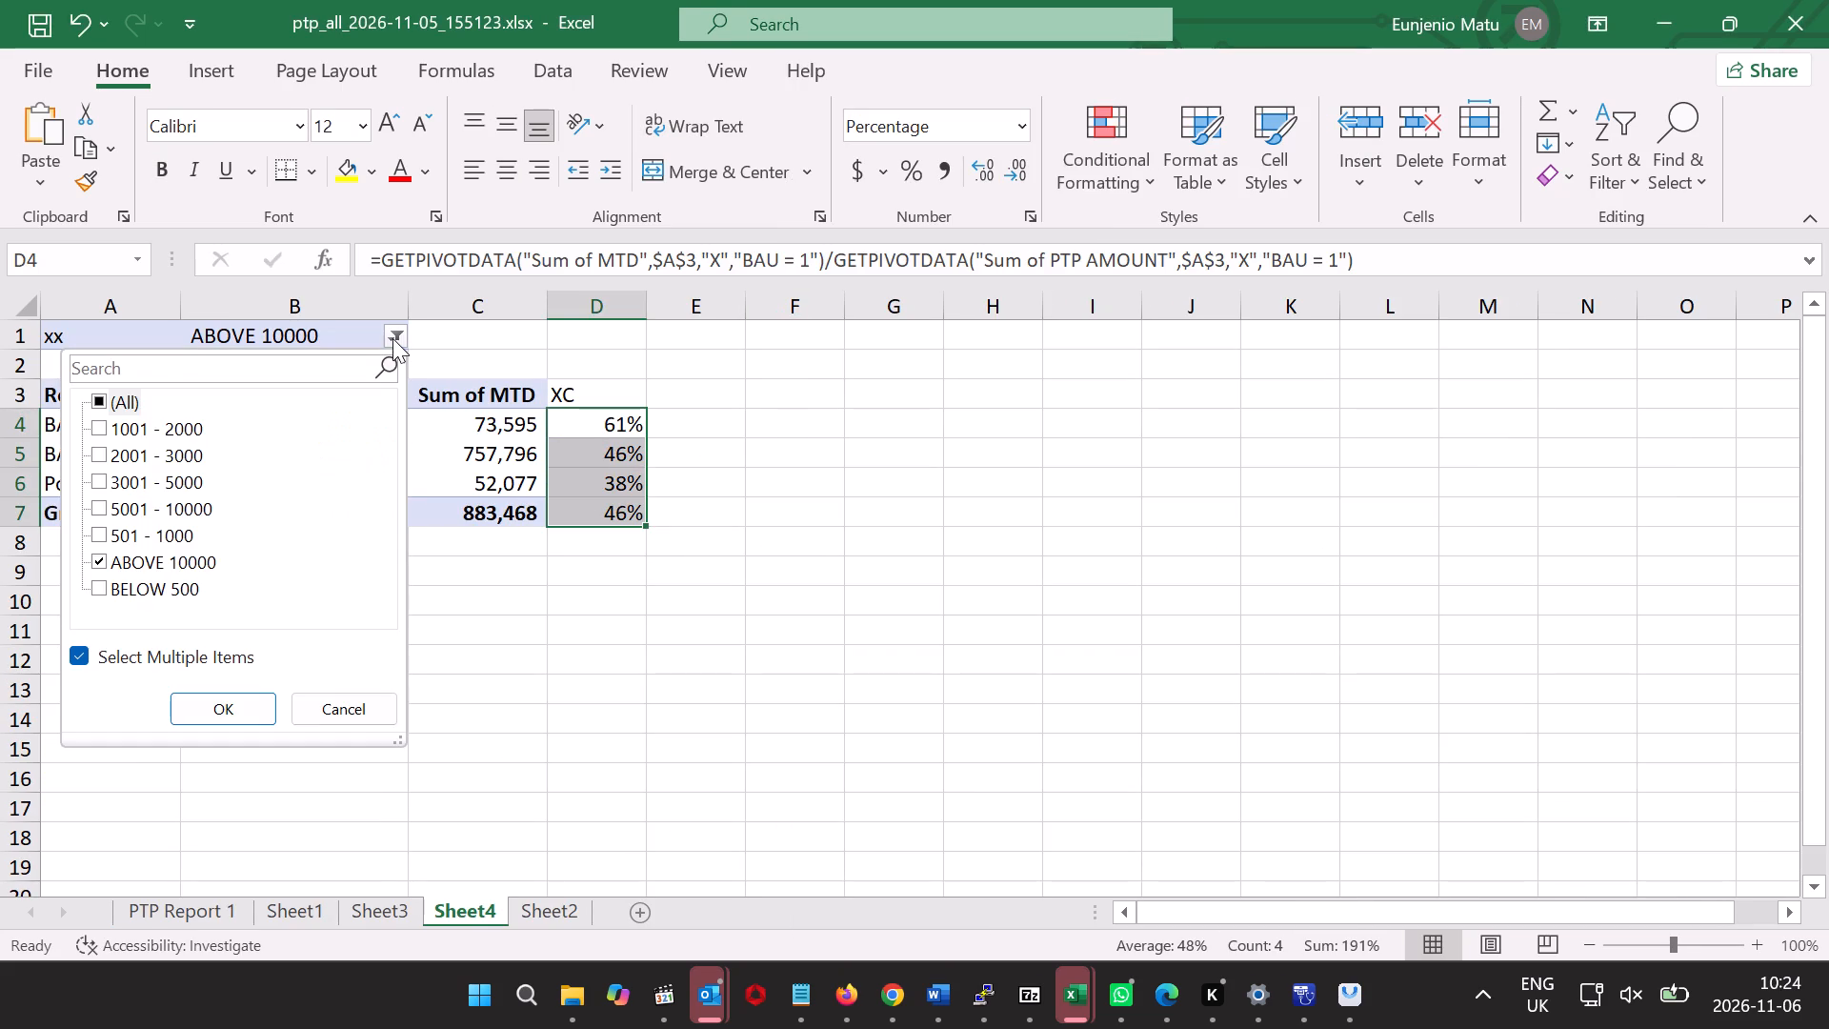
{"action": "left_click", "coordinate": [95, 557]}
{"action": "left_click", "coordinate": [94, 589]}
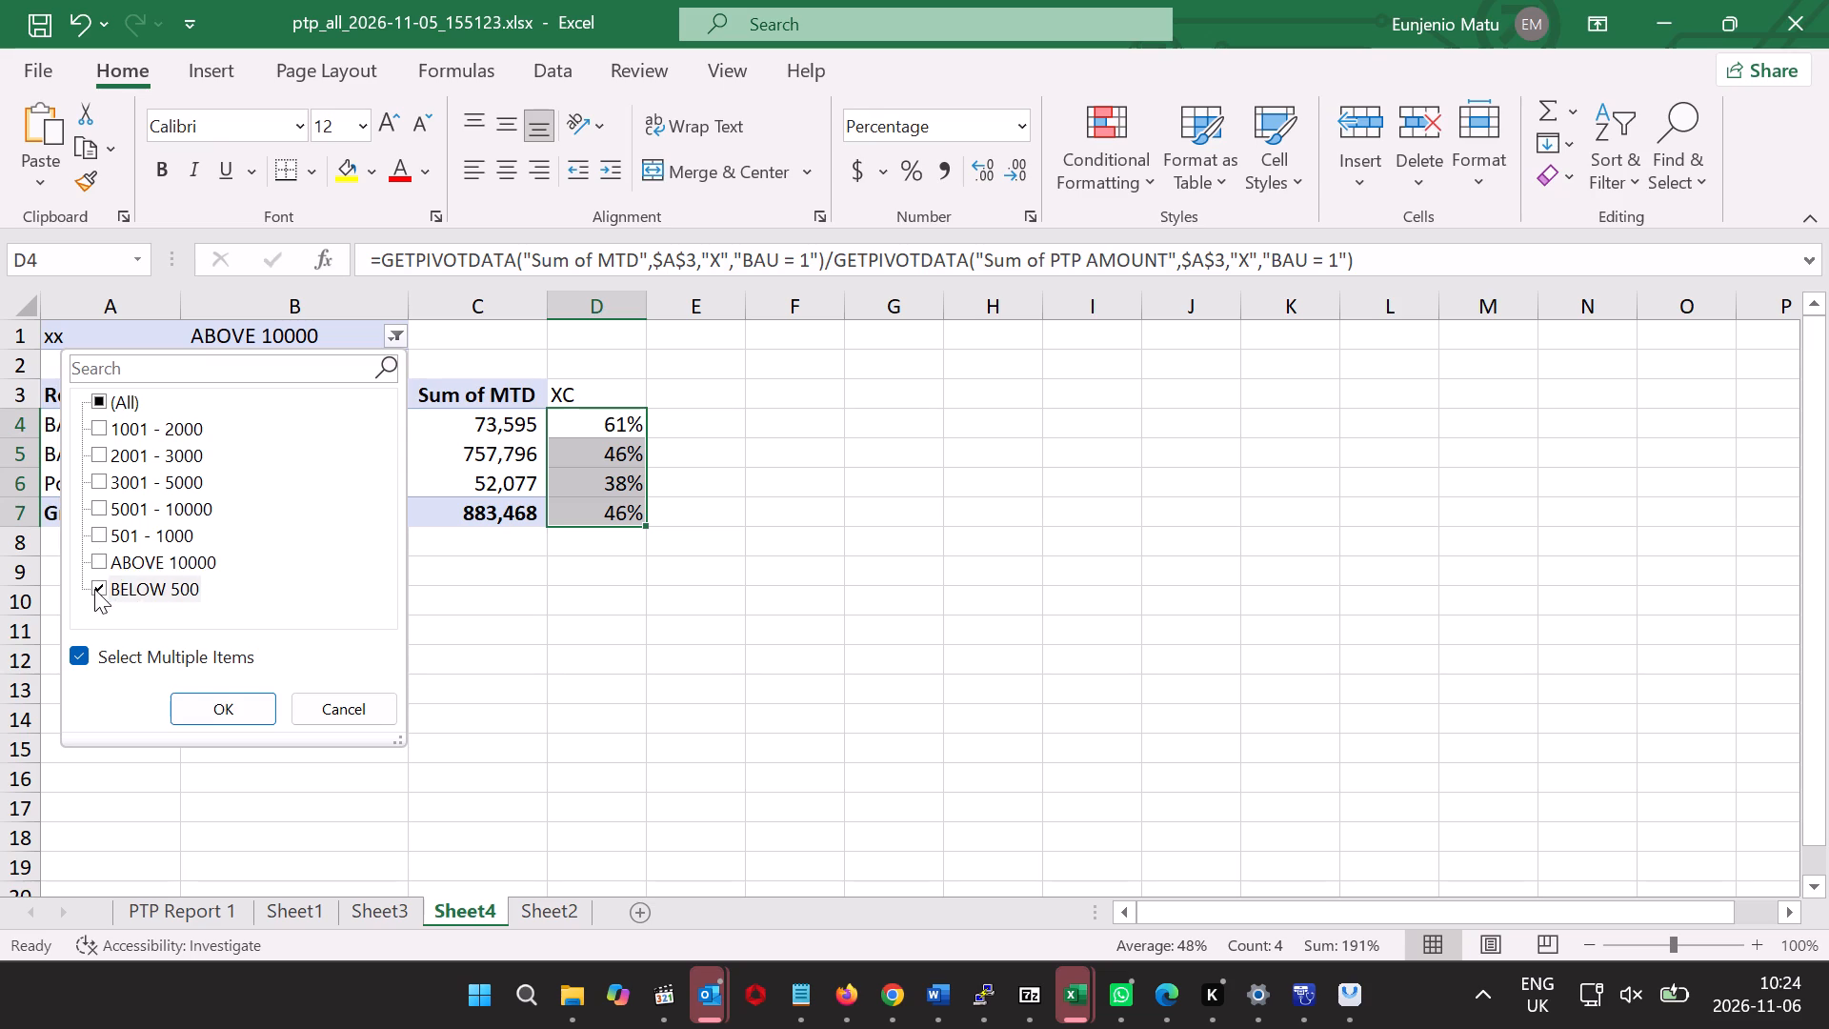
{"action": "left_click", "coordinate": [217, 691]}
{"action": "left_click", "coordinate": [223, 706]}
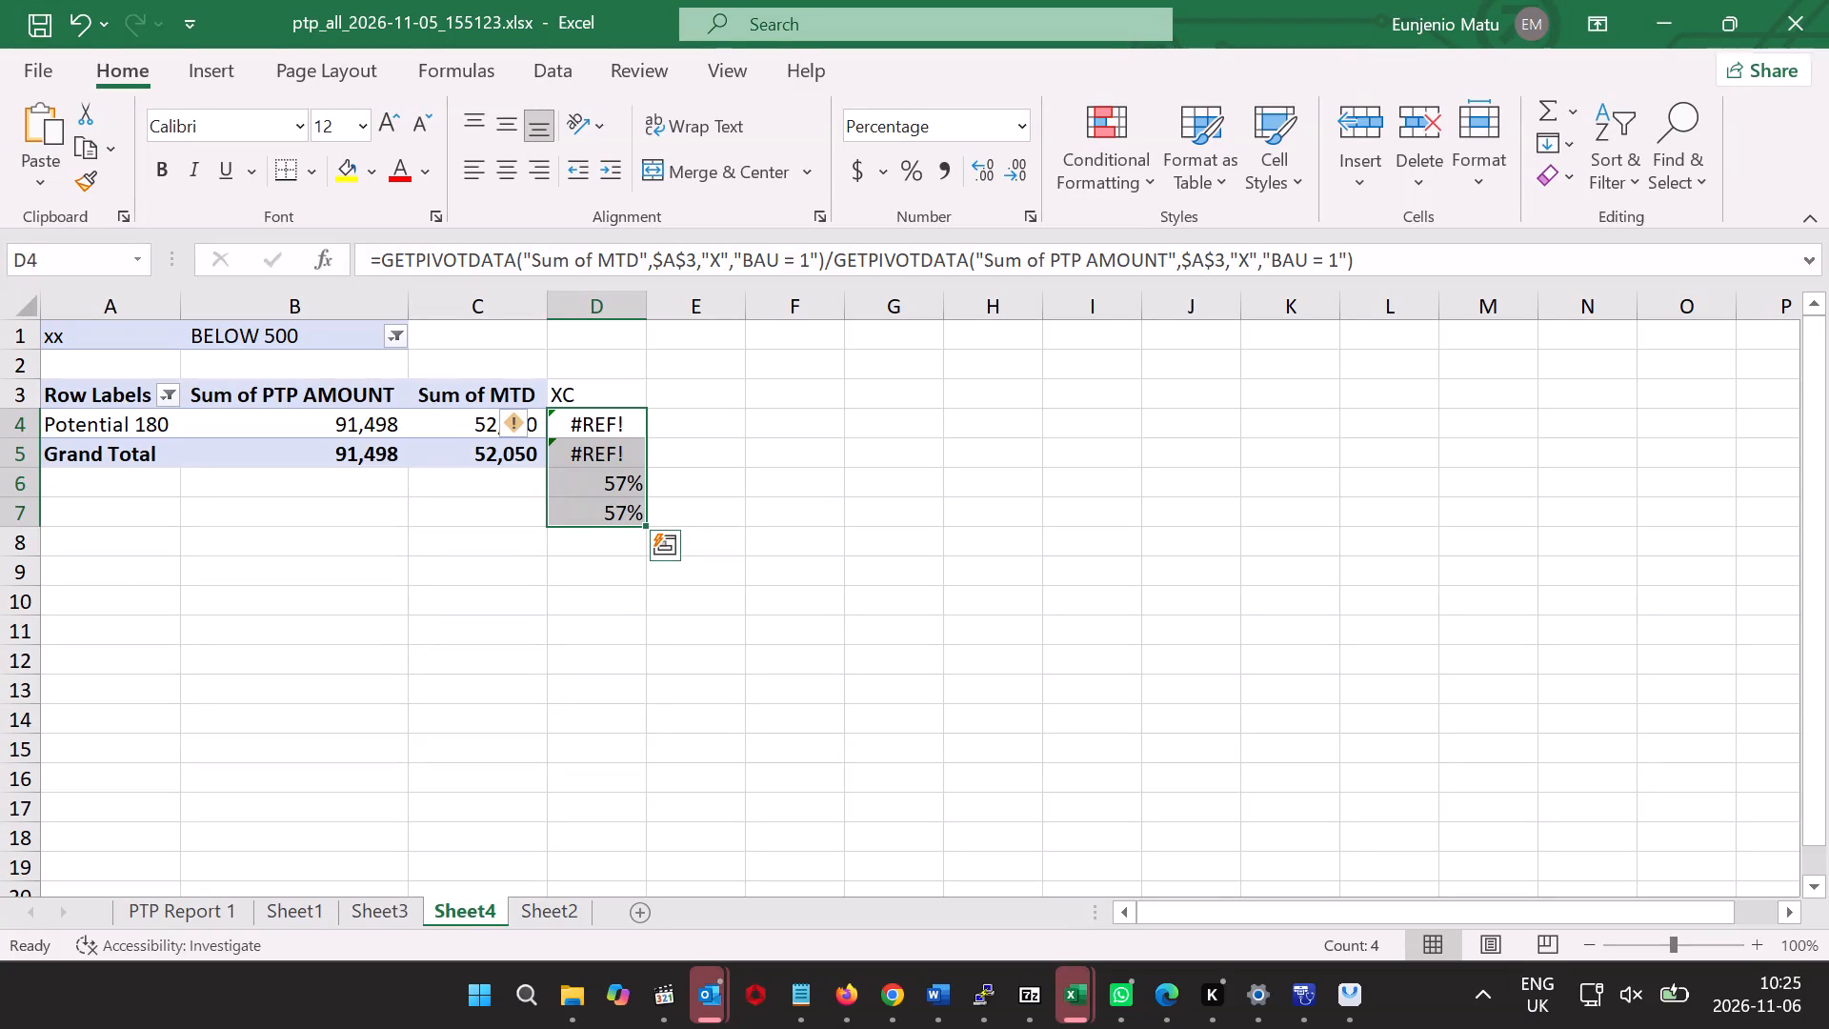
Clear the old rate formulas from D4:D8 beside the pivot table on Sheet4.
{"action": "left_click_drag", "start_coordinate": [608, 419], "coordinate": [614, 536]}
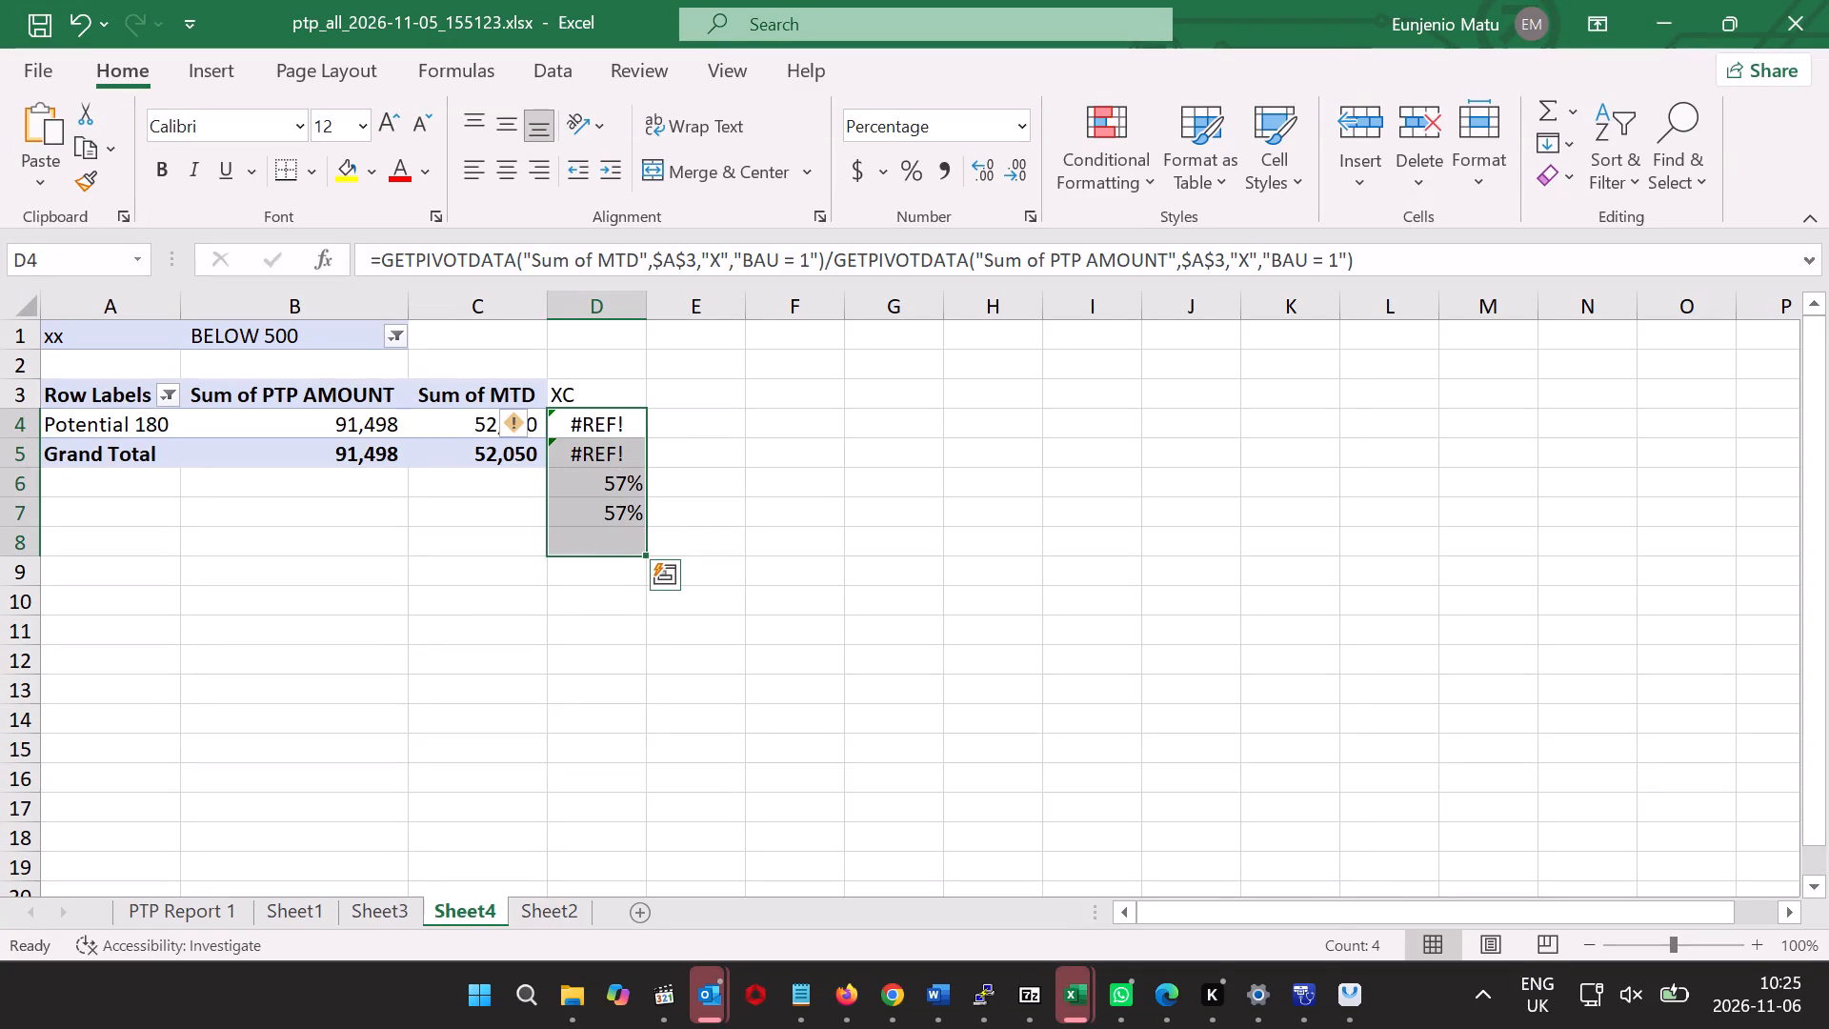
{"action": "key", "text": "Delete"}
In D4 on Sheet4, calculate the Potential 180 rate by dividing its Sum of MTD by its Sum of PTP AMOUNT.
{"action": "left_click", "coordinate": [587, 433]}
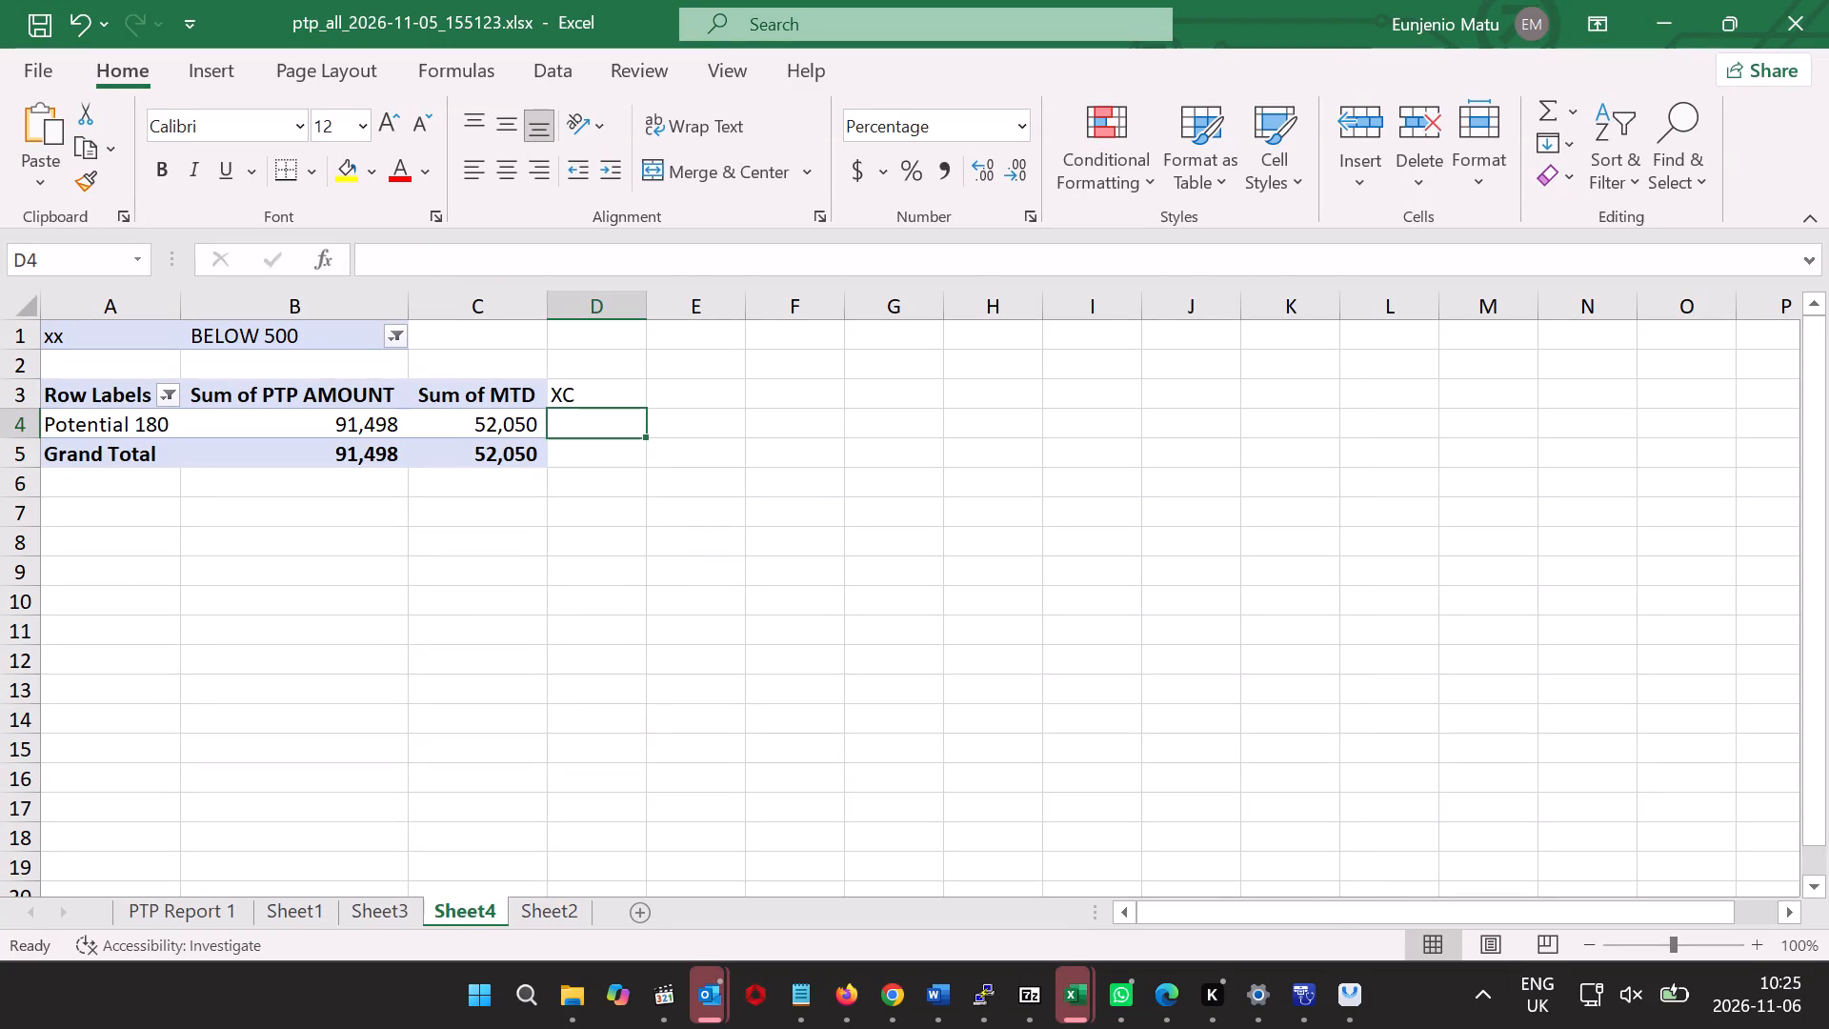
{"action": "key", "text": "equal"}
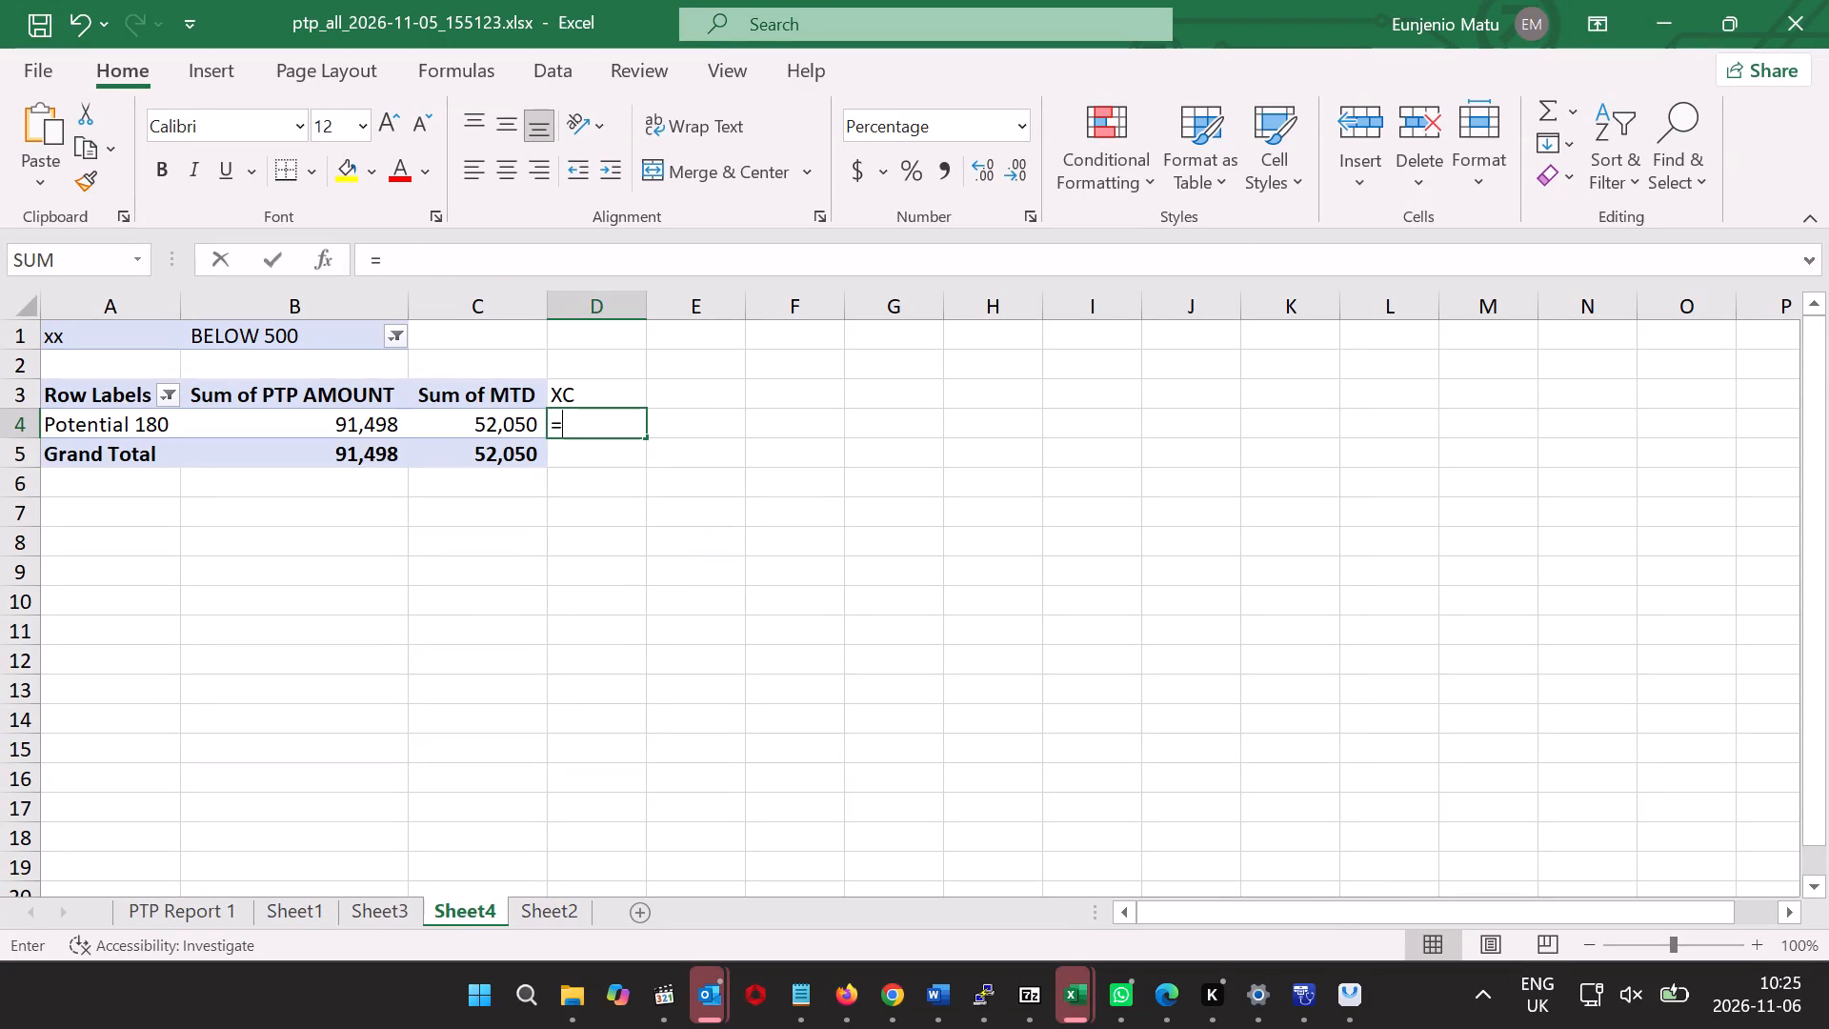
{"action": "left_click", "coordinate": [513, 428]}
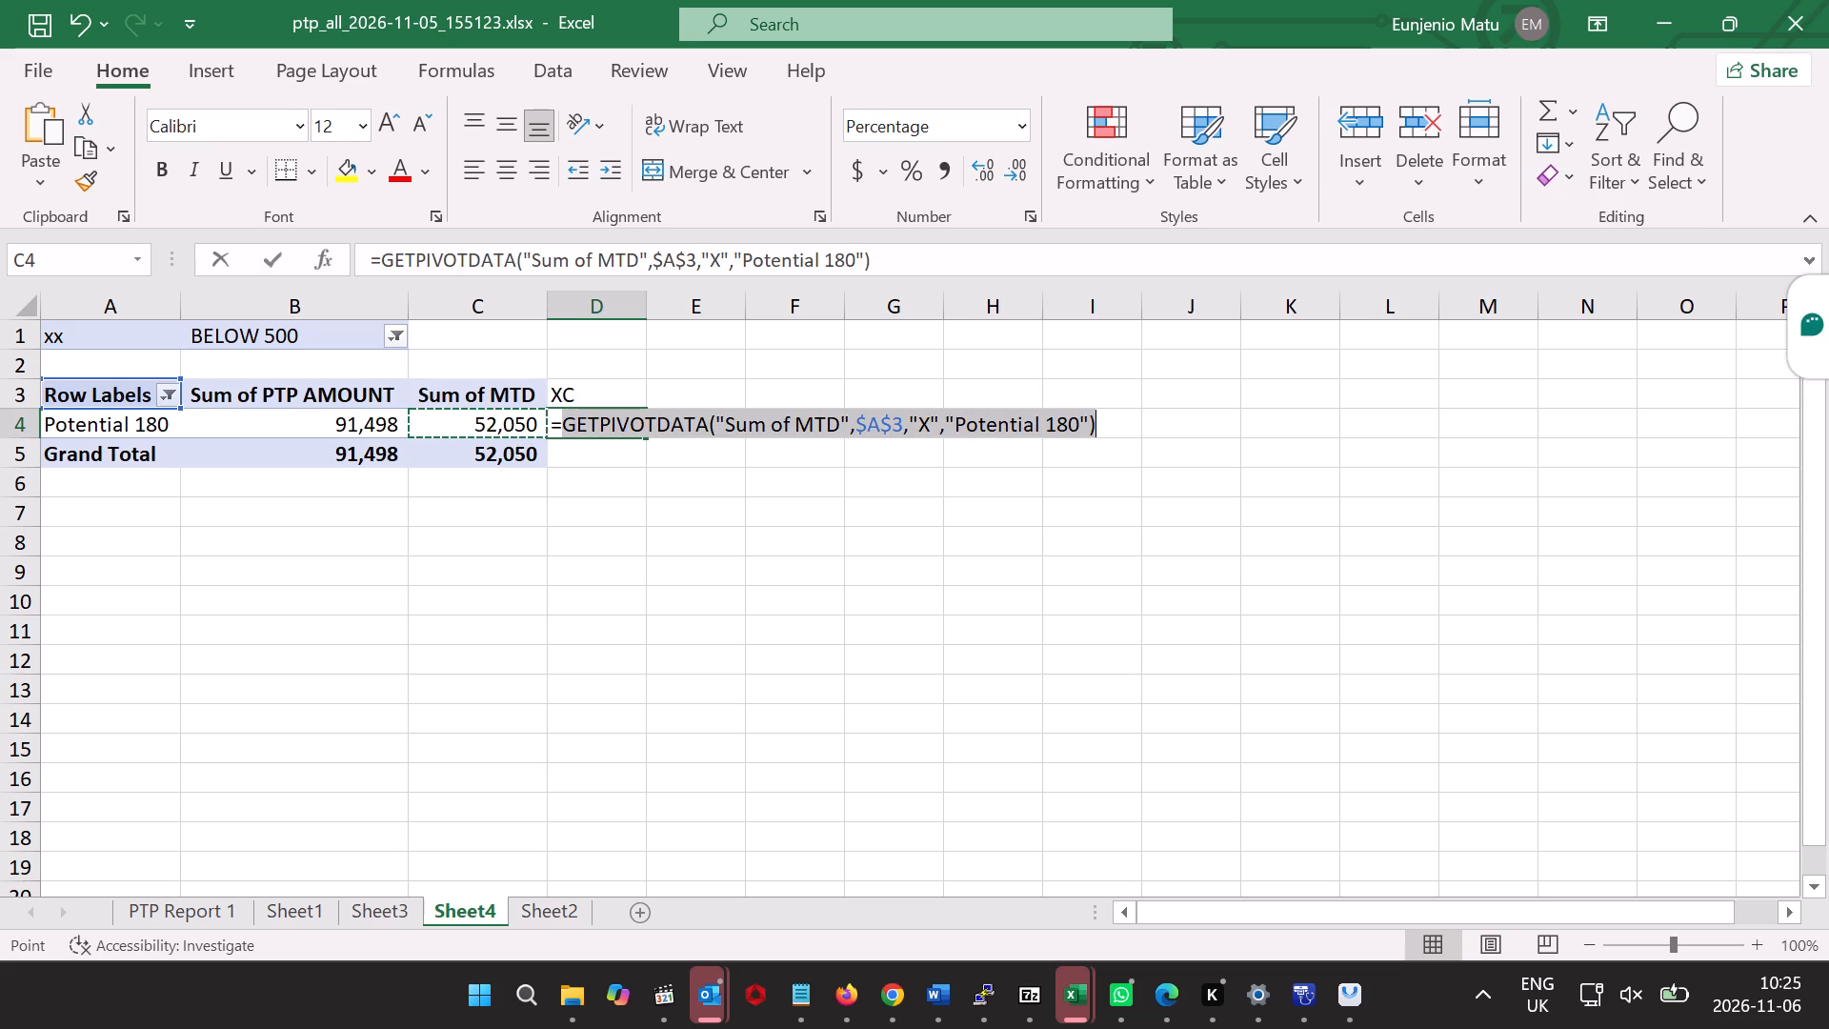
{"action": "key", "text": "slash"}
{"action": "left_click", "coordinate": [387, 432]}
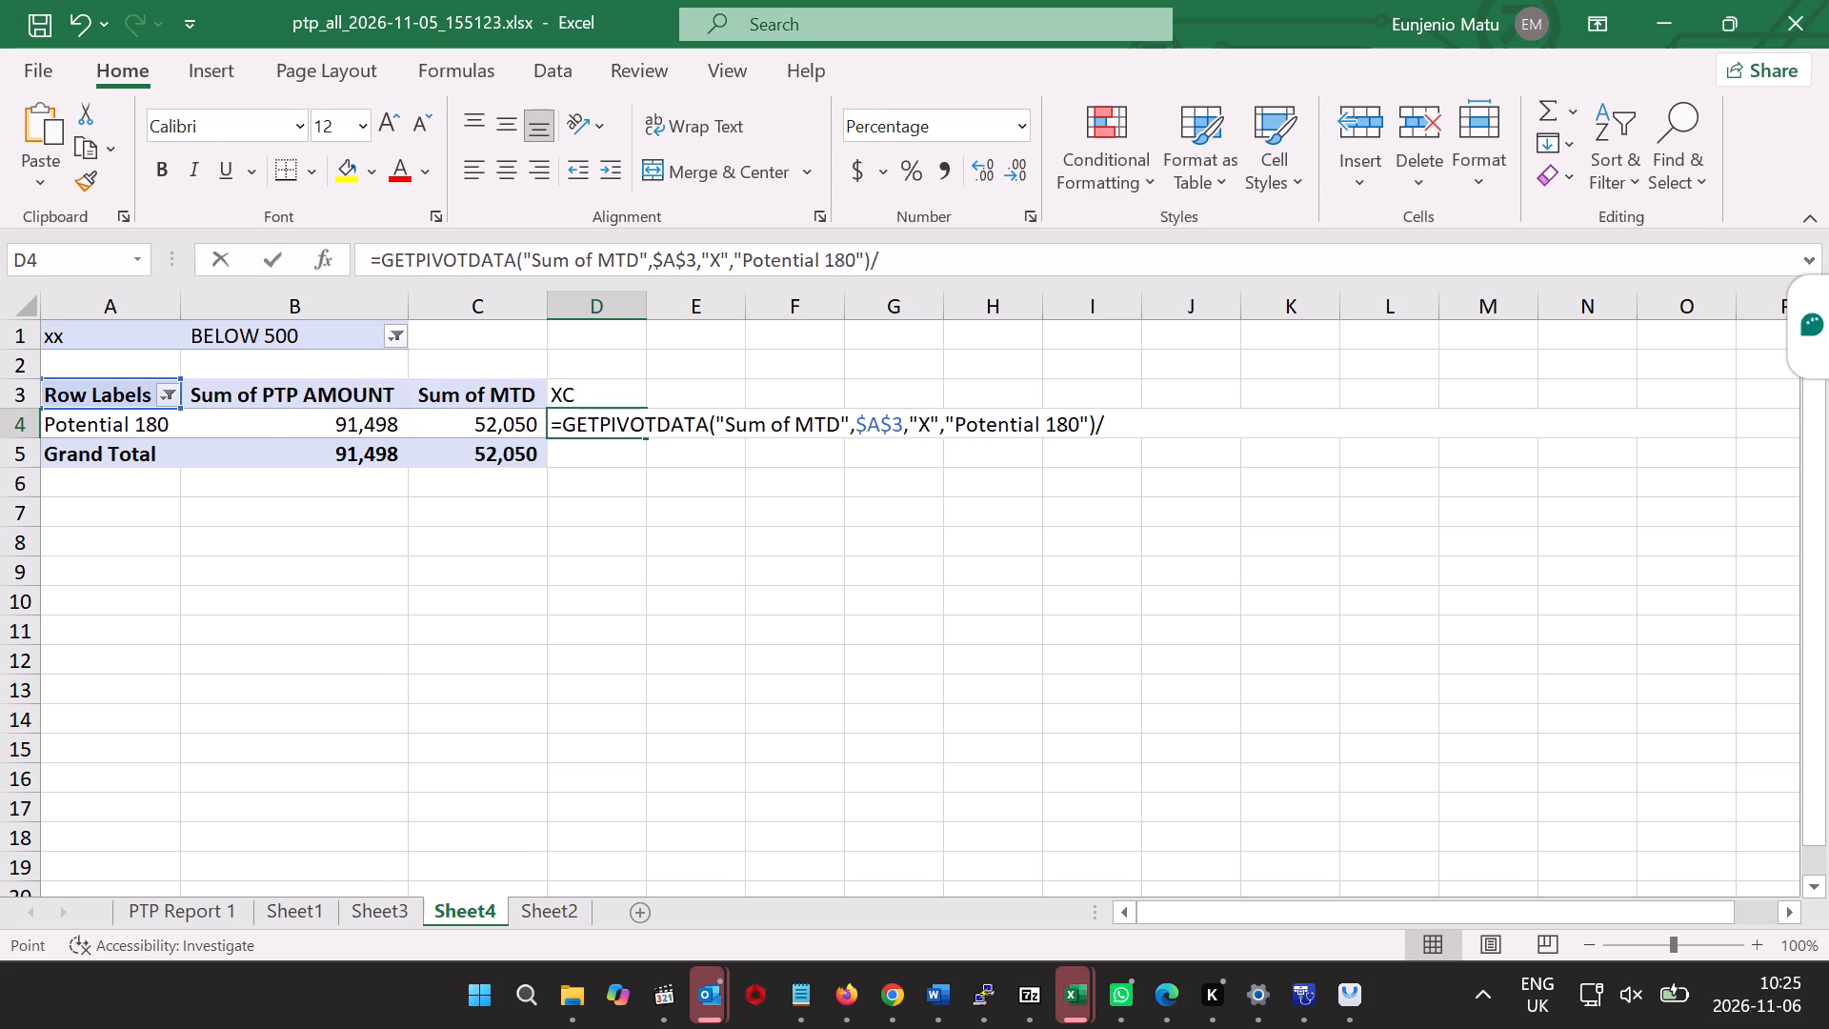
{"action": "key", "text": "Return"}
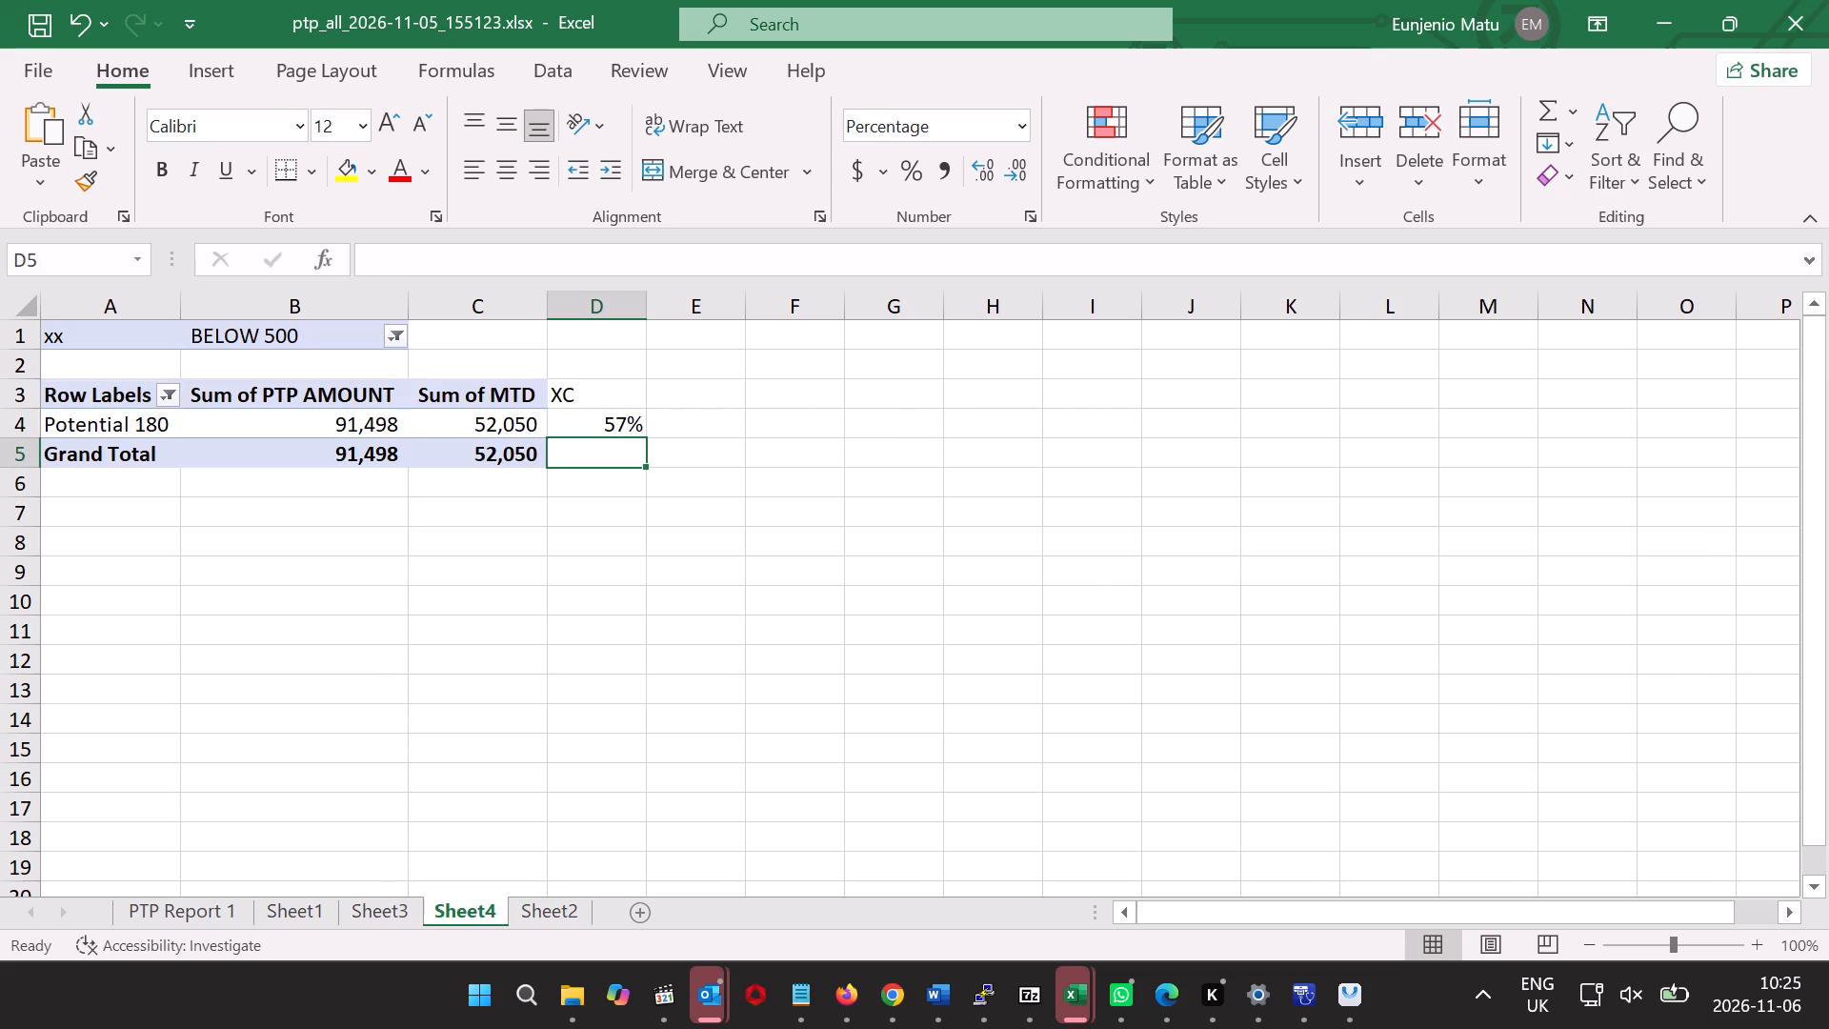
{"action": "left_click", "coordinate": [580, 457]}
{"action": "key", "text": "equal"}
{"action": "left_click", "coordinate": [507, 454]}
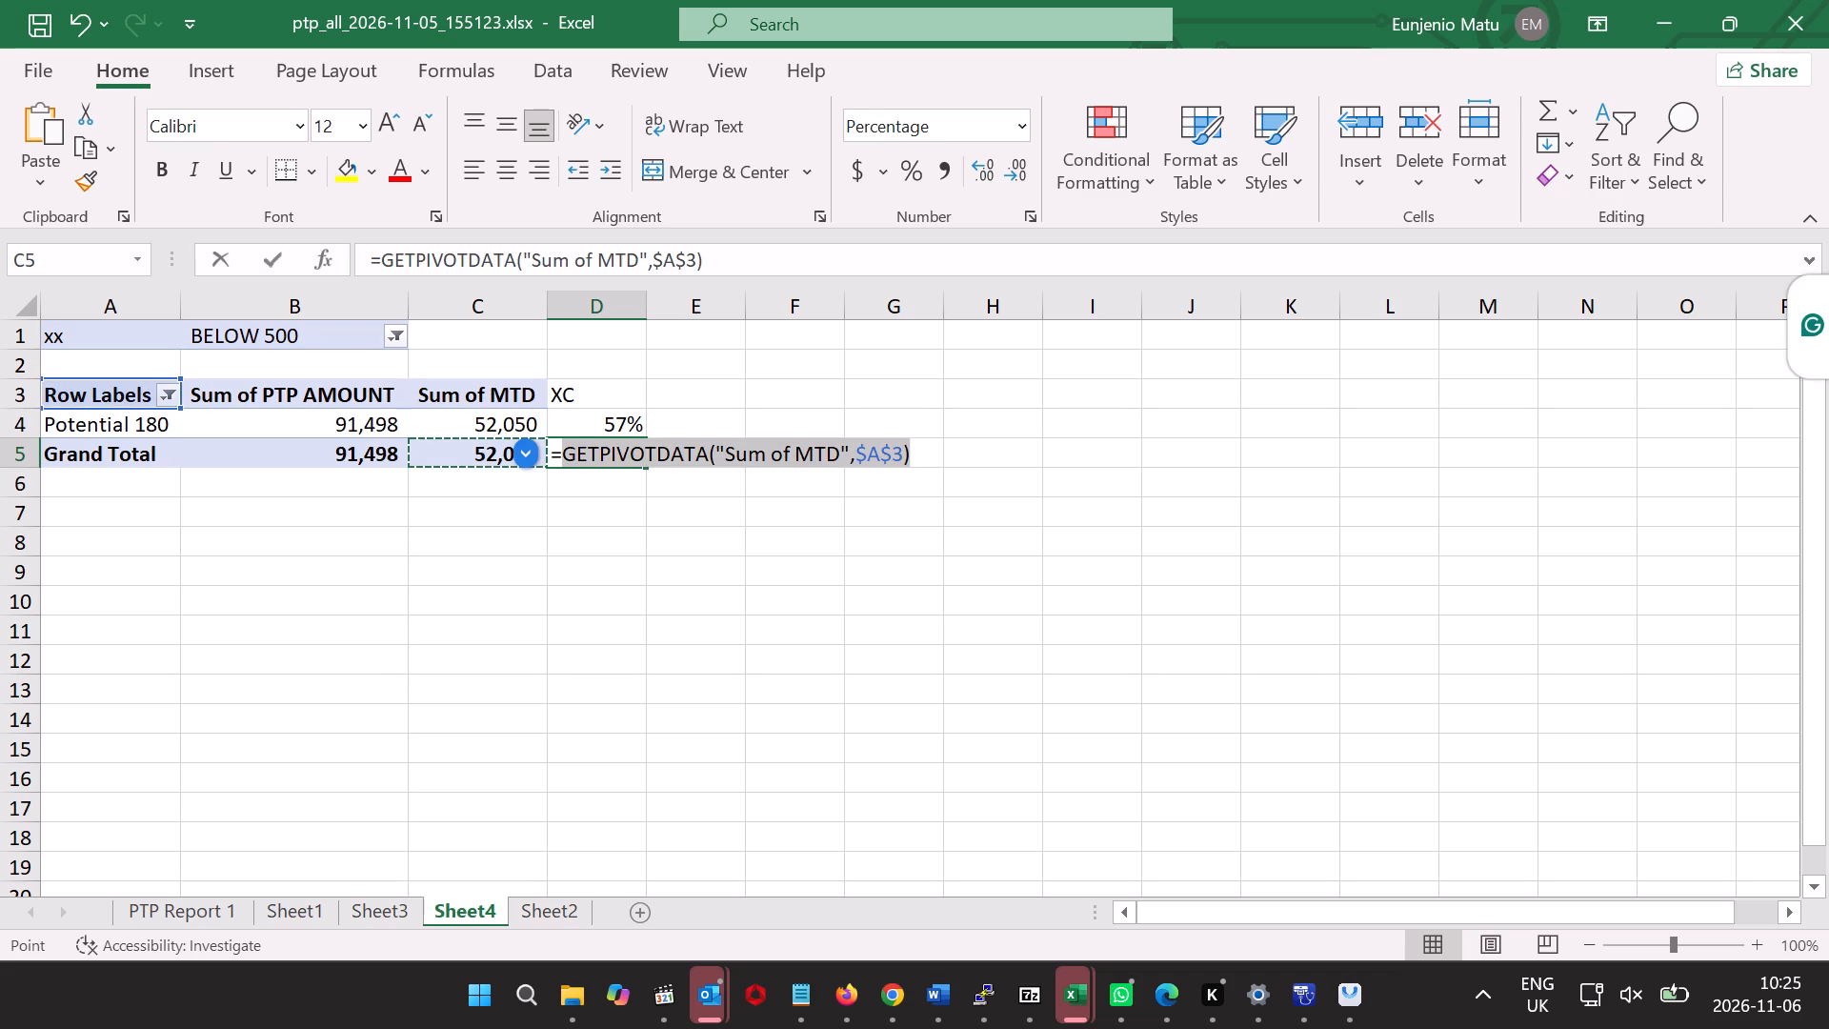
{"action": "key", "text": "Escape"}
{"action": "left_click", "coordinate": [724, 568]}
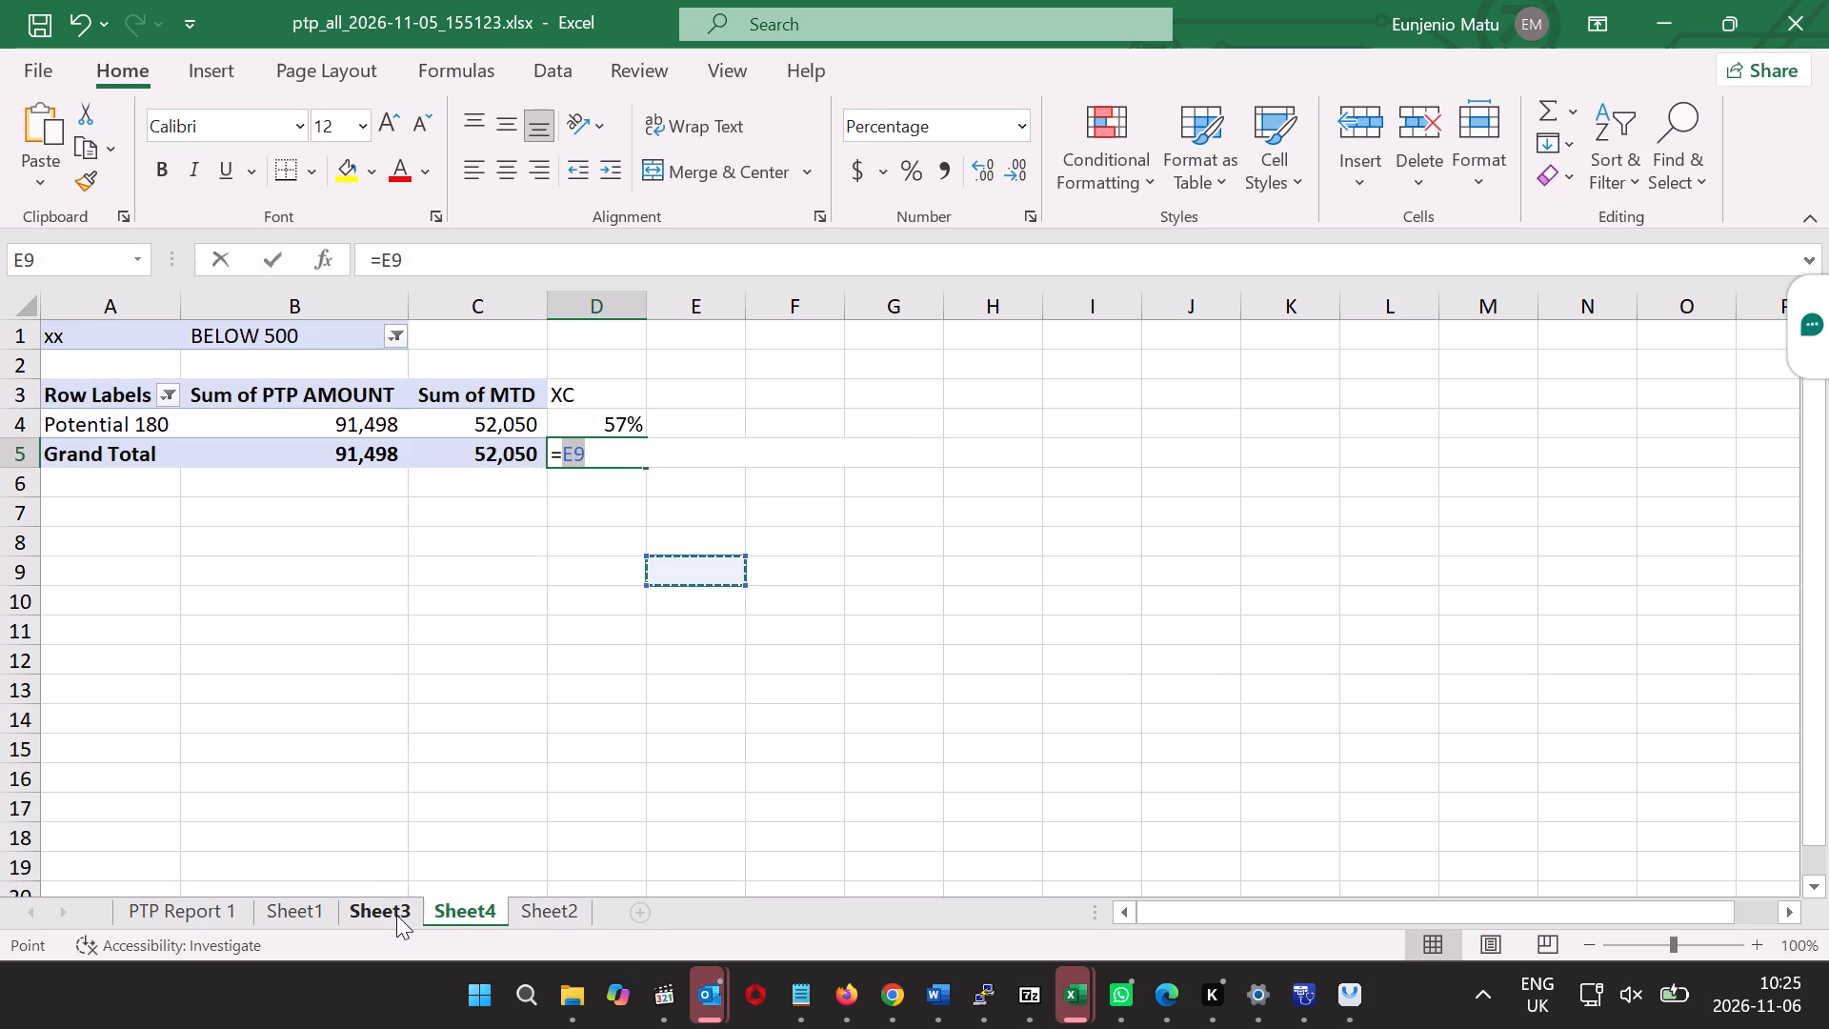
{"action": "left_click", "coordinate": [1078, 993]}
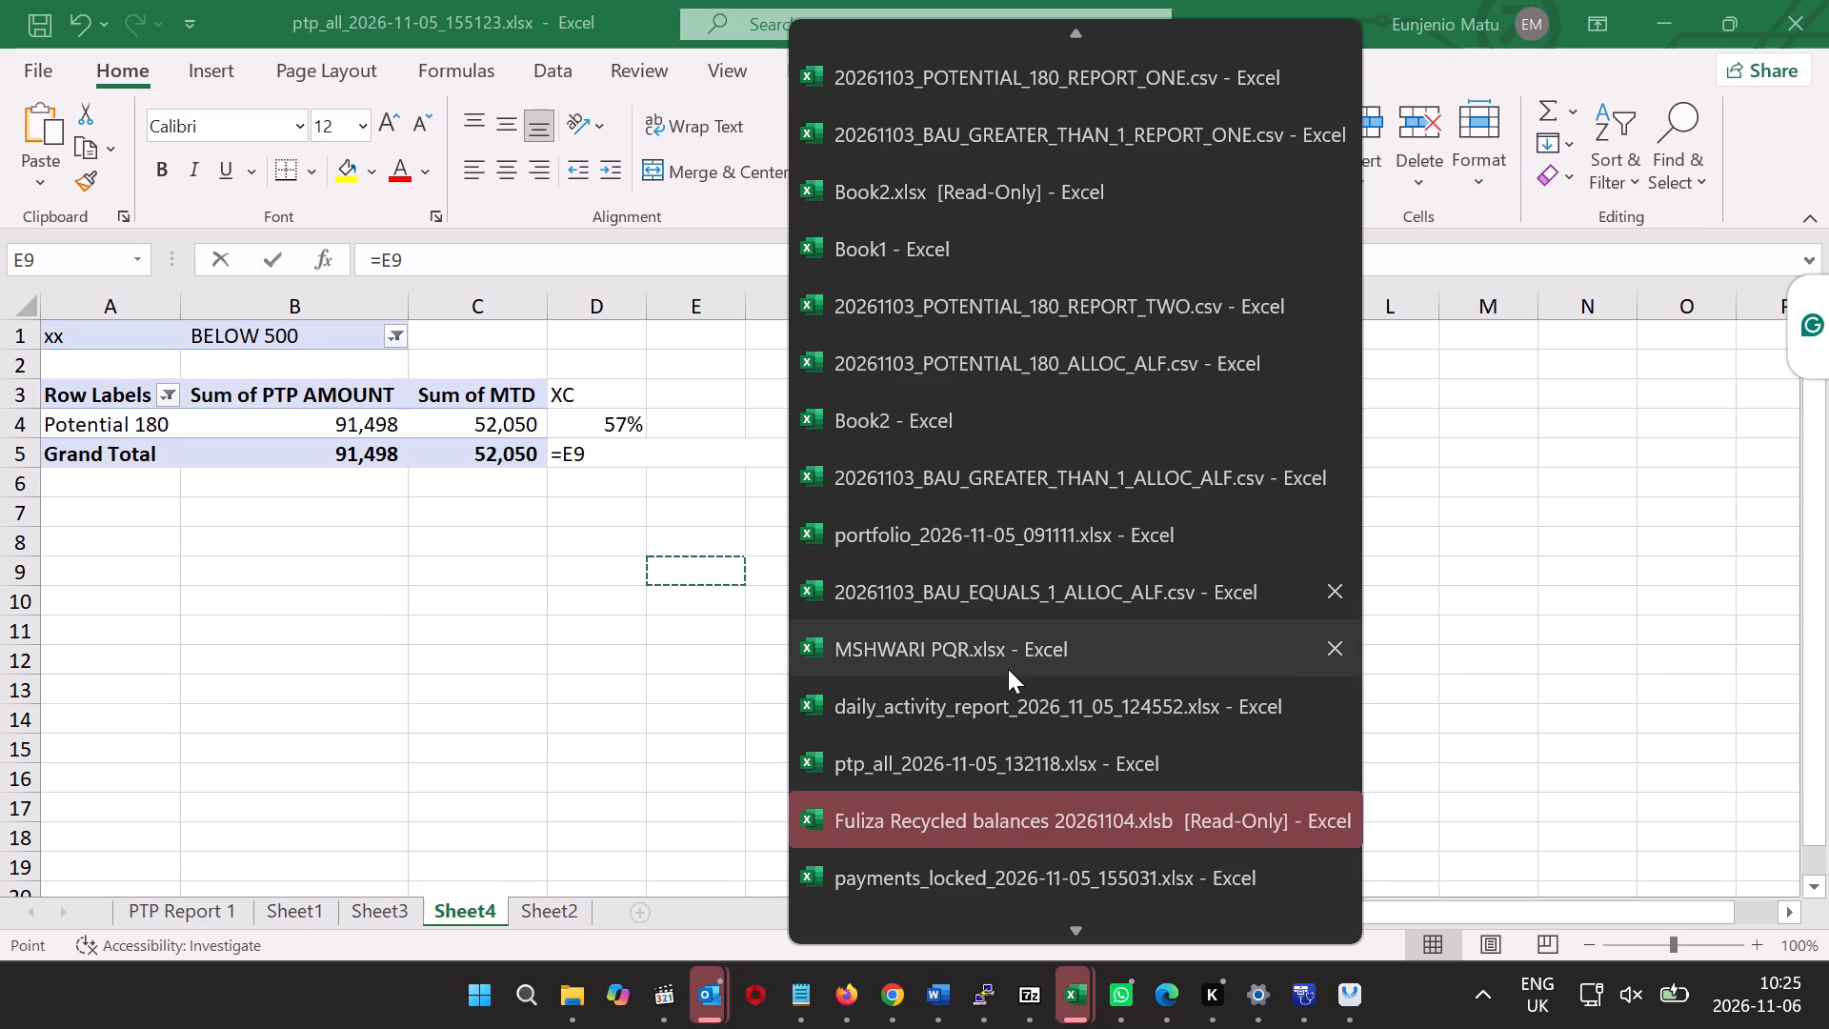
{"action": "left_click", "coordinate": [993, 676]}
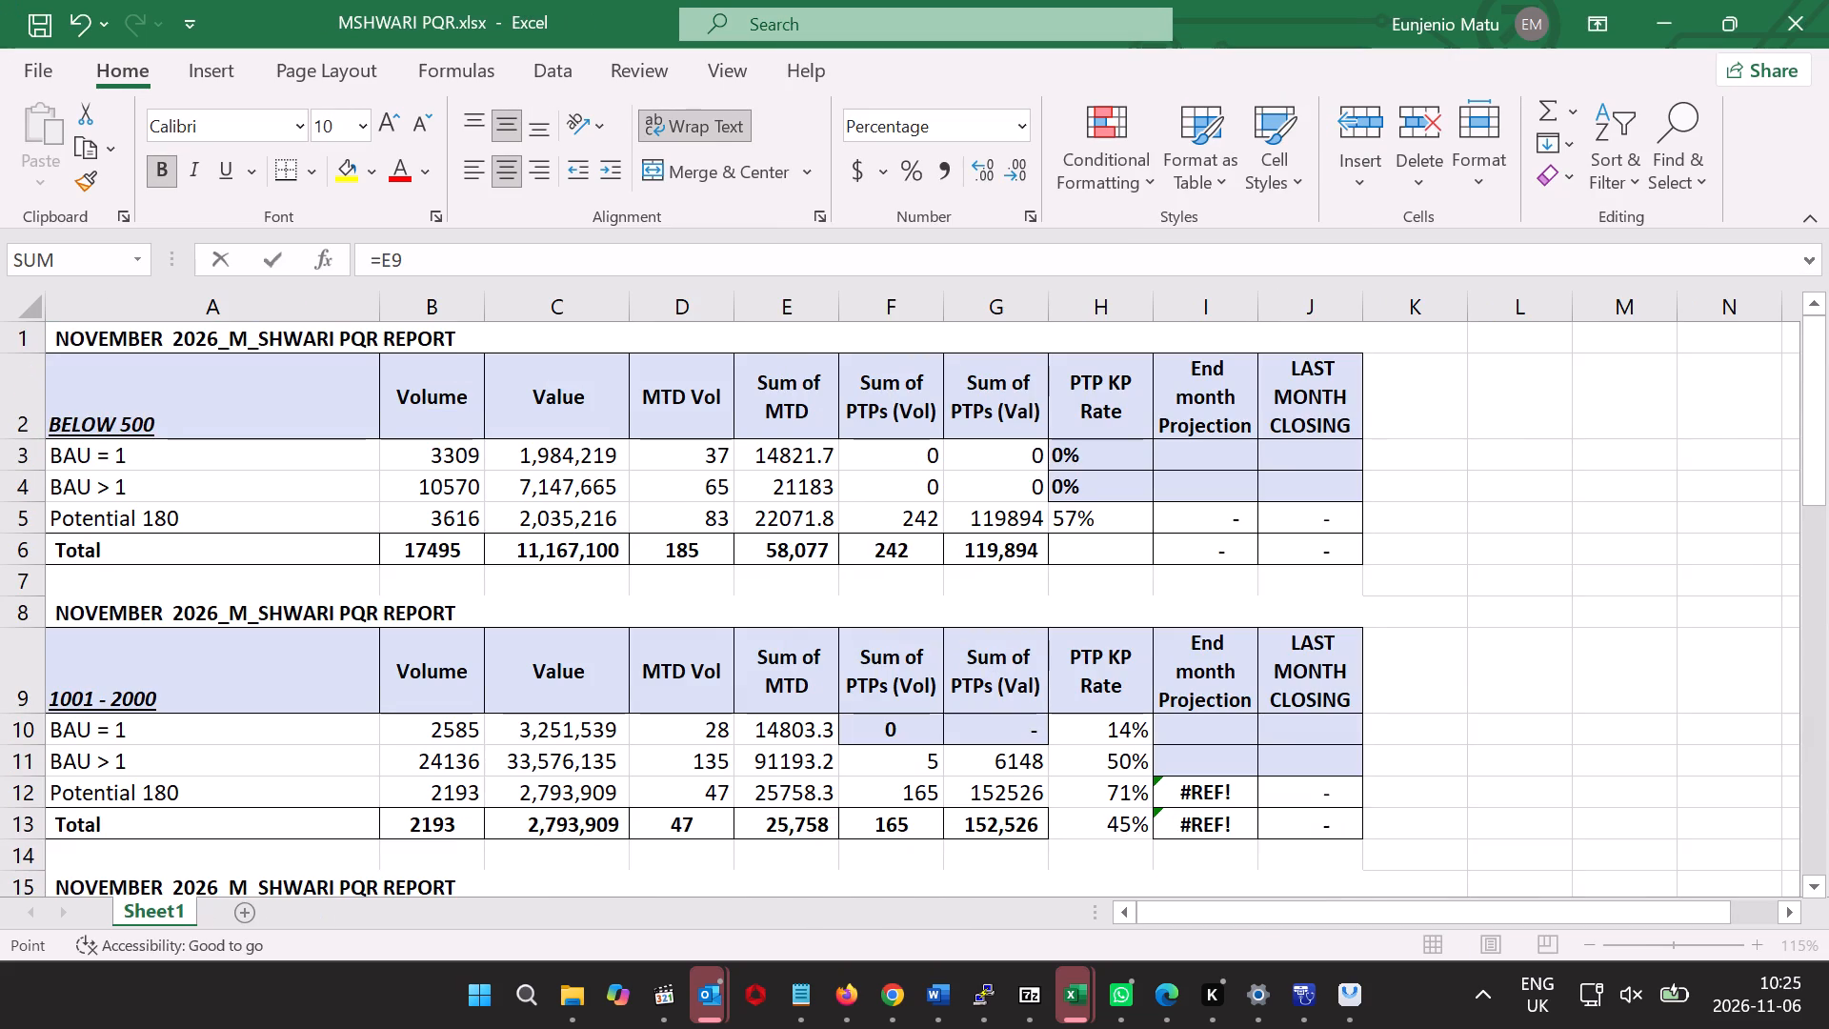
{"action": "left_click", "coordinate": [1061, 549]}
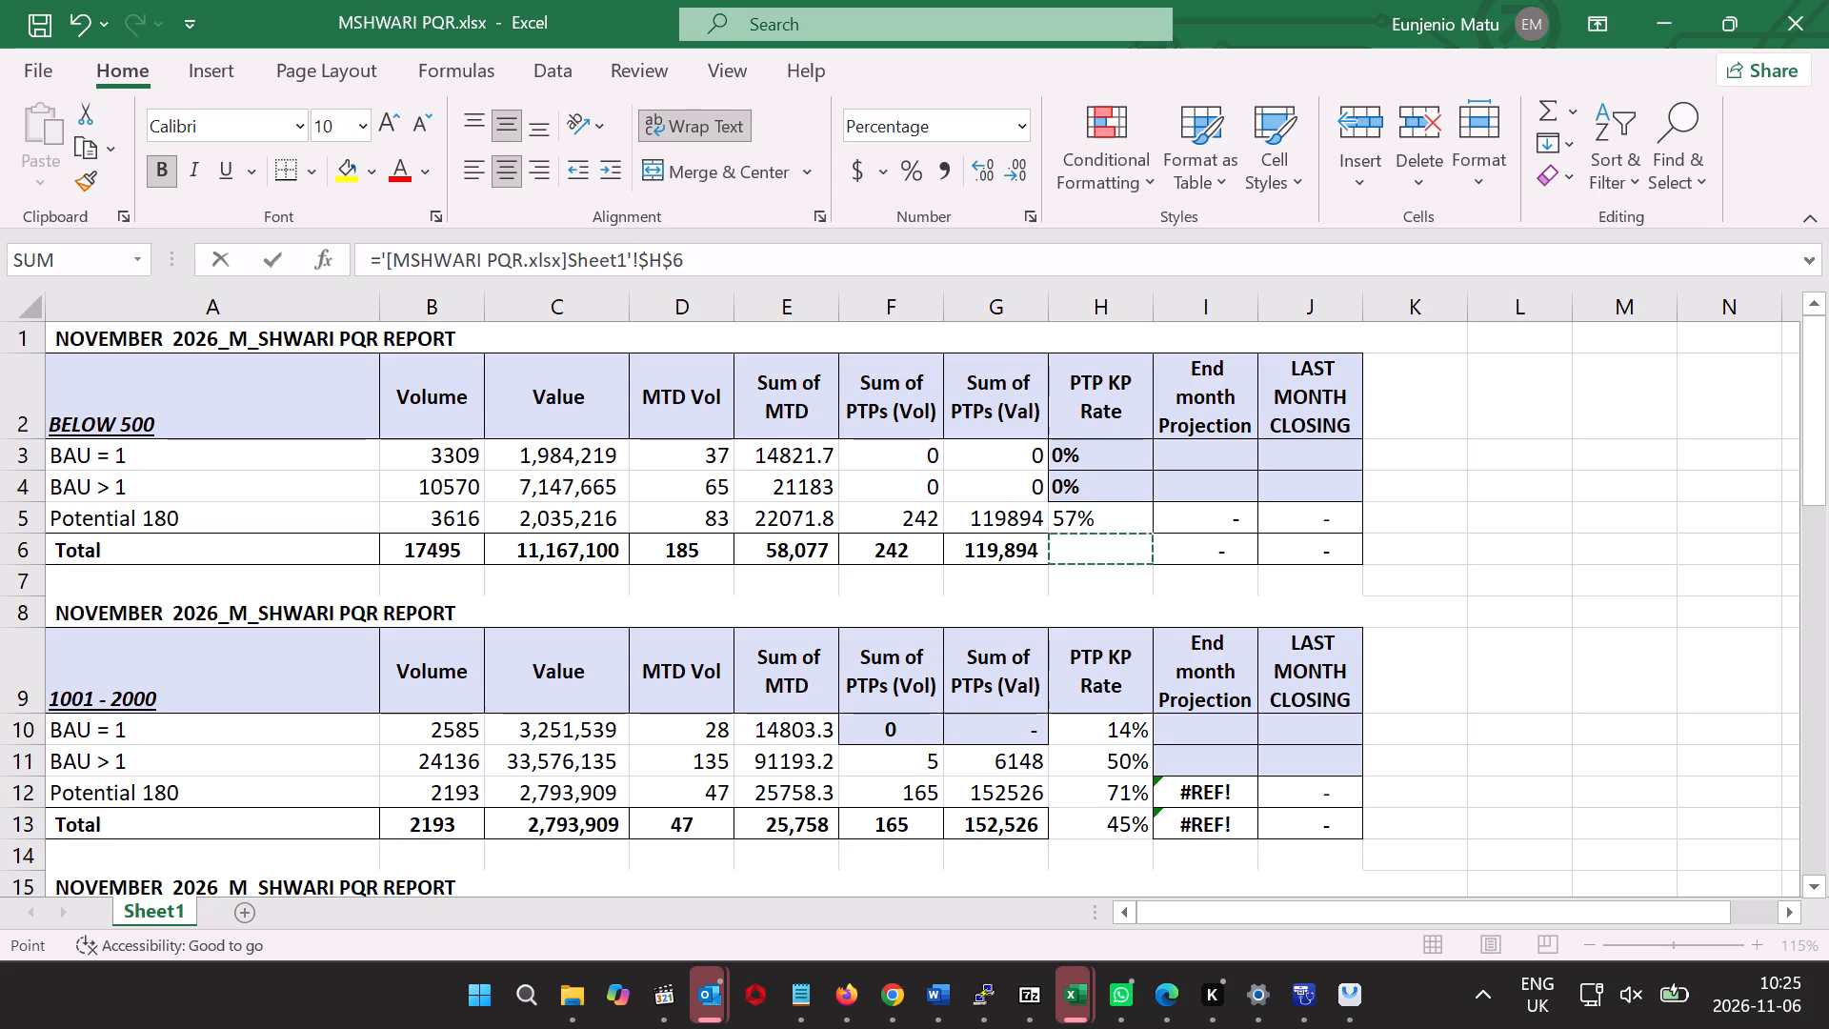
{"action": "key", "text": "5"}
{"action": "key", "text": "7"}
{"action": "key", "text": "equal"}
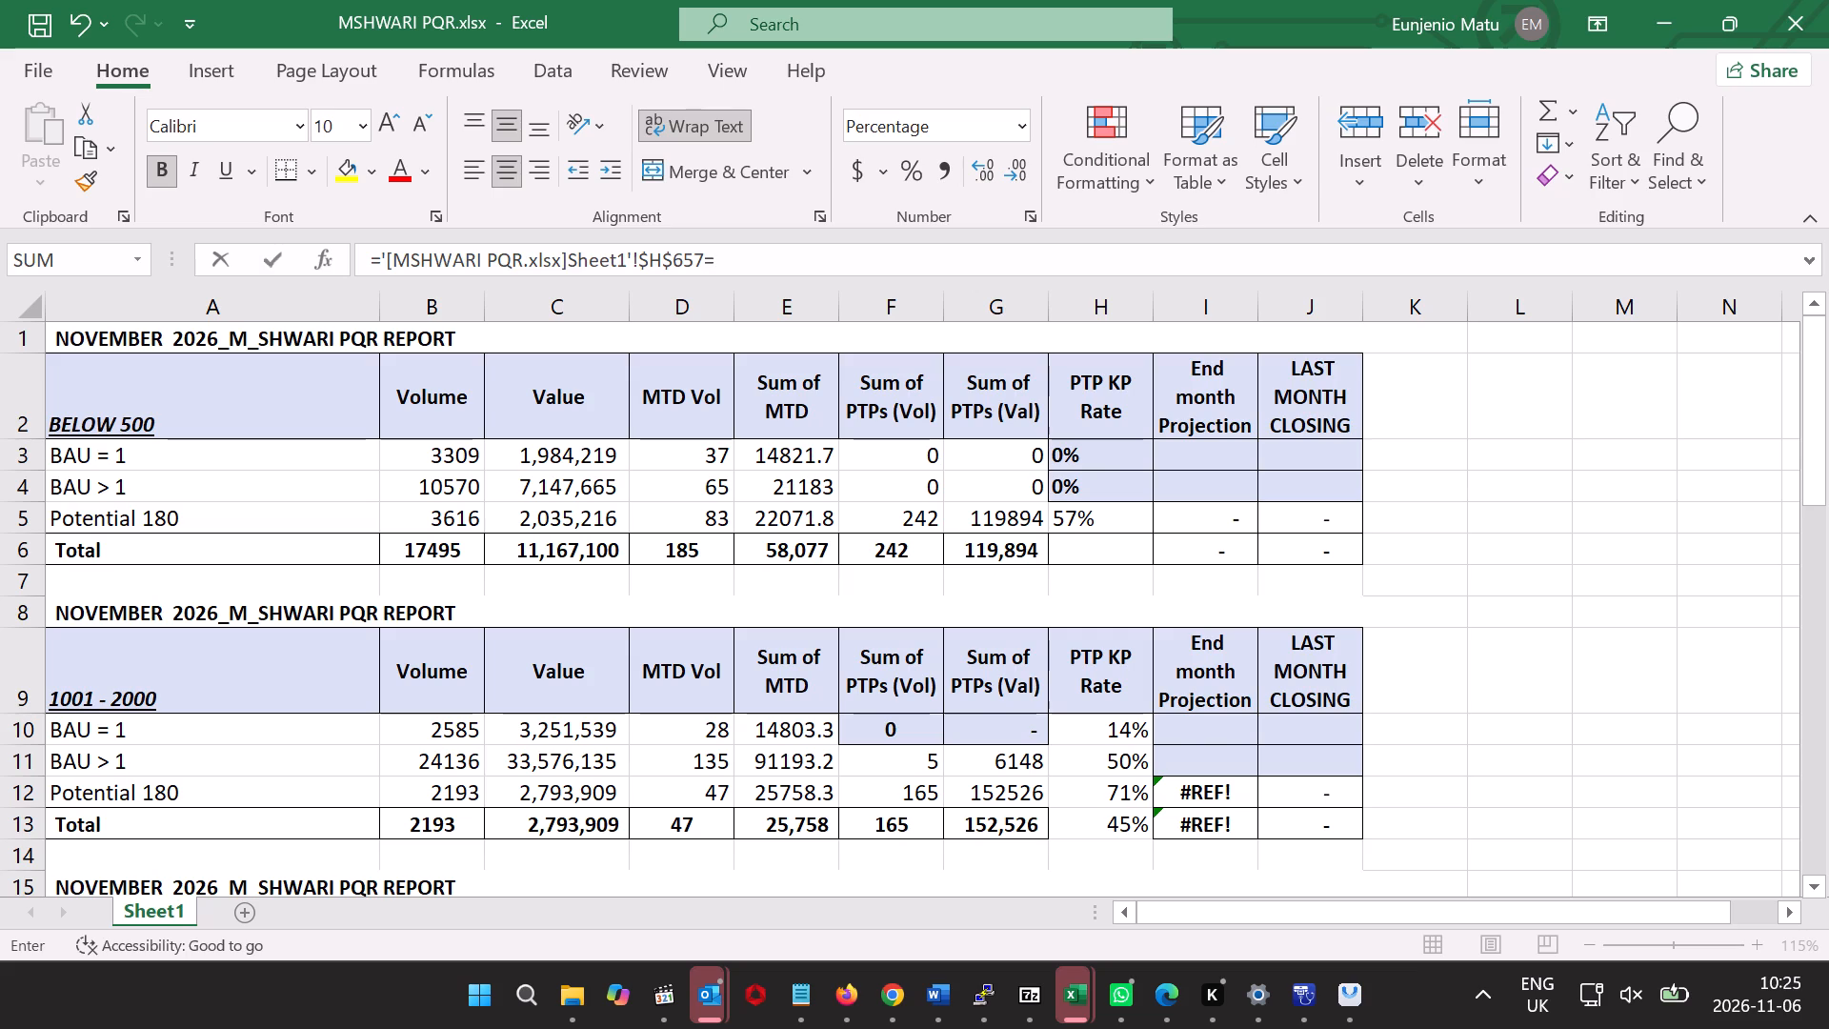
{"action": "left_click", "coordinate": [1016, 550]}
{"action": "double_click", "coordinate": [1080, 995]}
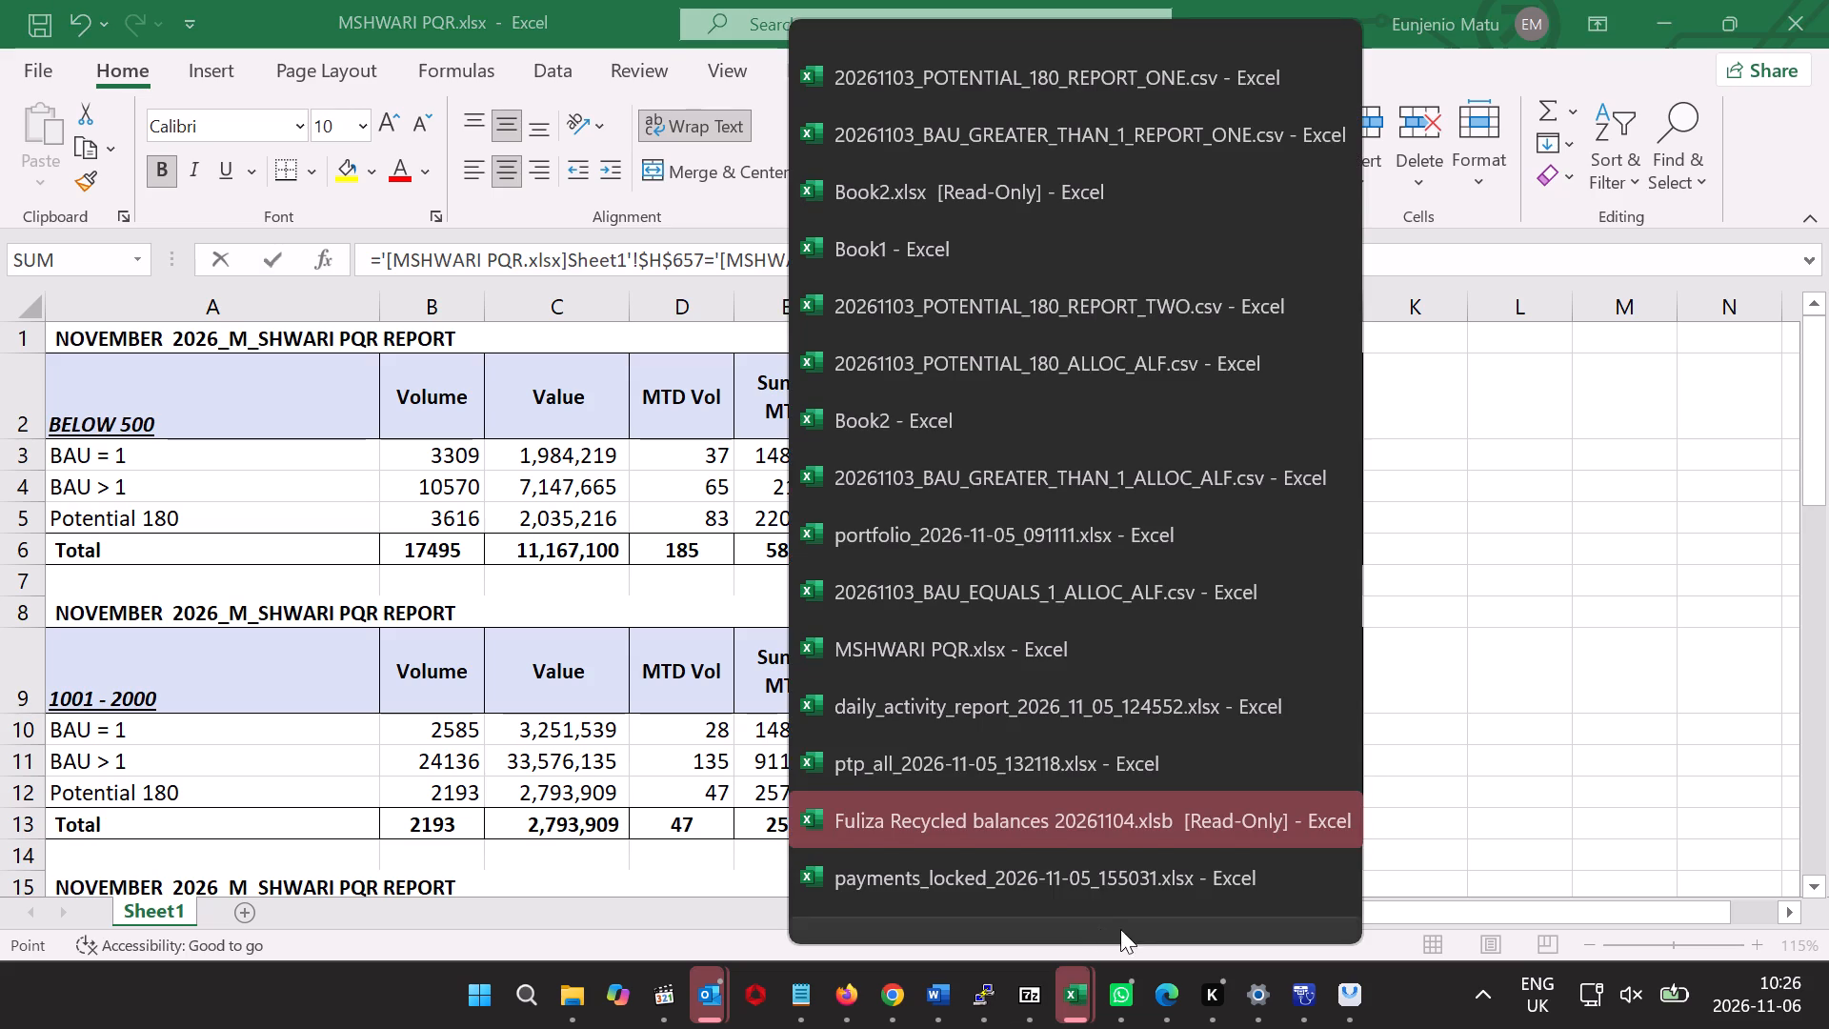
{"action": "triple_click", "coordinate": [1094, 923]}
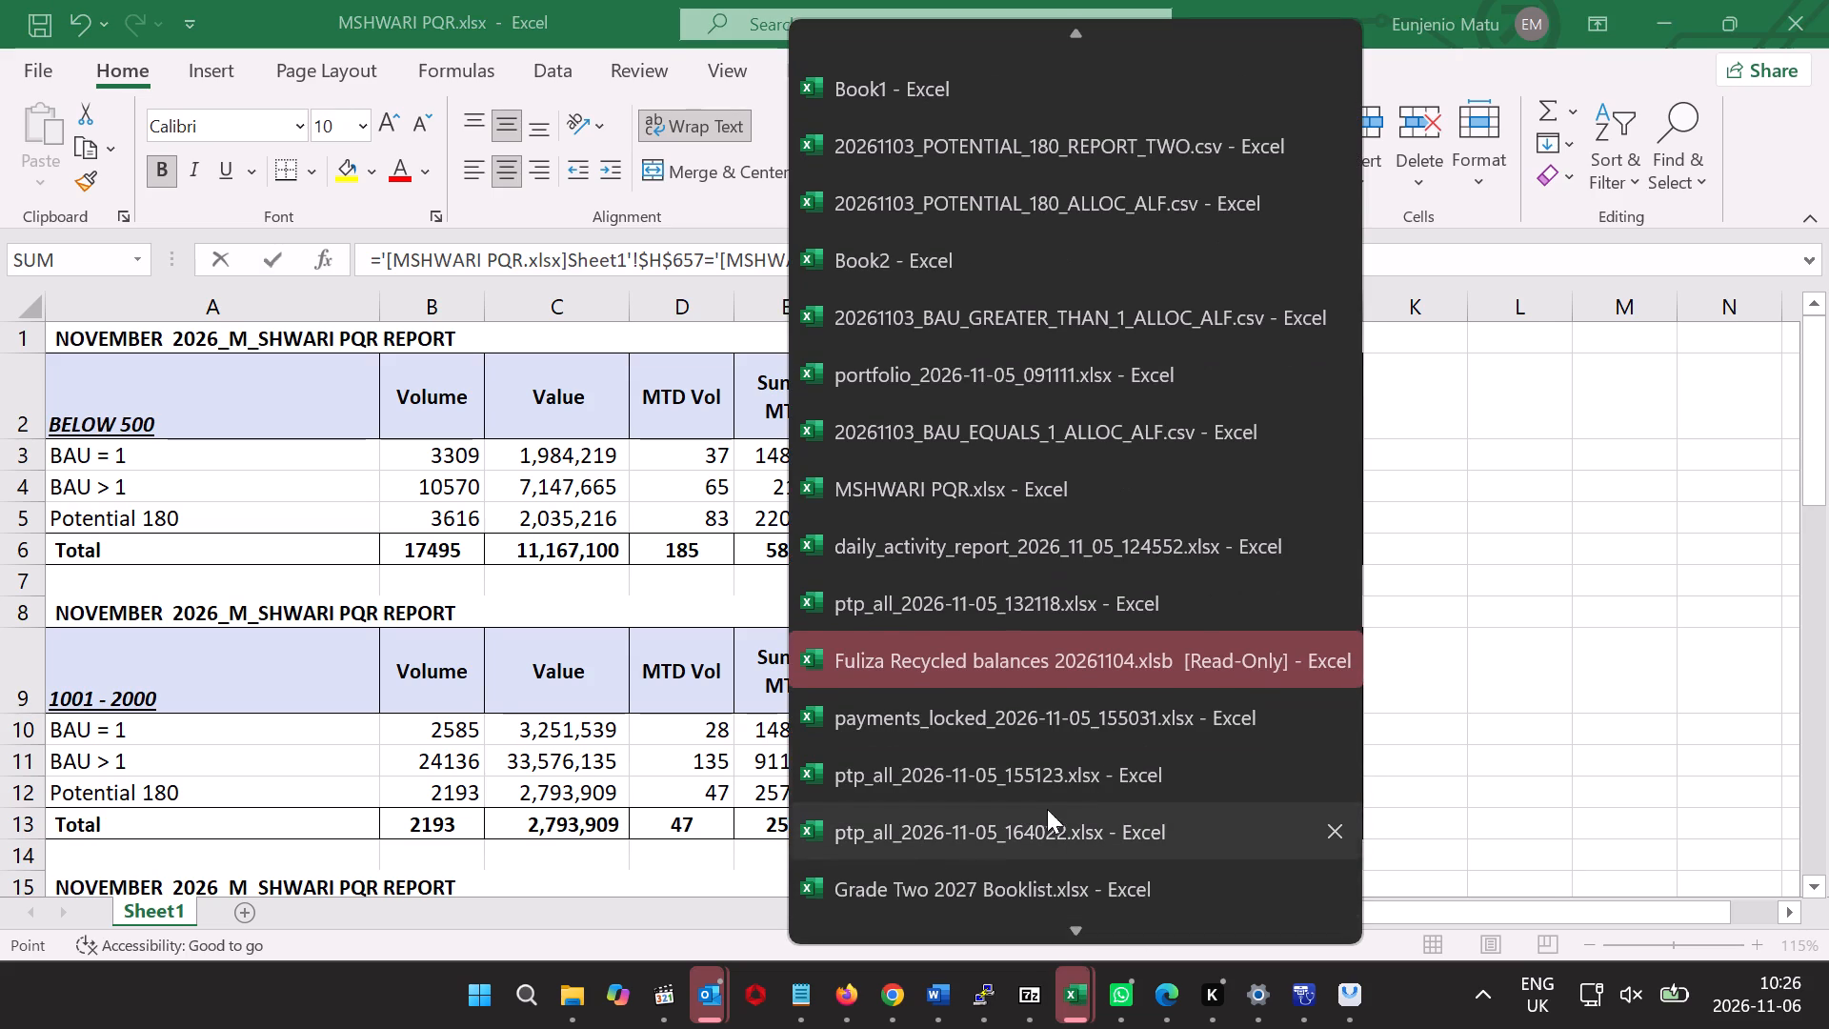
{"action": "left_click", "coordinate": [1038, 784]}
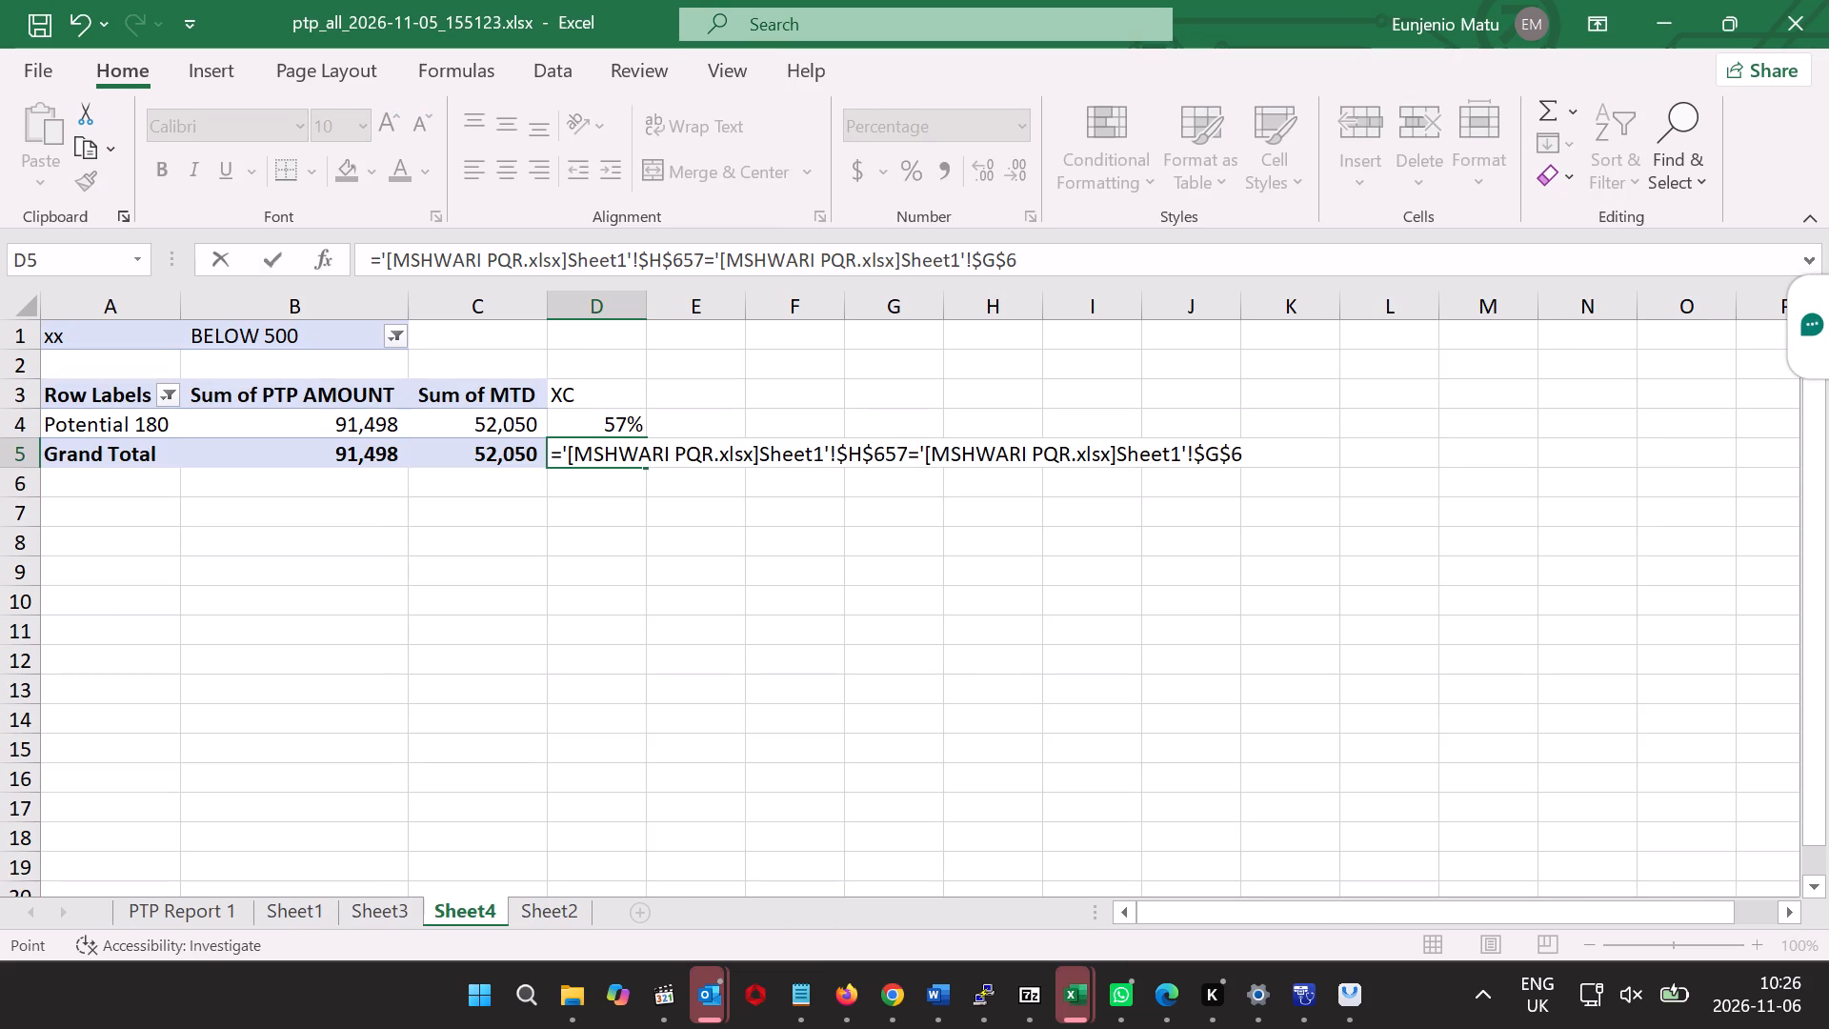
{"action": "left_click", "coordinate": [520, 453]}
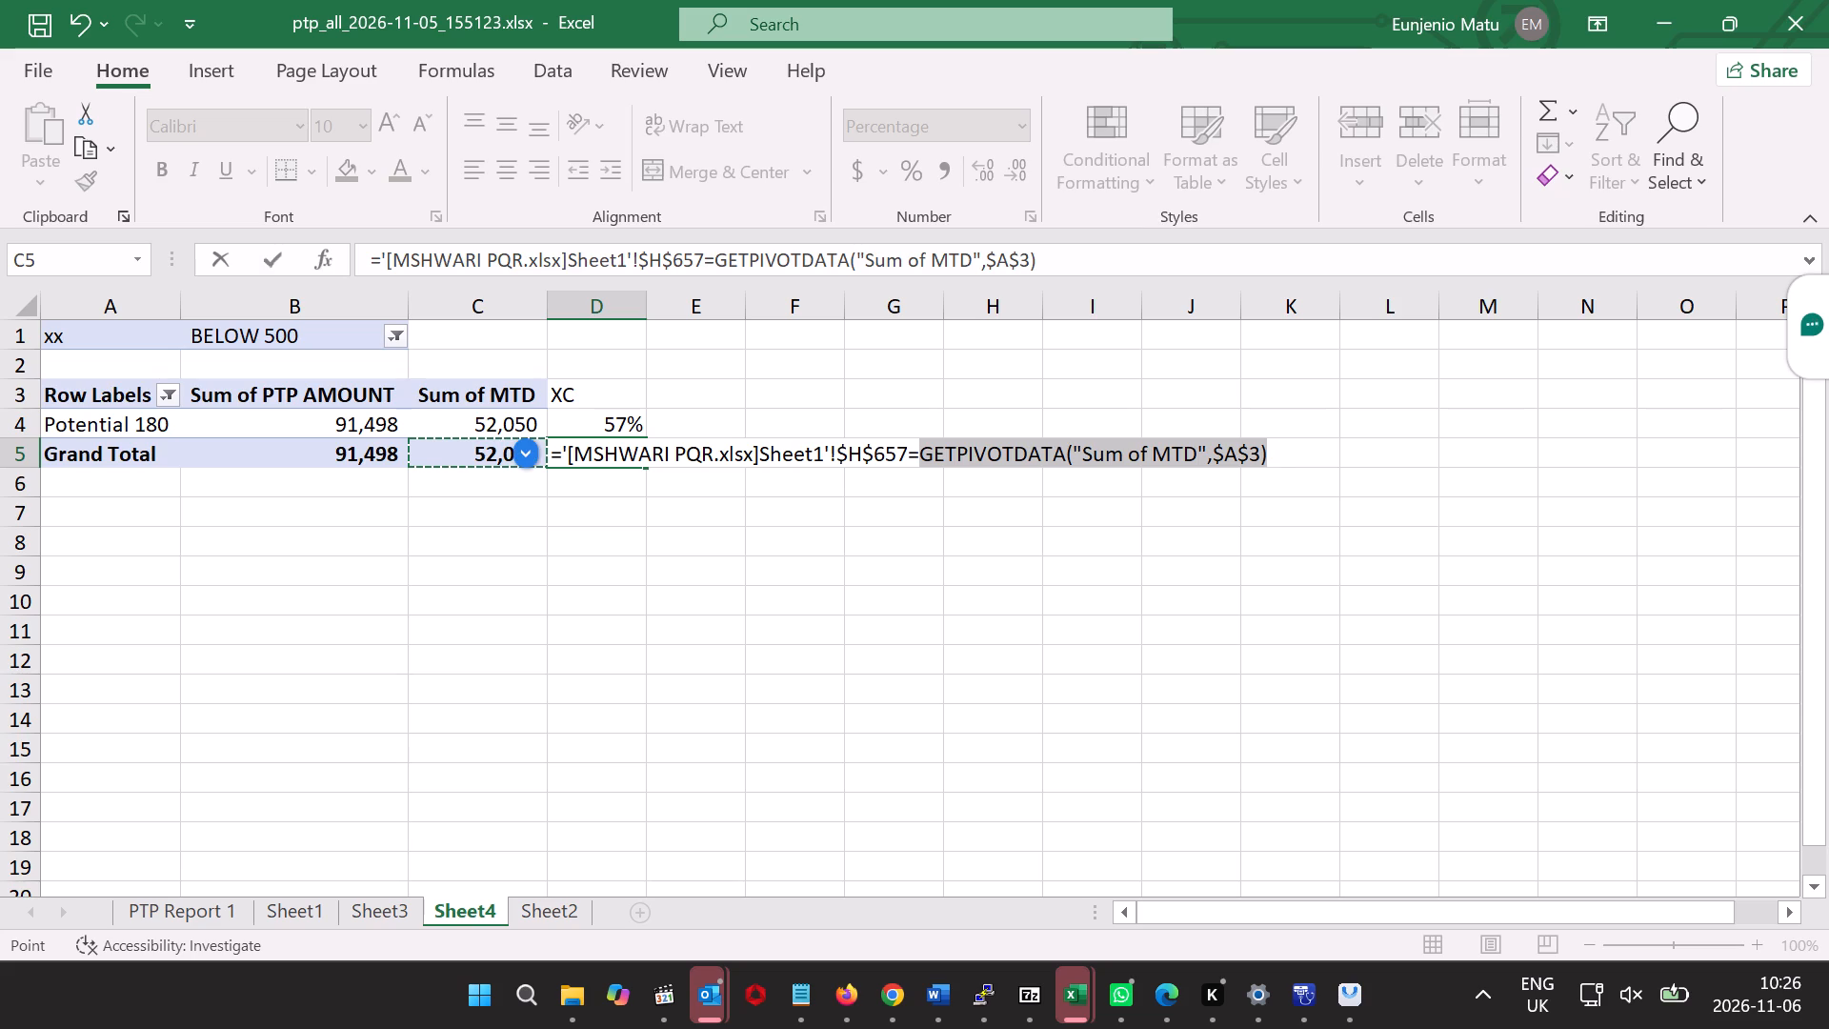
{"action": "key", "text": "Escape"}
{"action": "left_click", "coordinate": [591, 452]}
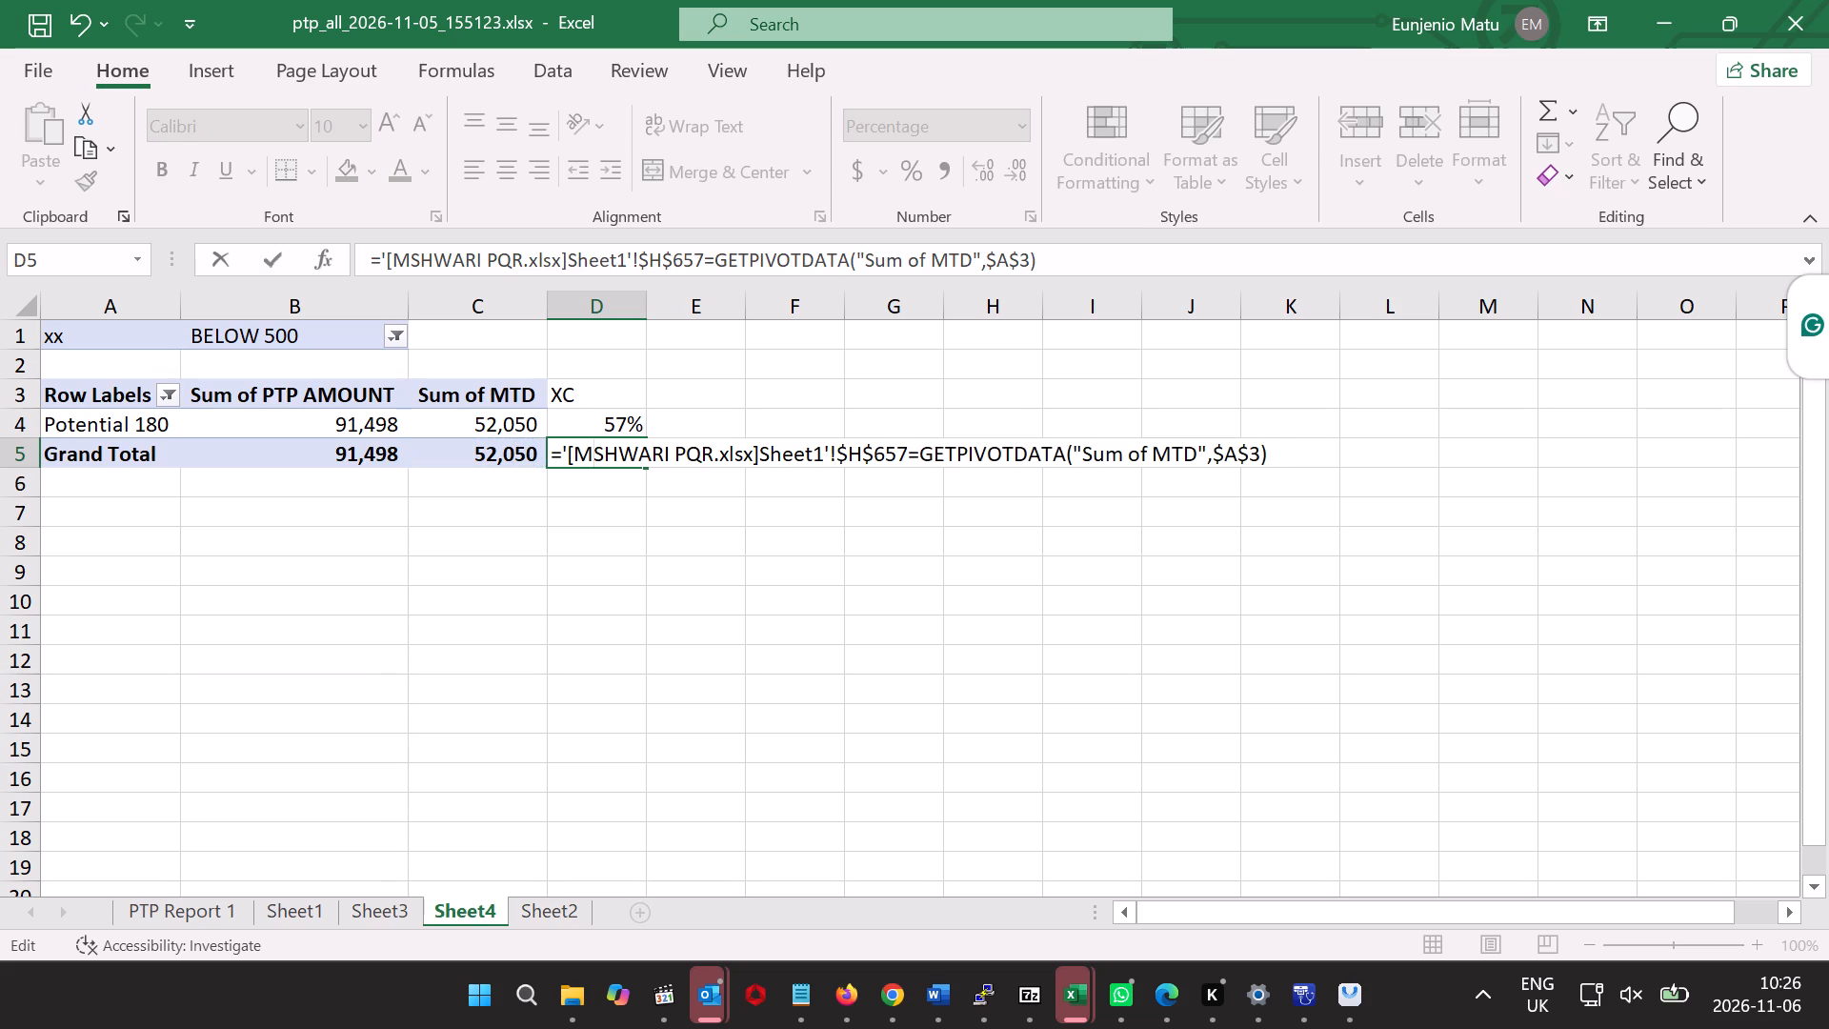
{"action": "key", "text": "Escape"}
In D5, calculate the Grand Total rate by dividing its Sum of MTD by its Sum of PTP AMOUNT.
{"action": "key", "text": "equal"}
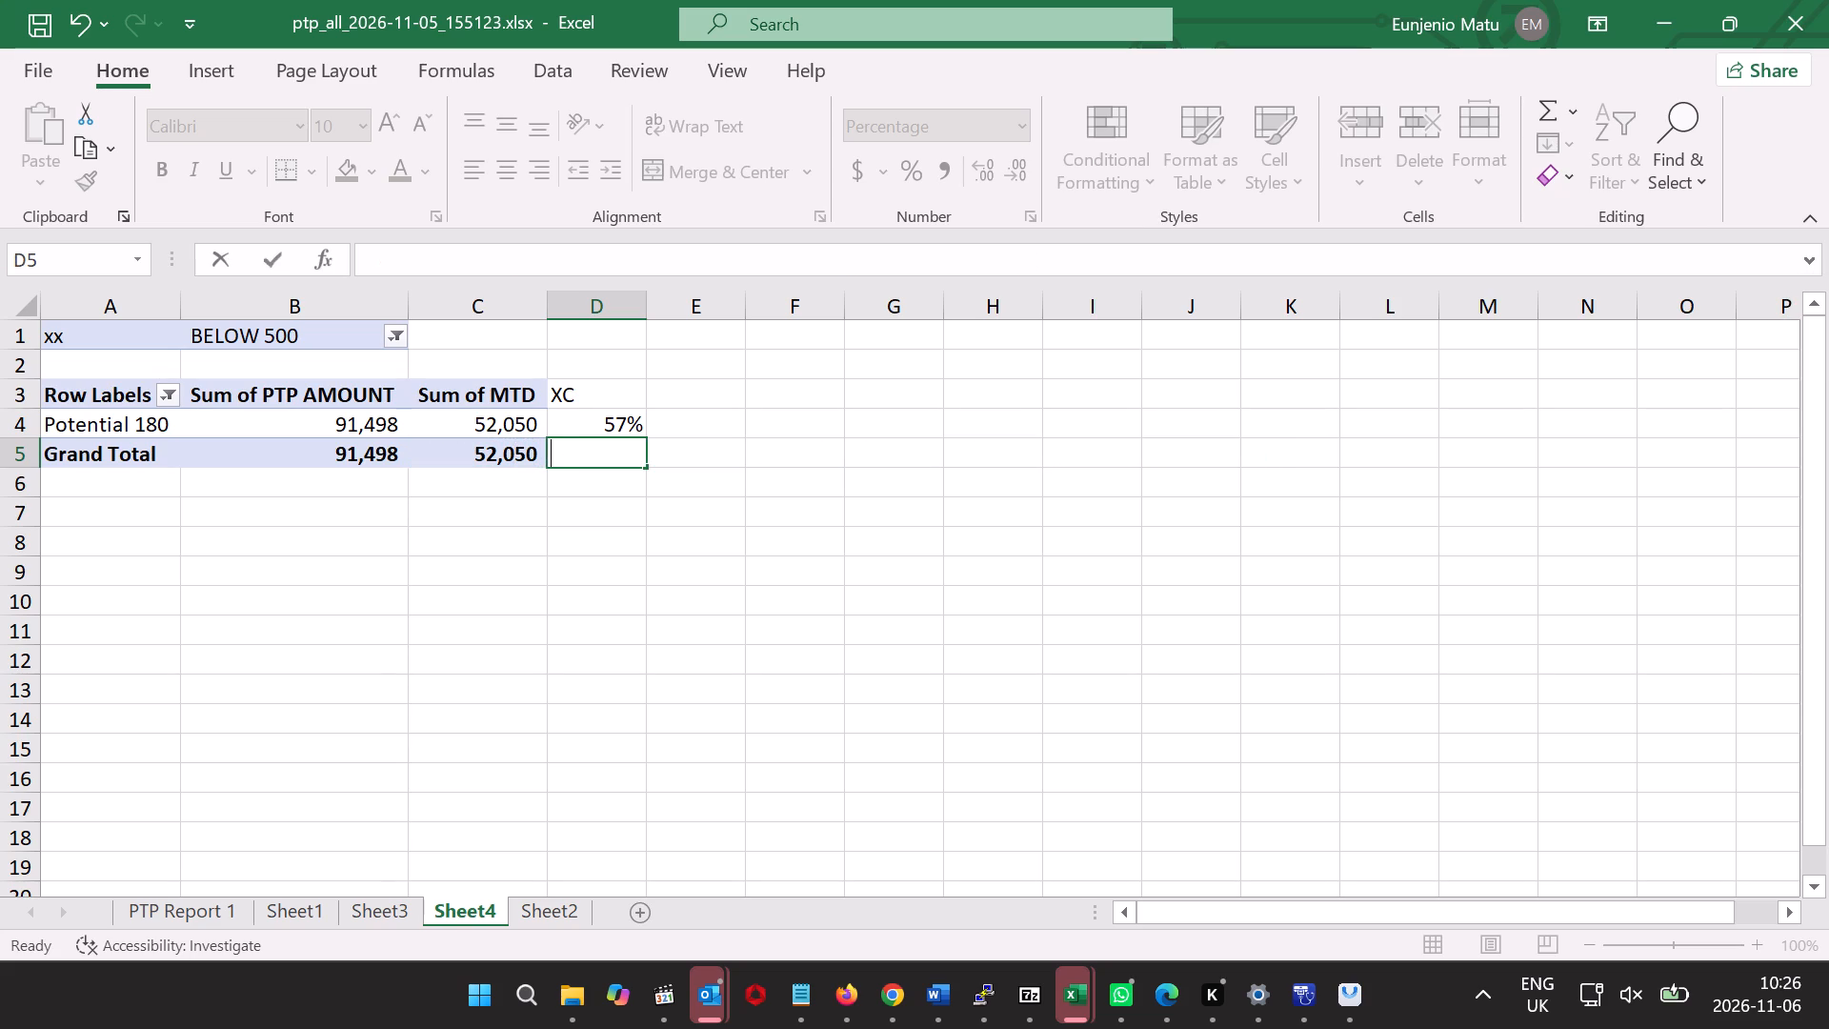
{"action": "left_click", "coordinate": [514, 458]}
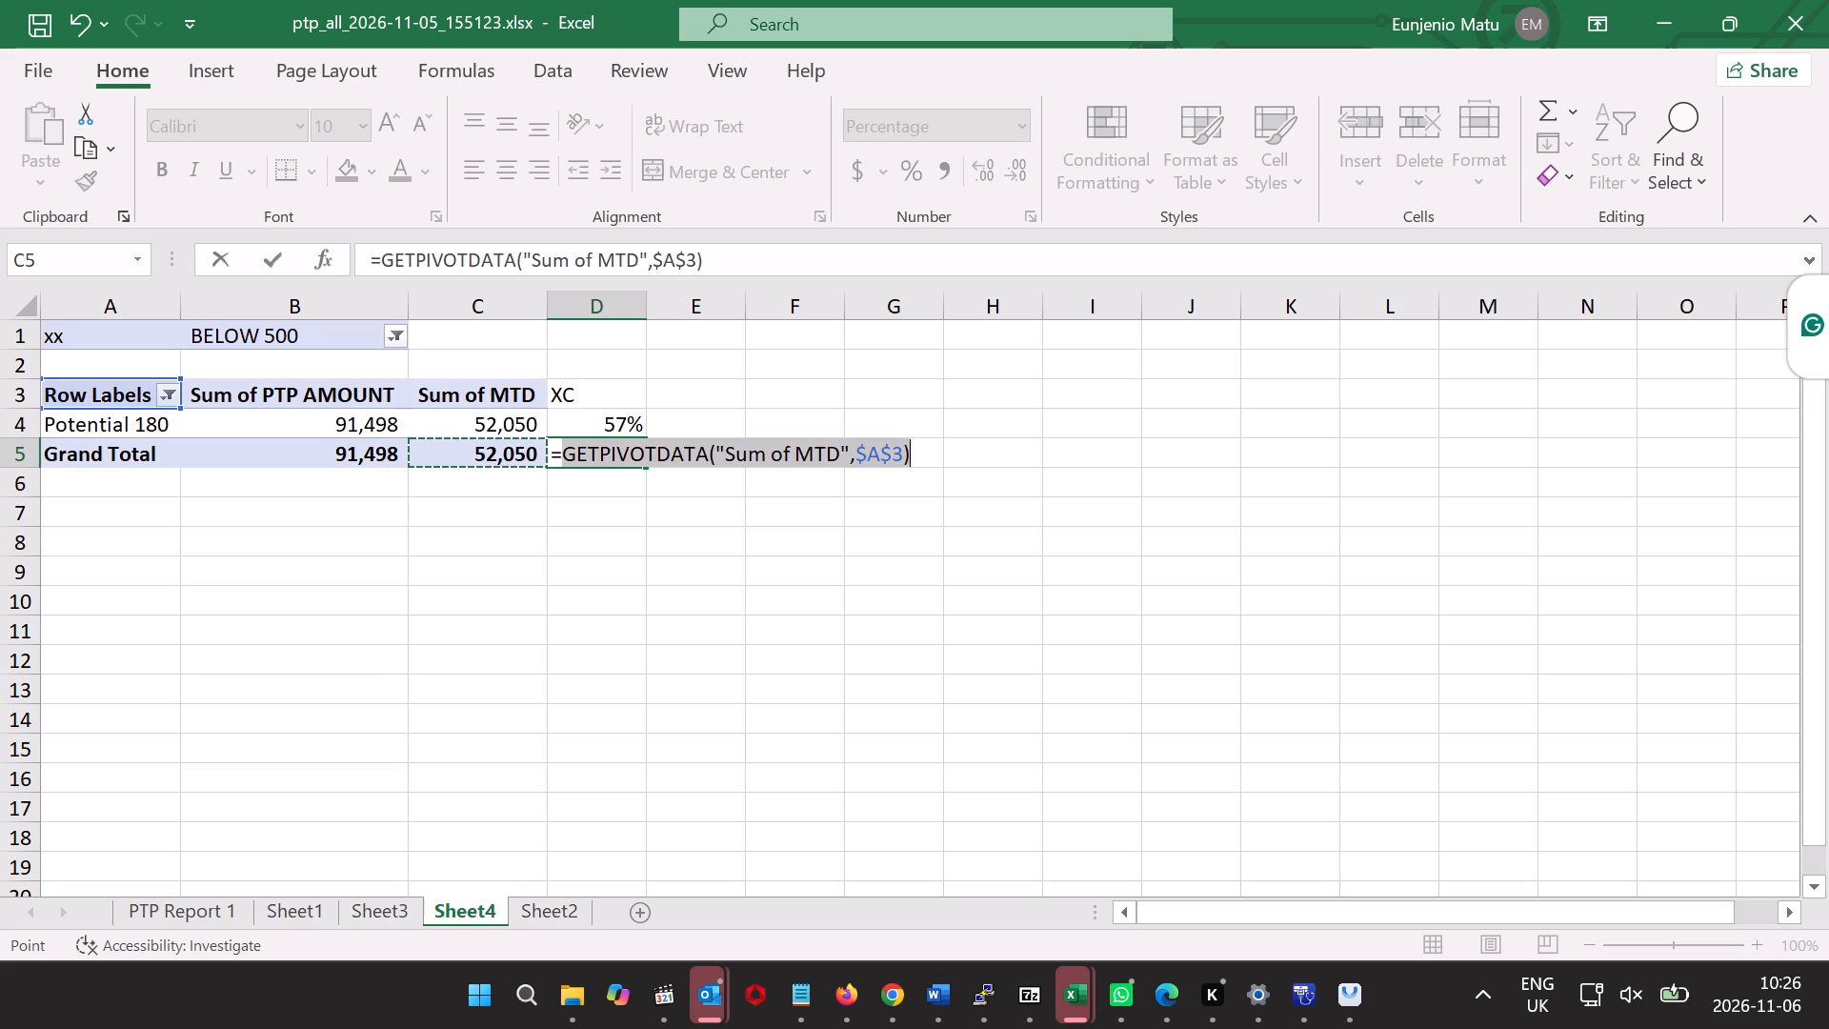
{"action": "key", "text": "slash"}
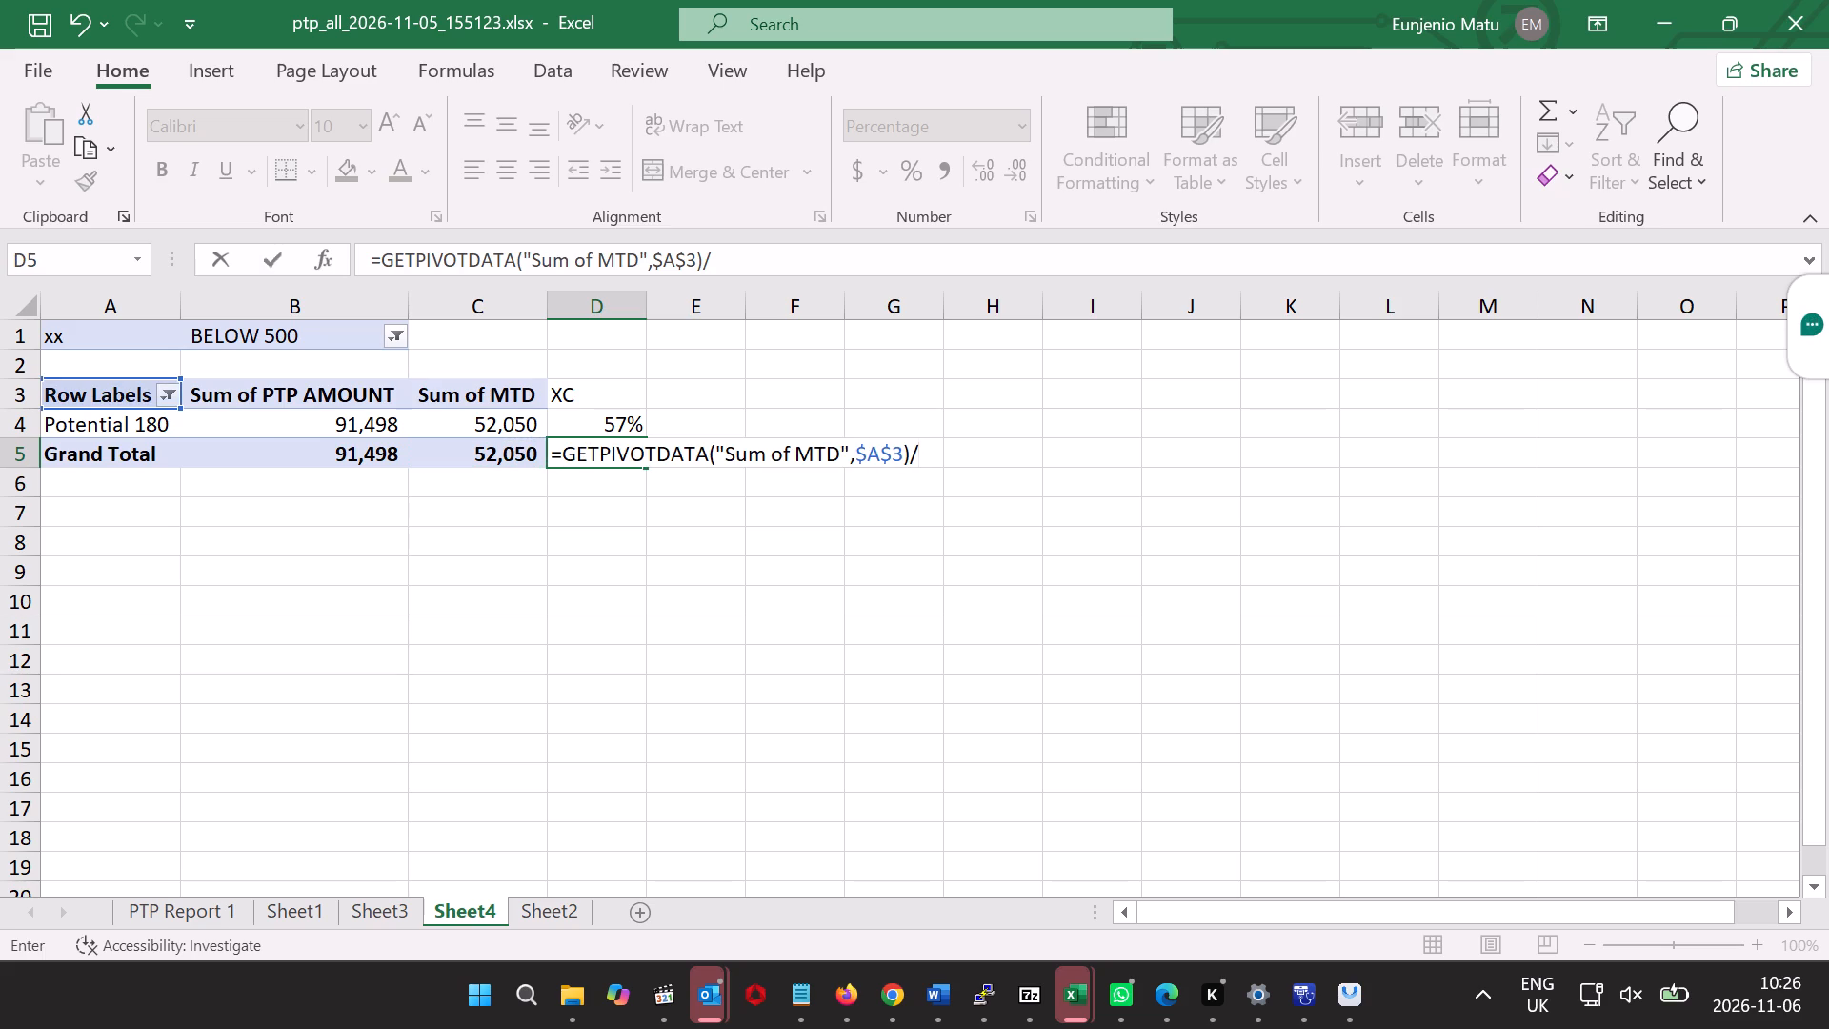
{"action": "left_click", "coordinate": [358, 458]}
{"action": "key", "text": "Return"}
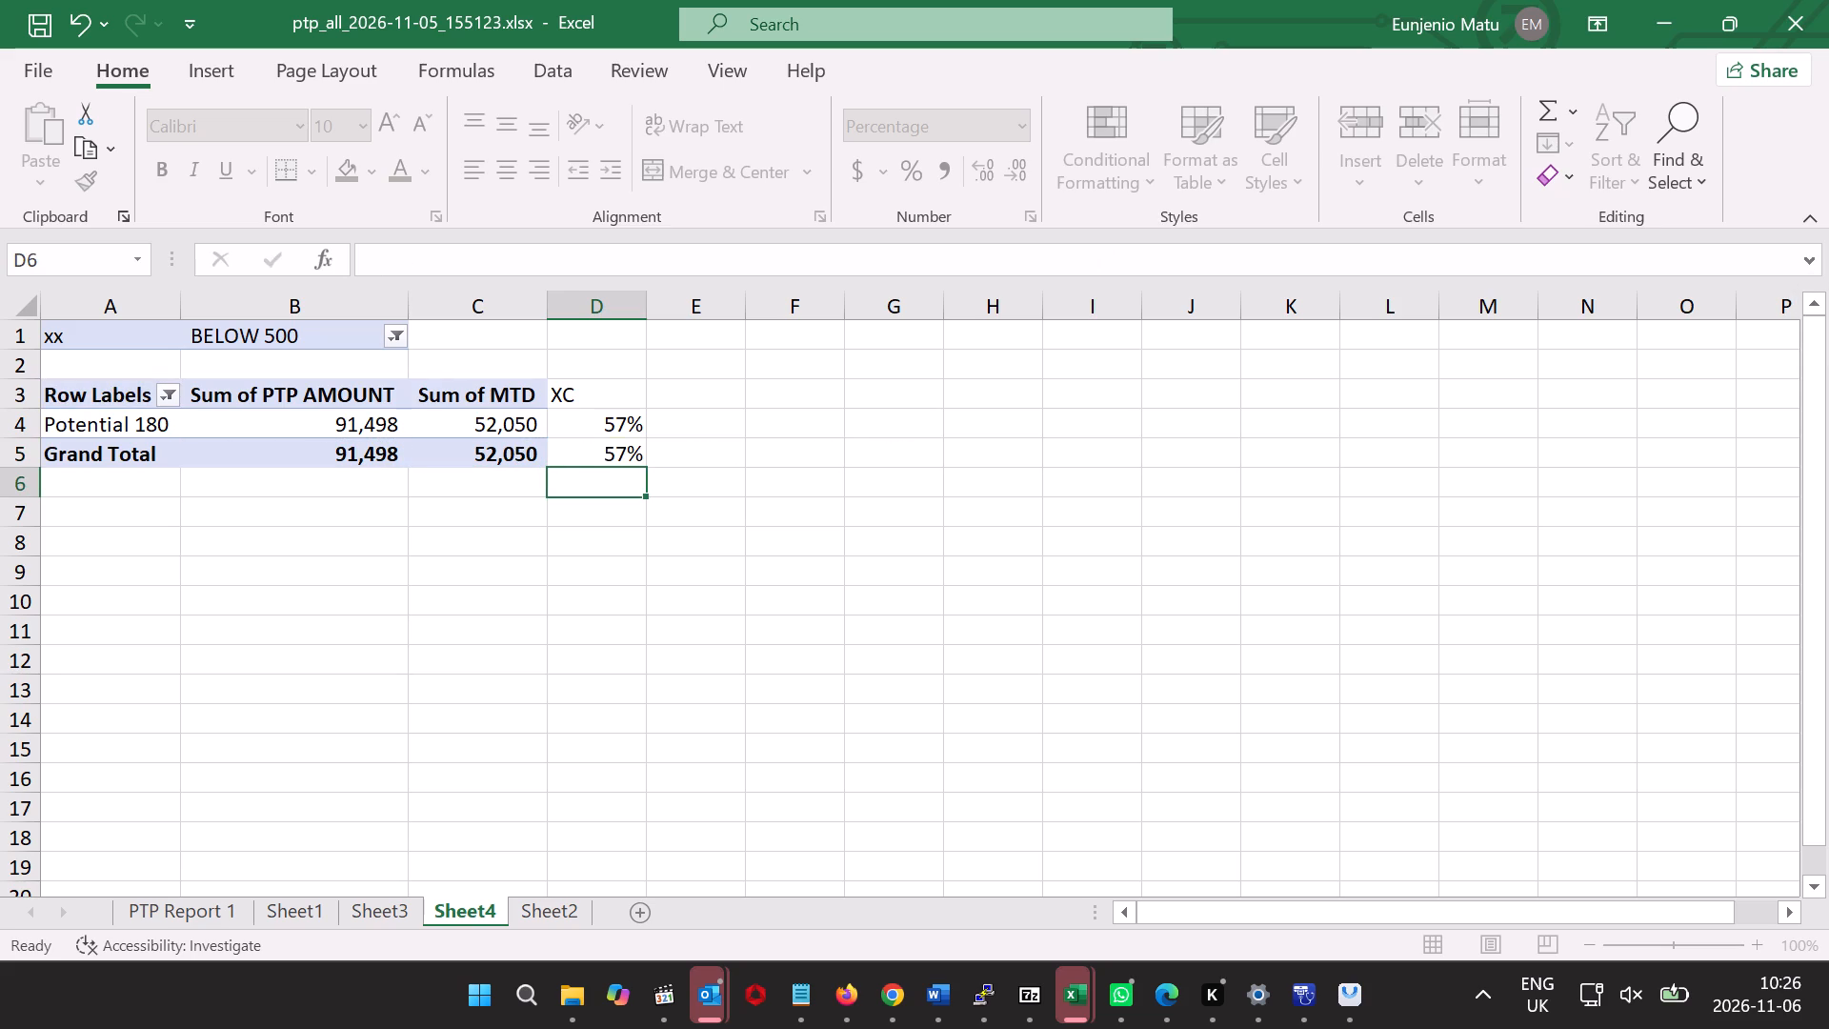
Copy the Grand Total rate from D5 and paste it as a value into H6 of MSHWARI PQR.xlsx, the BELOW 500 total's PTP KP Rate.
{"action": "left_click", "coordinate": [613, 454]}
{"action": "key", "text": "ctrl+c"}
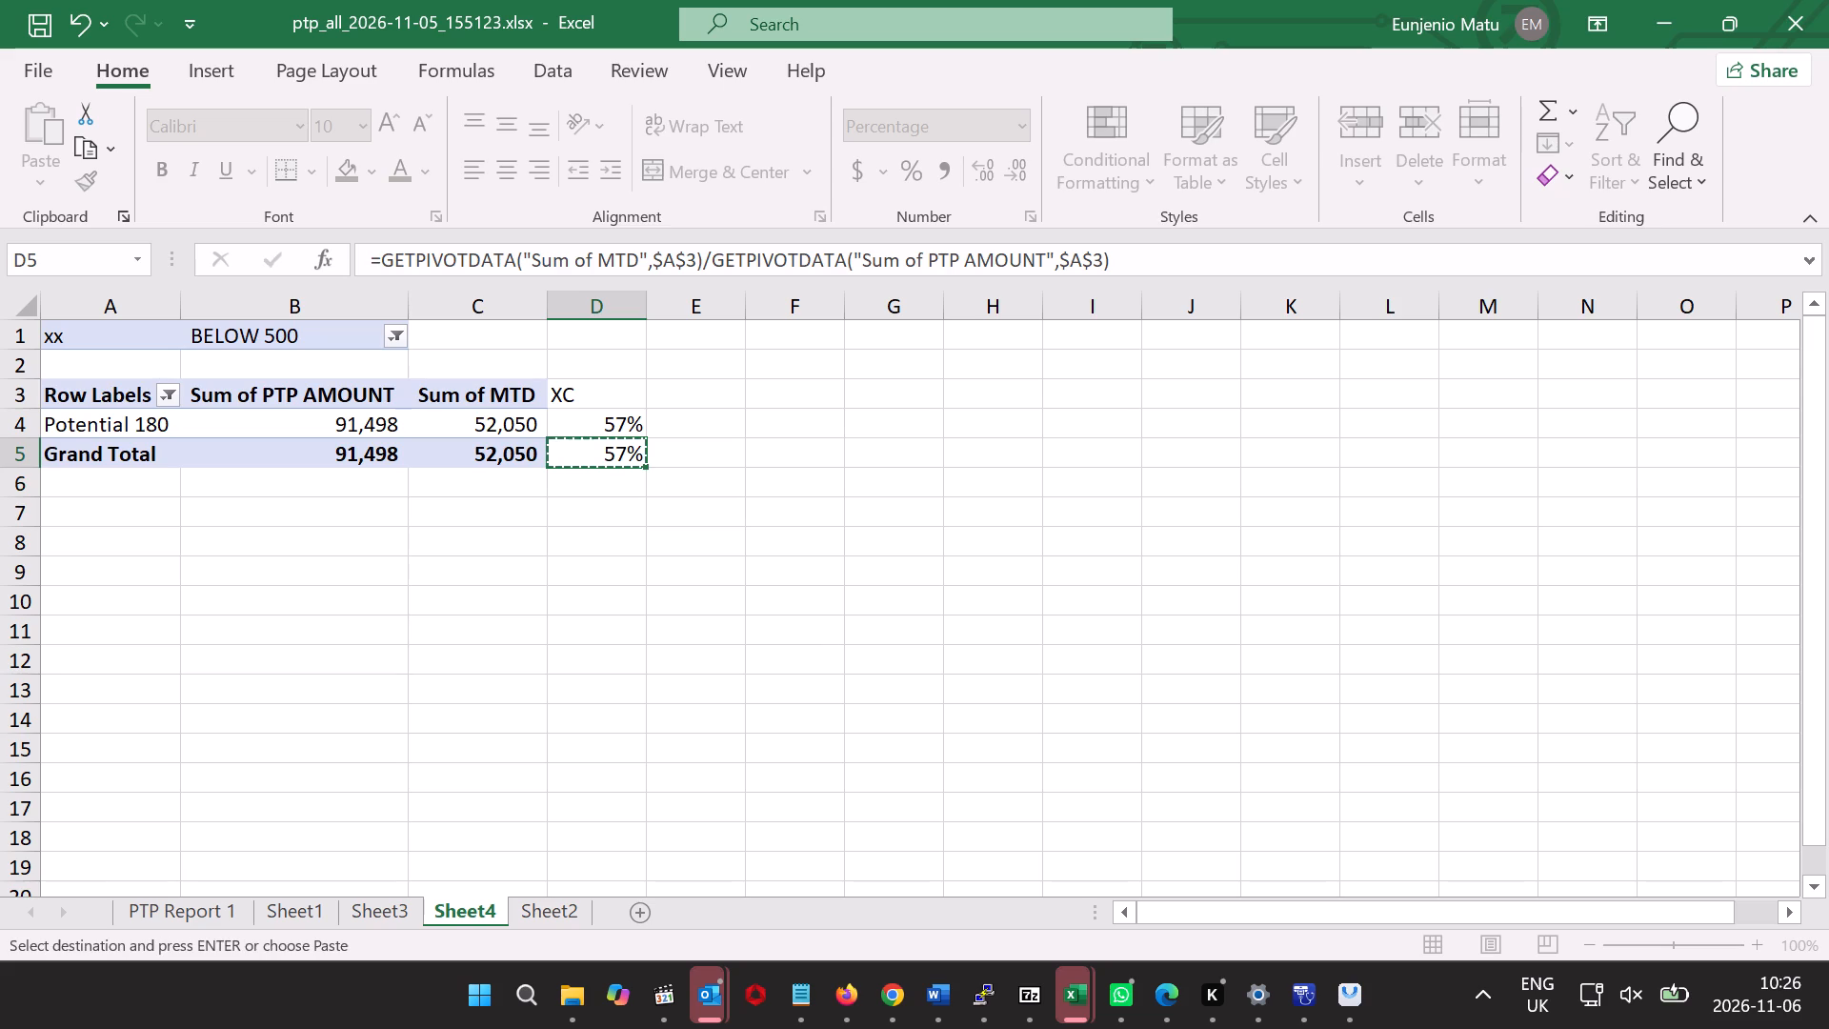
{"action": "left_click", "coordinate": [1075, 984]}
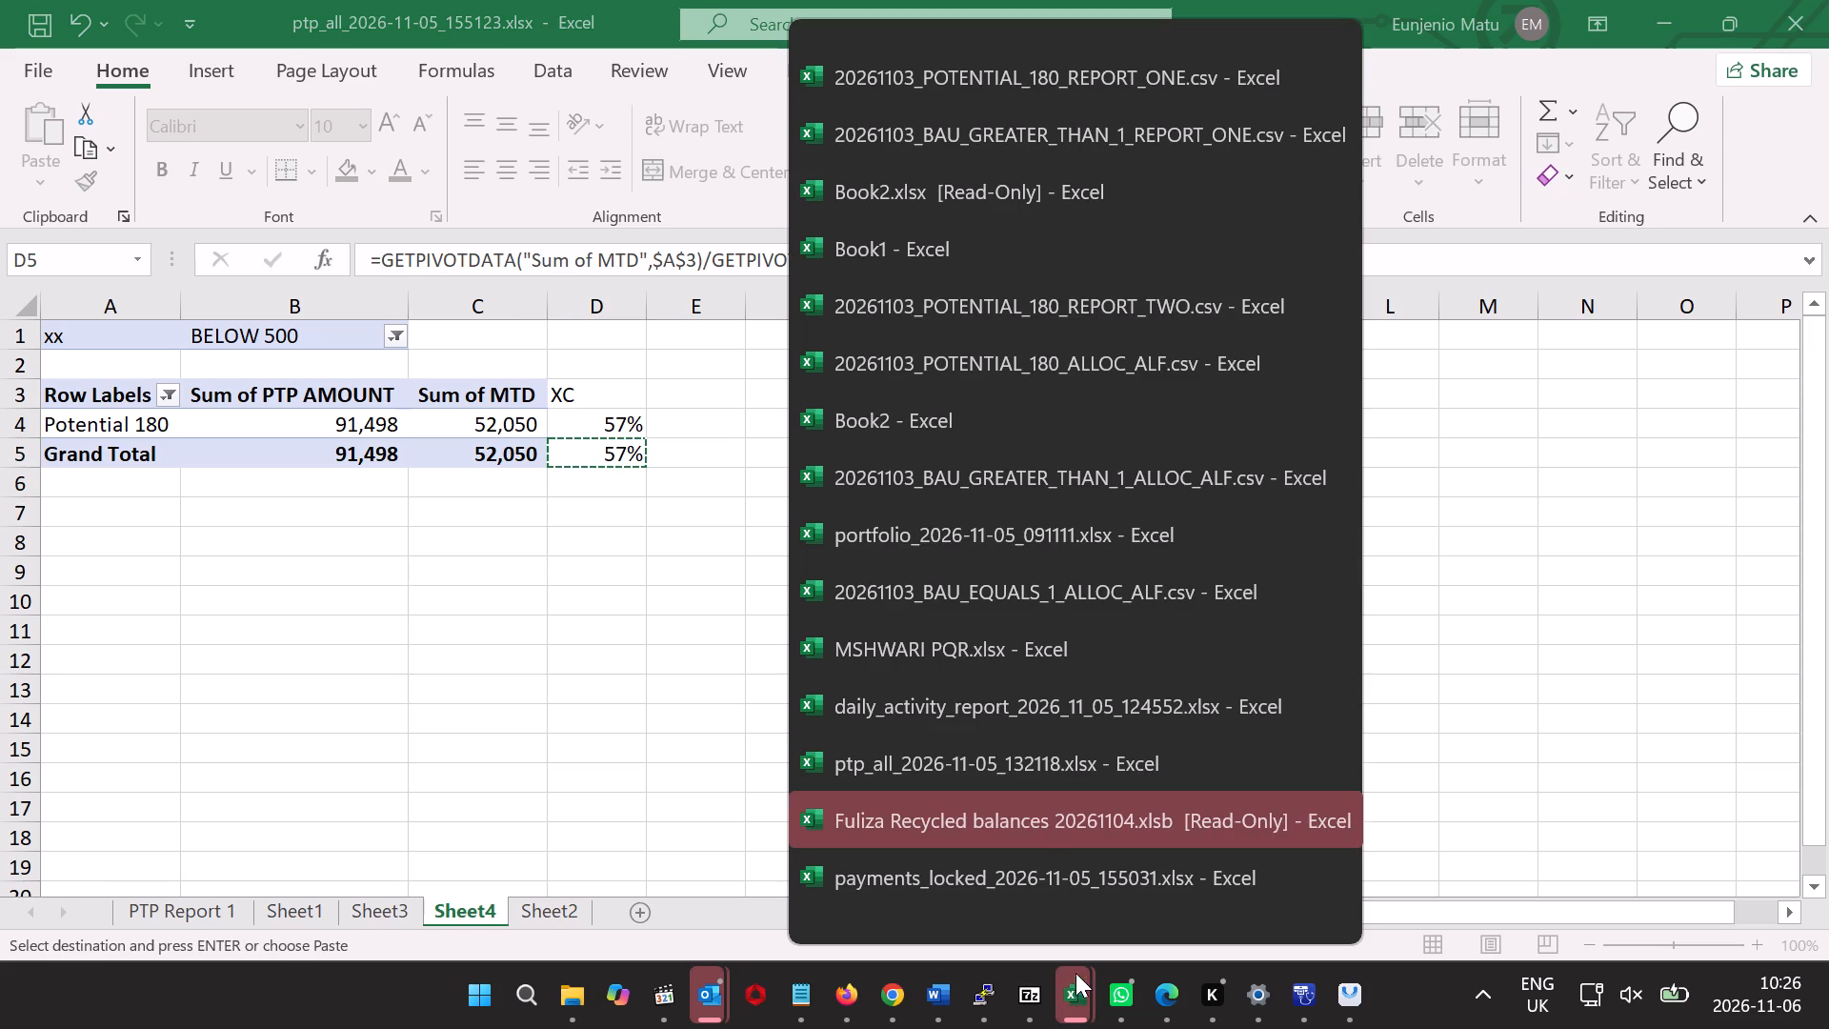
{"action": "triple_click", "coordinate": [1075, 929]}
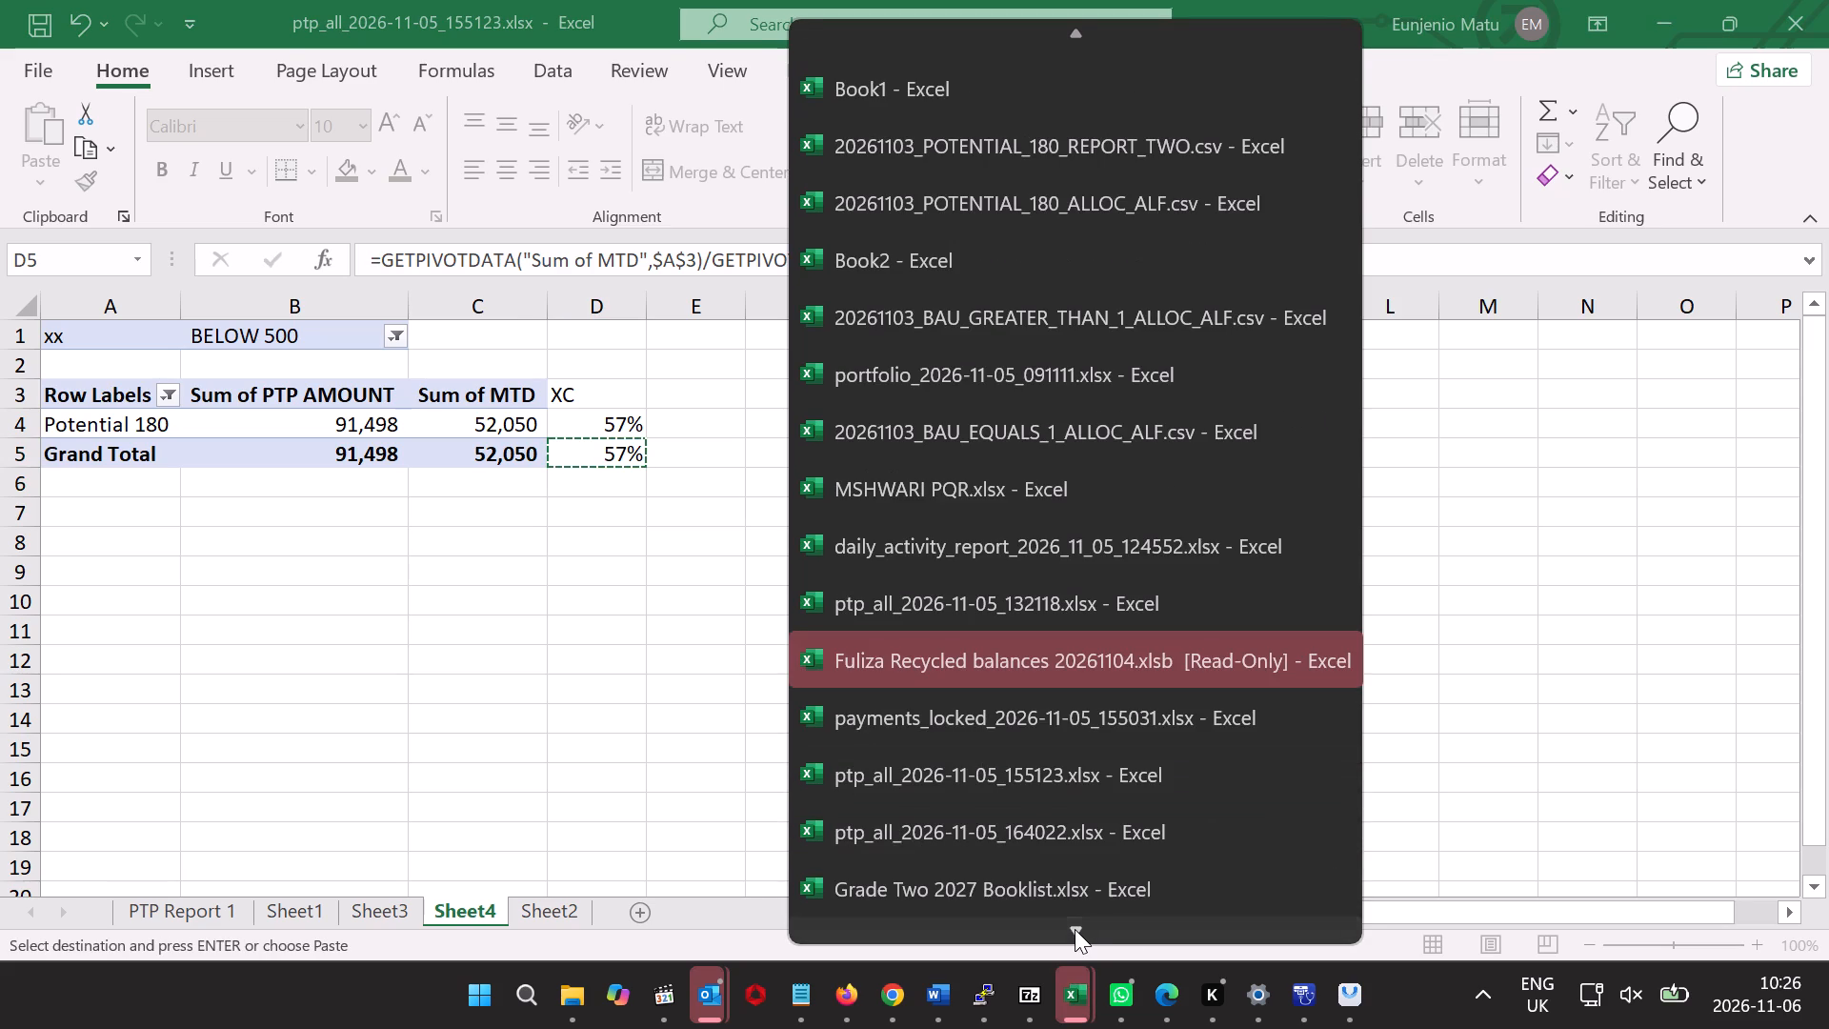
{"action": "triple_click", "coordinate": [1075, 929]}
{"action": "double_click", "coordinate": [1075, 929]}
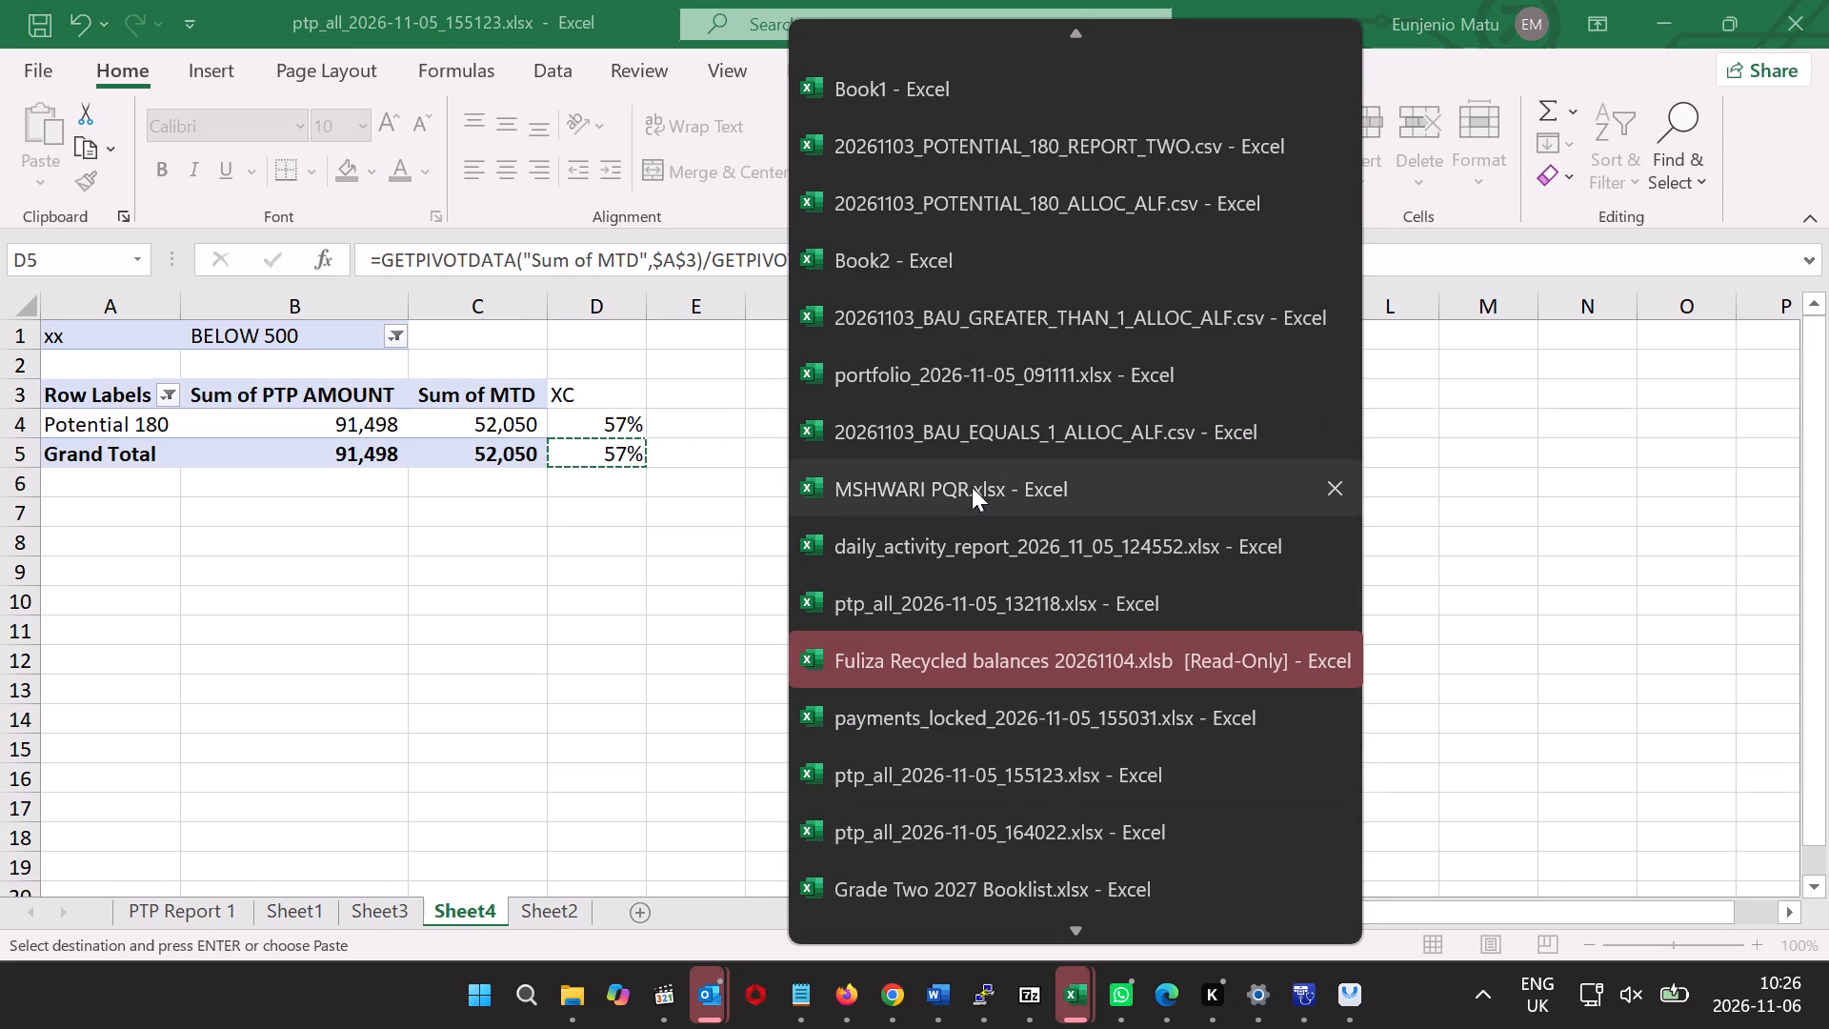
{"action": "left_click", "coordinate": [972, 487]}
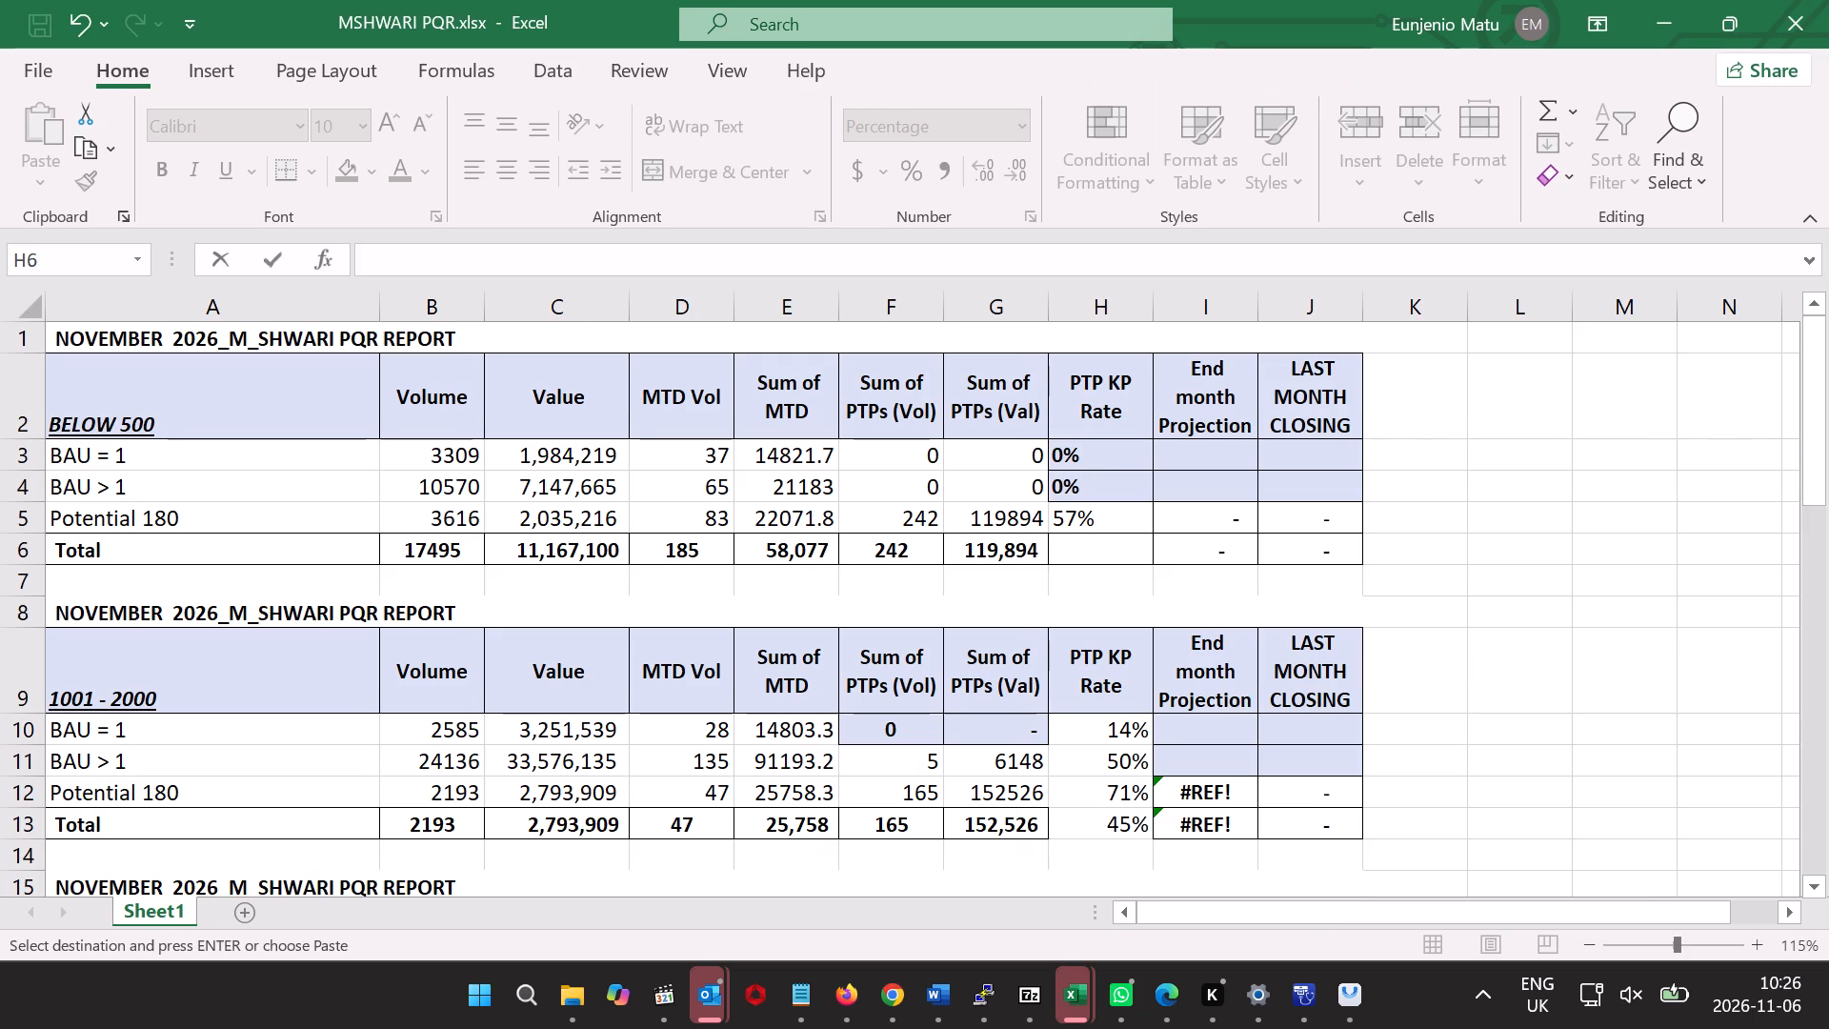
{"action": "left_click", "coordinate": [1086, 540]}
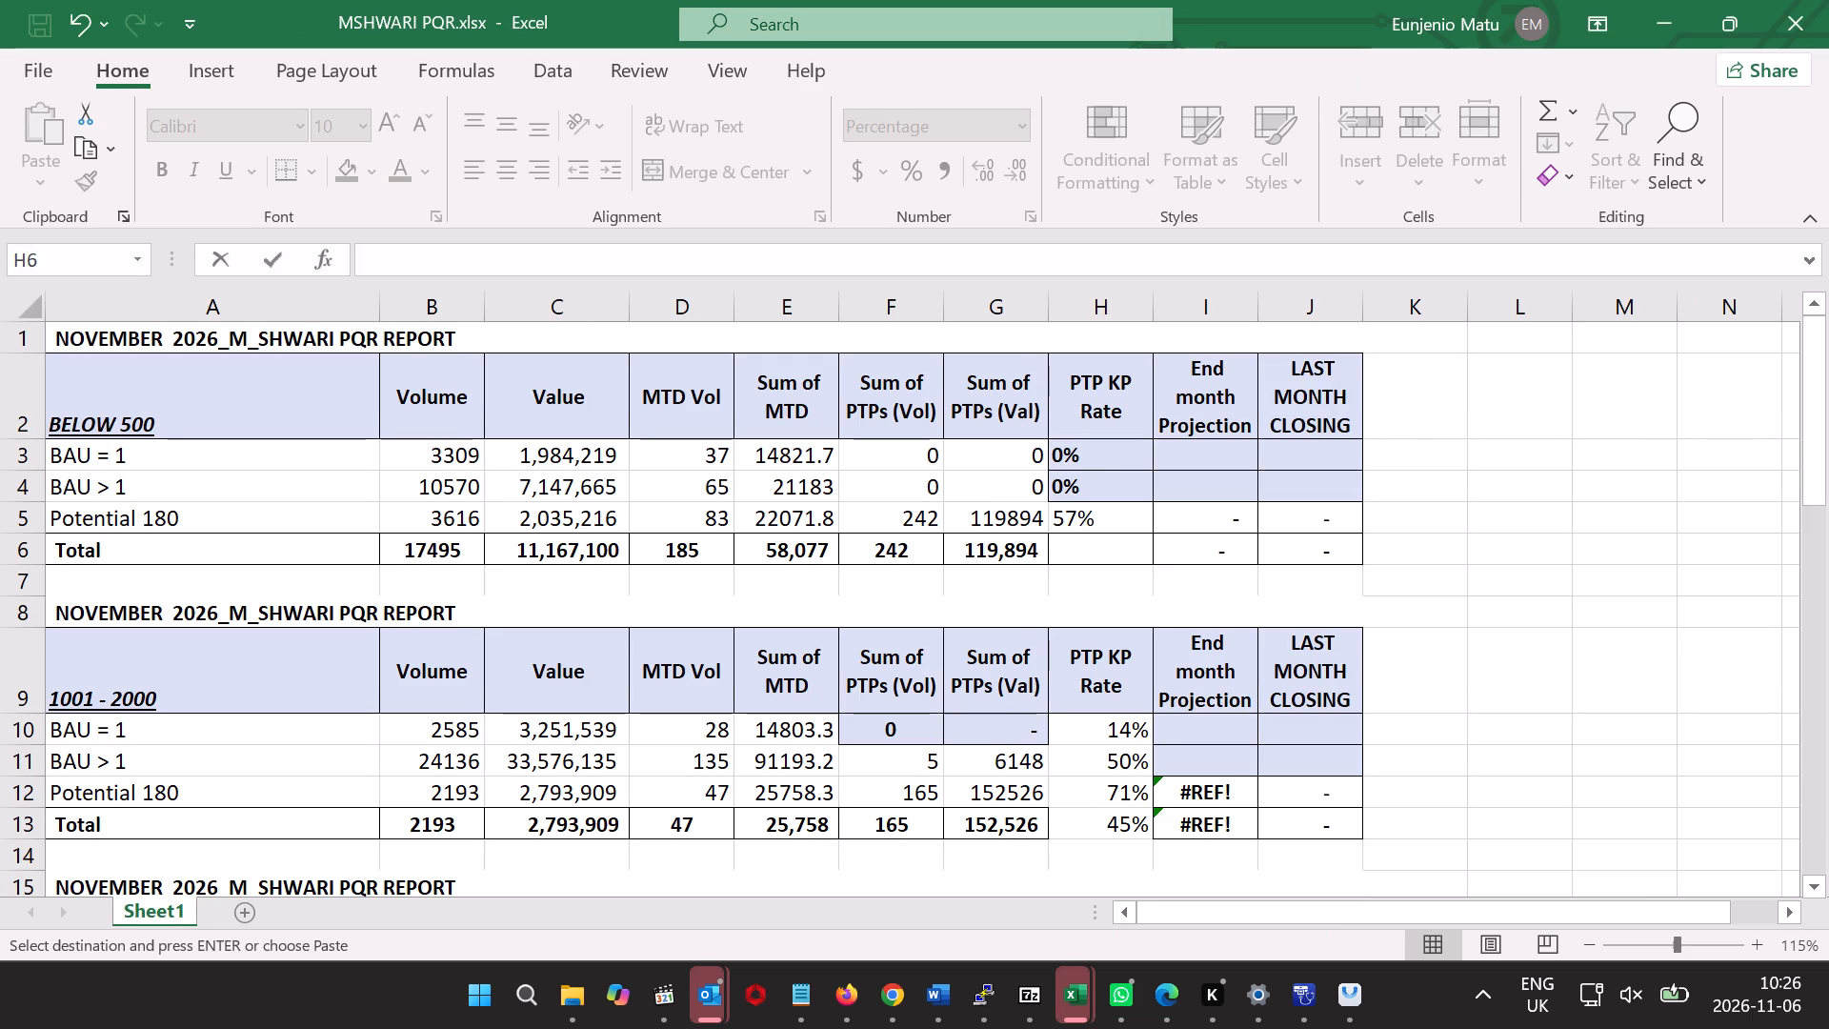
{"action": "left_click", "coordinate": [1108, 550]}
{"action": "key", "text": "ctrl+v"}
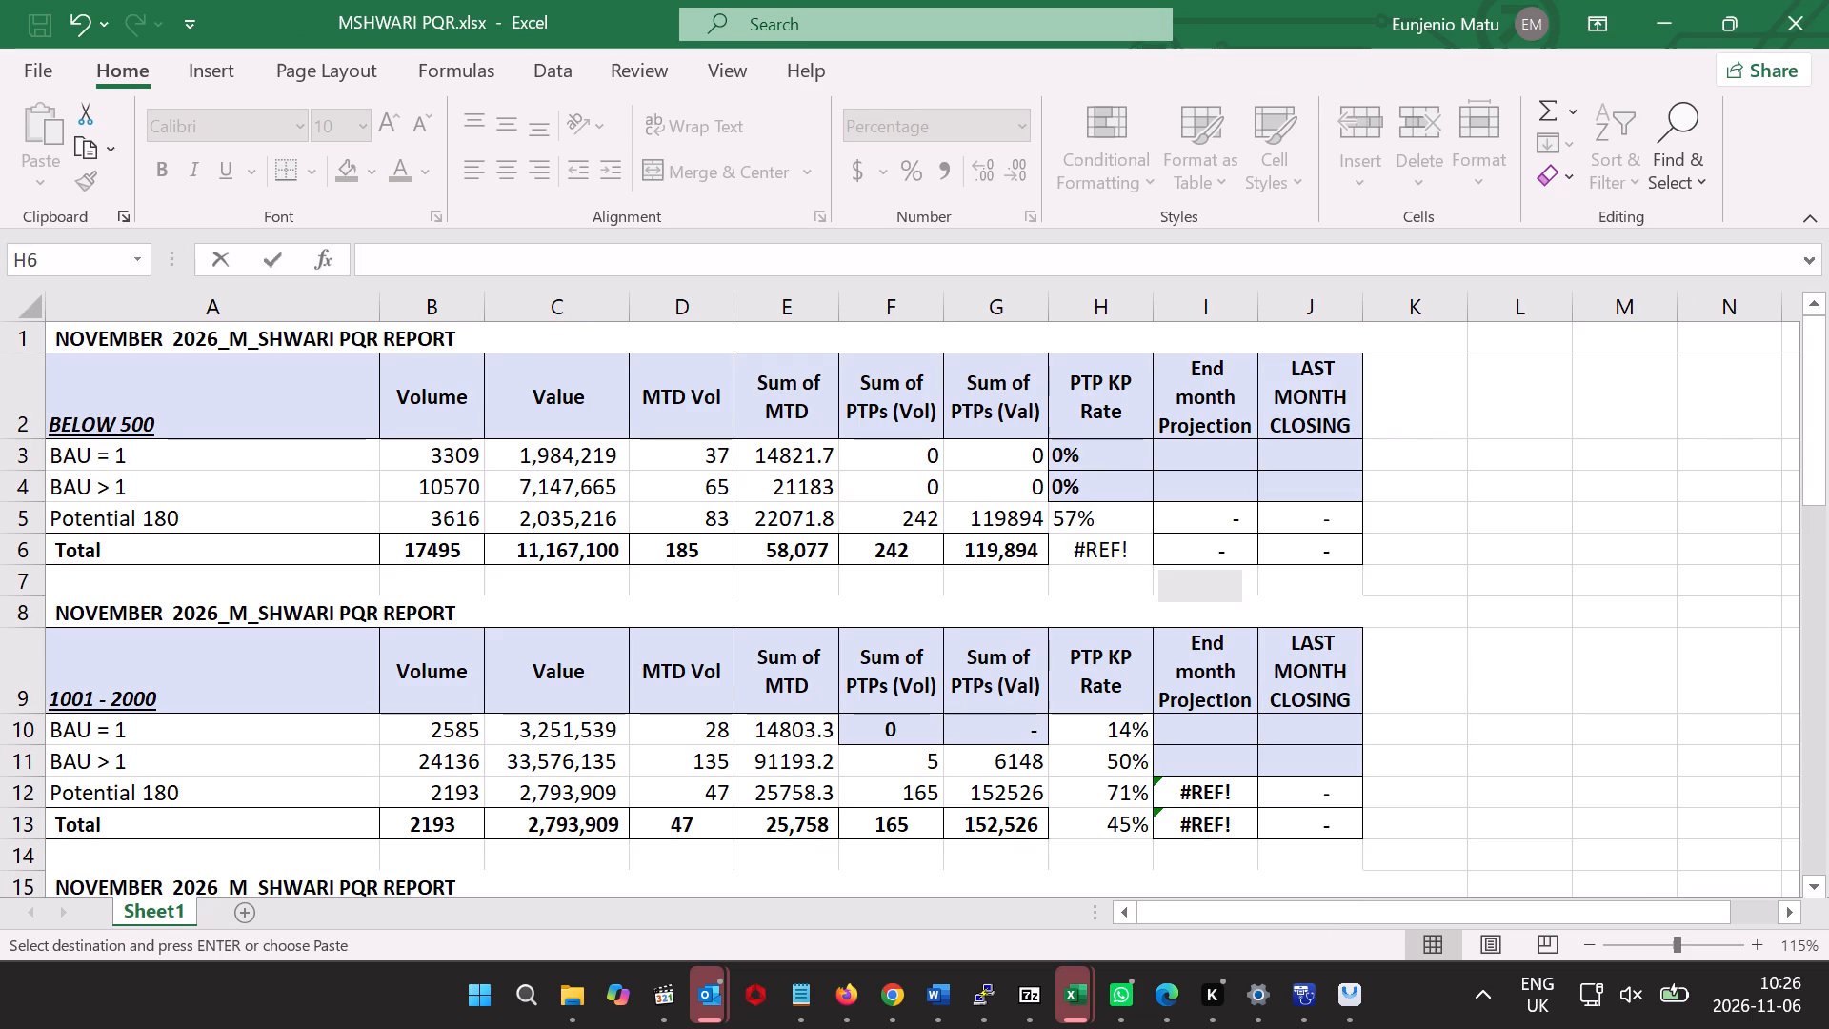
{"action": "right_click", "coordinate": [1109, 550]}
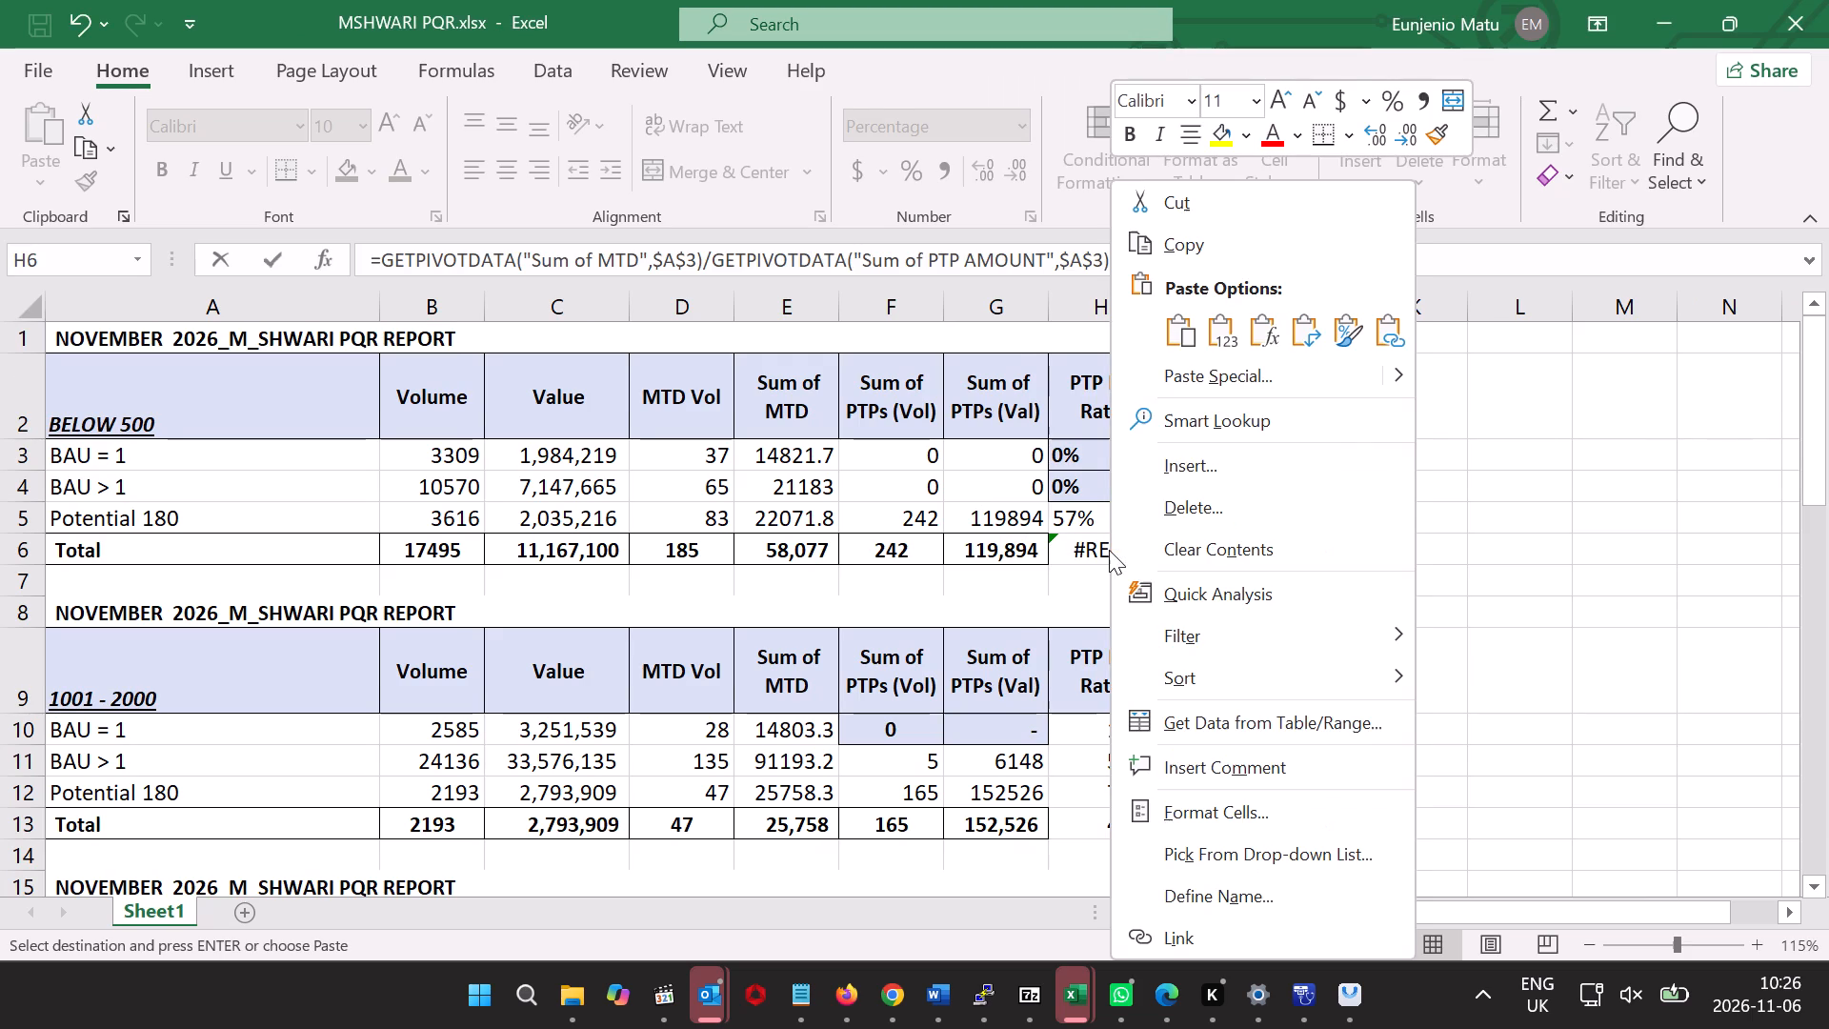
{"action": "left_click", "coordinate": [1220, 341]}
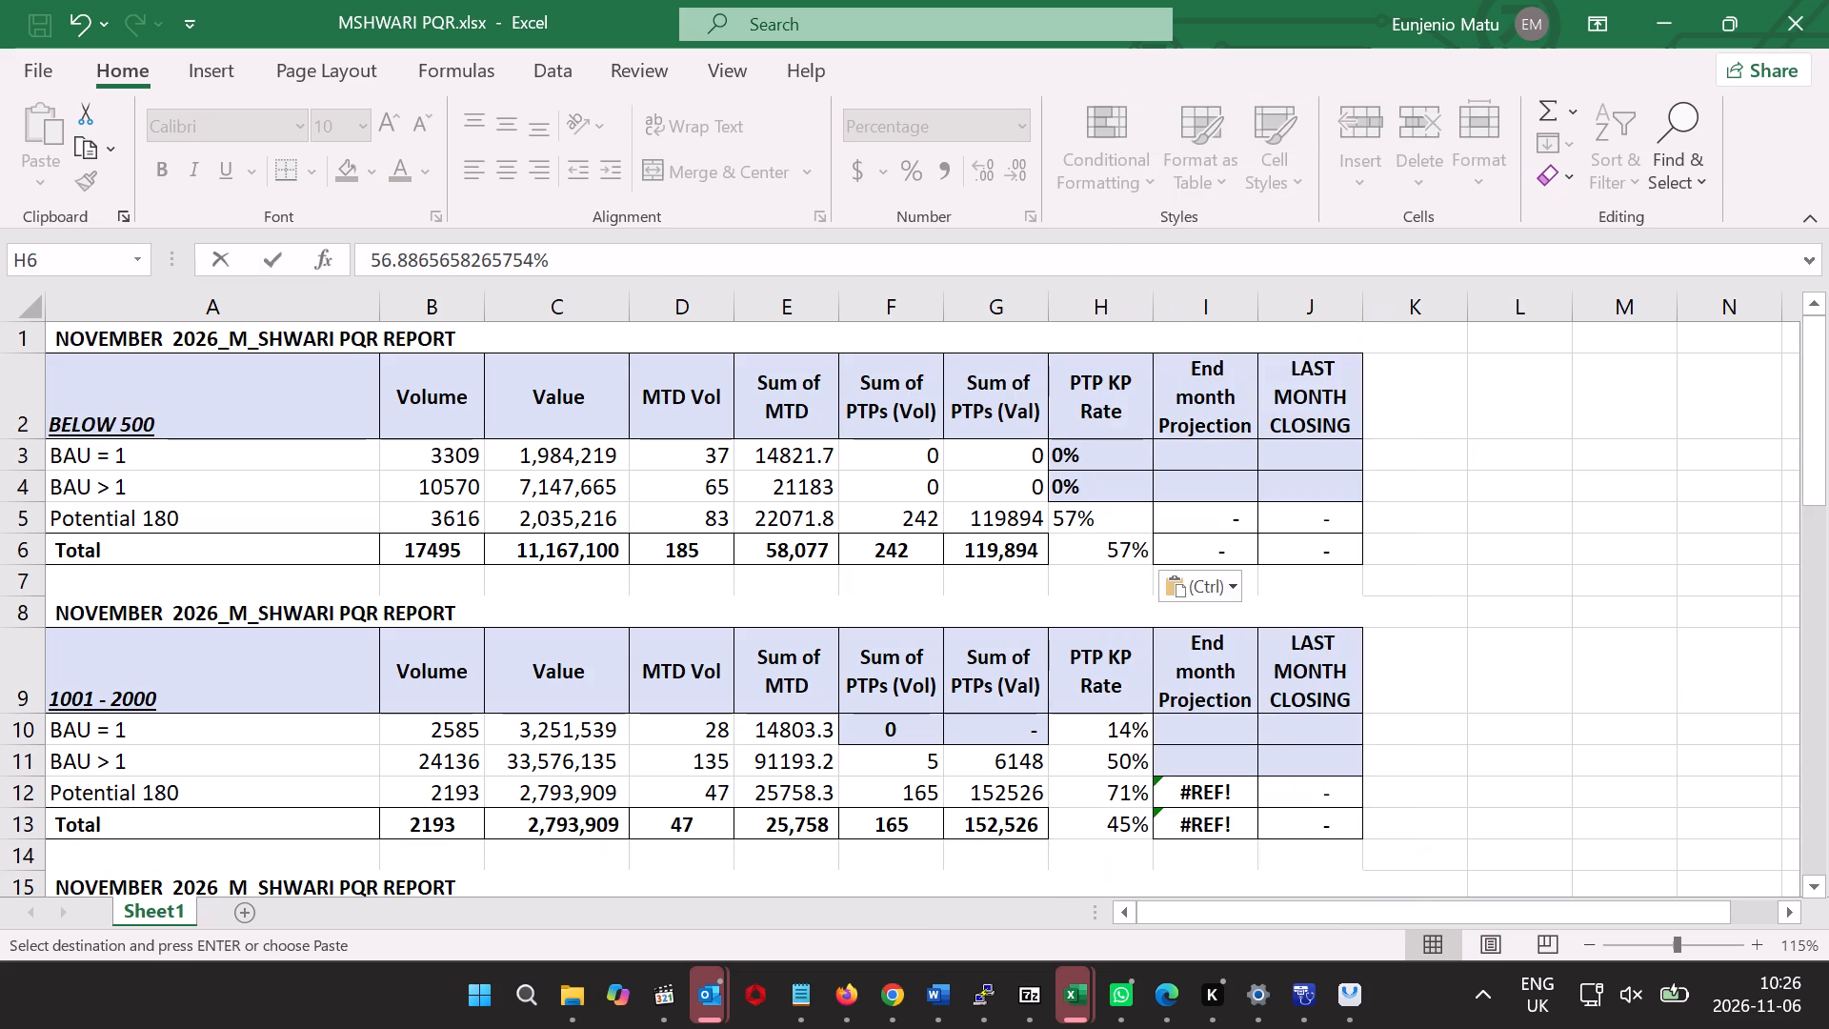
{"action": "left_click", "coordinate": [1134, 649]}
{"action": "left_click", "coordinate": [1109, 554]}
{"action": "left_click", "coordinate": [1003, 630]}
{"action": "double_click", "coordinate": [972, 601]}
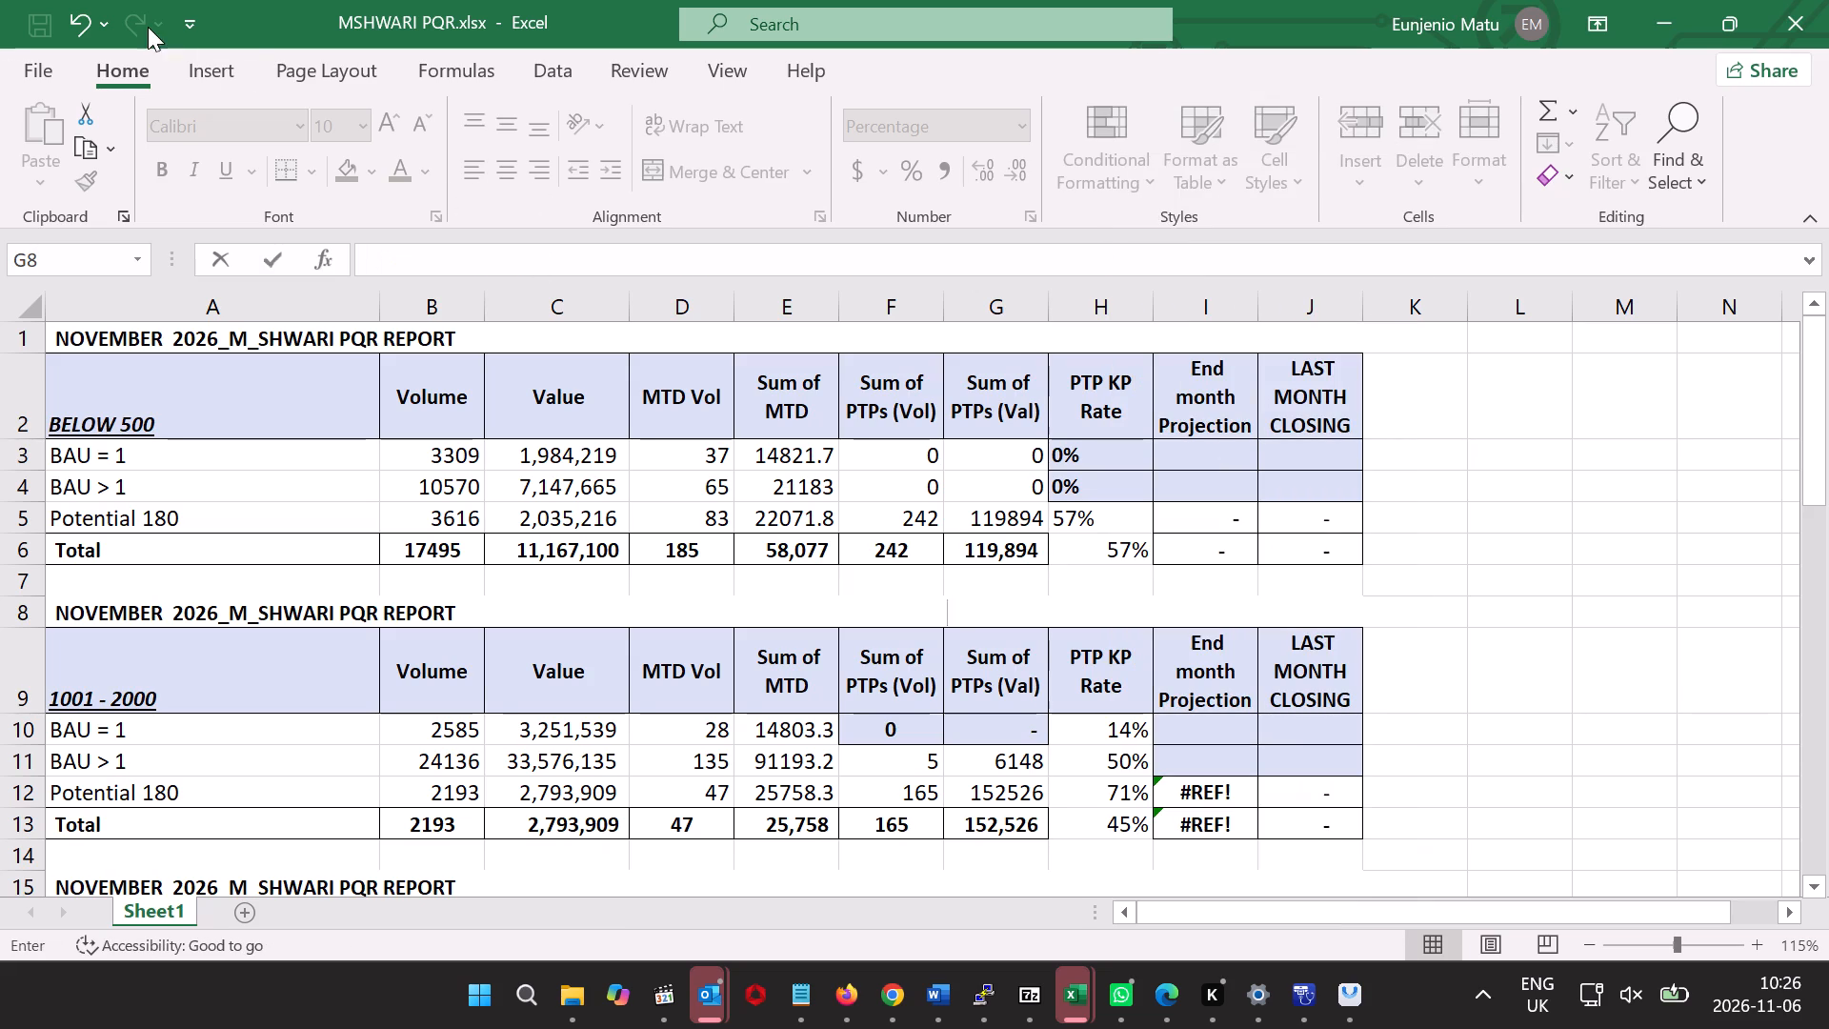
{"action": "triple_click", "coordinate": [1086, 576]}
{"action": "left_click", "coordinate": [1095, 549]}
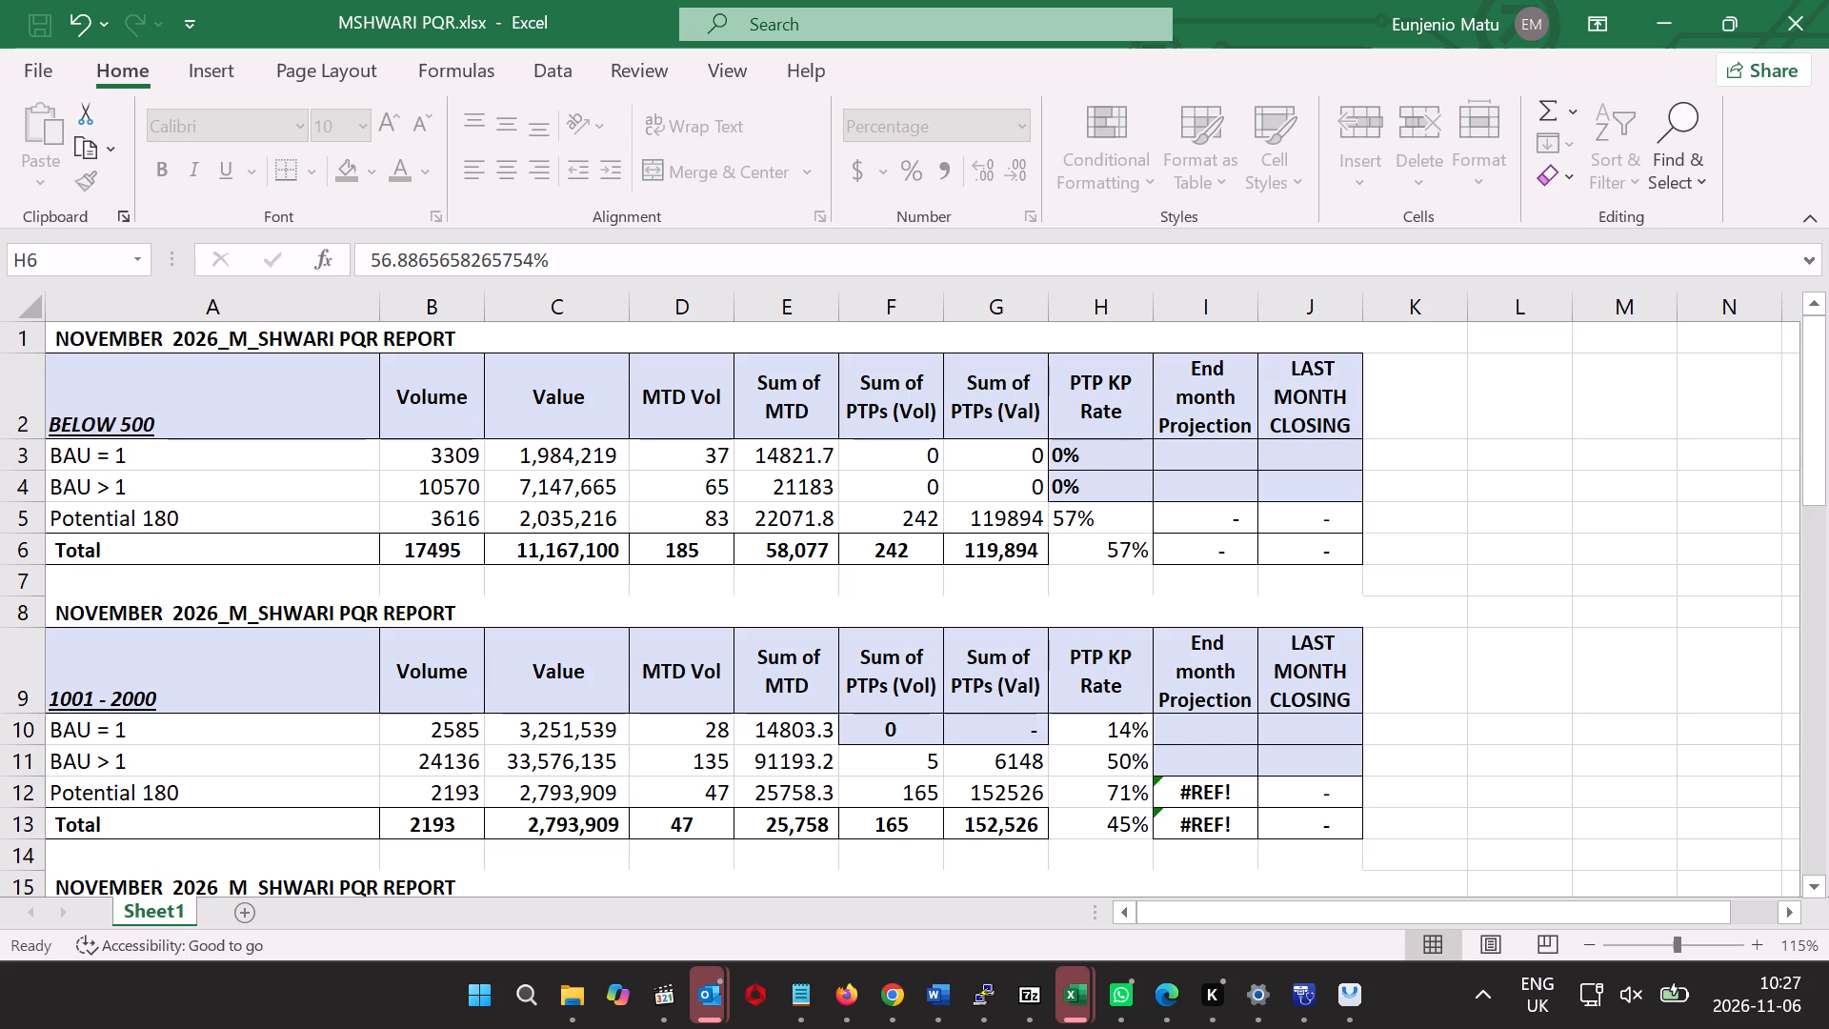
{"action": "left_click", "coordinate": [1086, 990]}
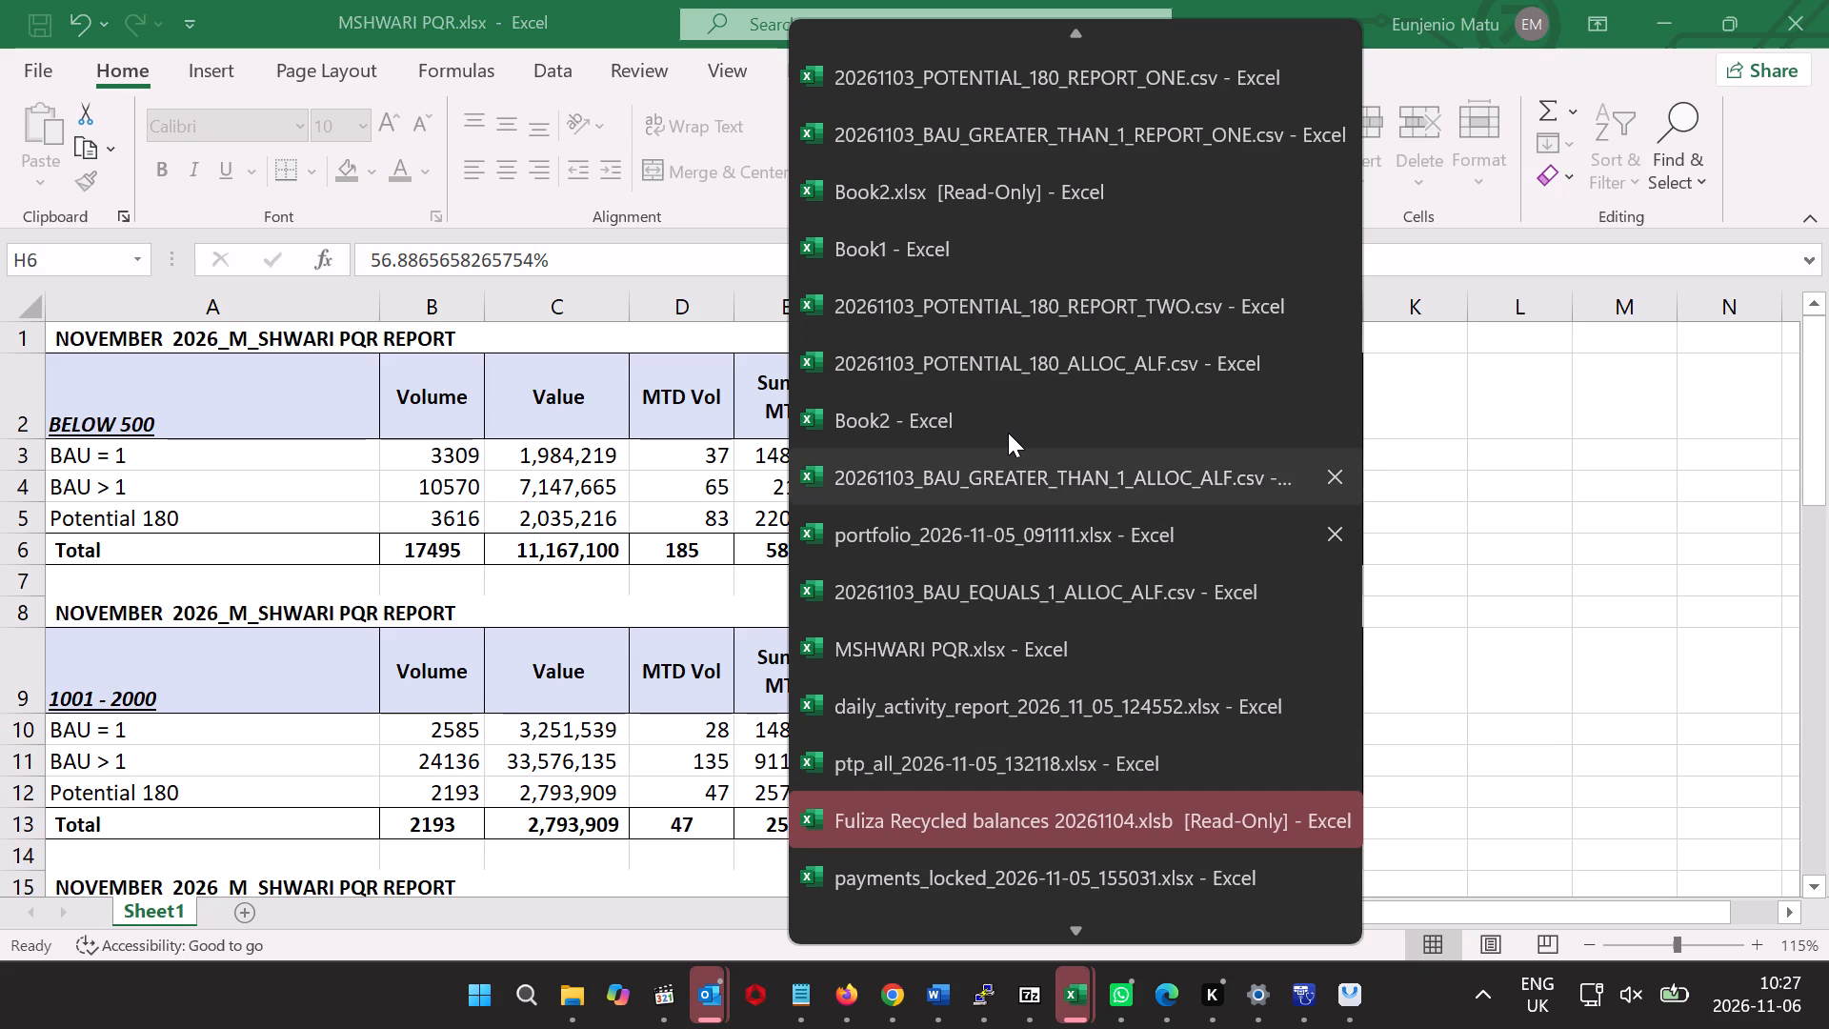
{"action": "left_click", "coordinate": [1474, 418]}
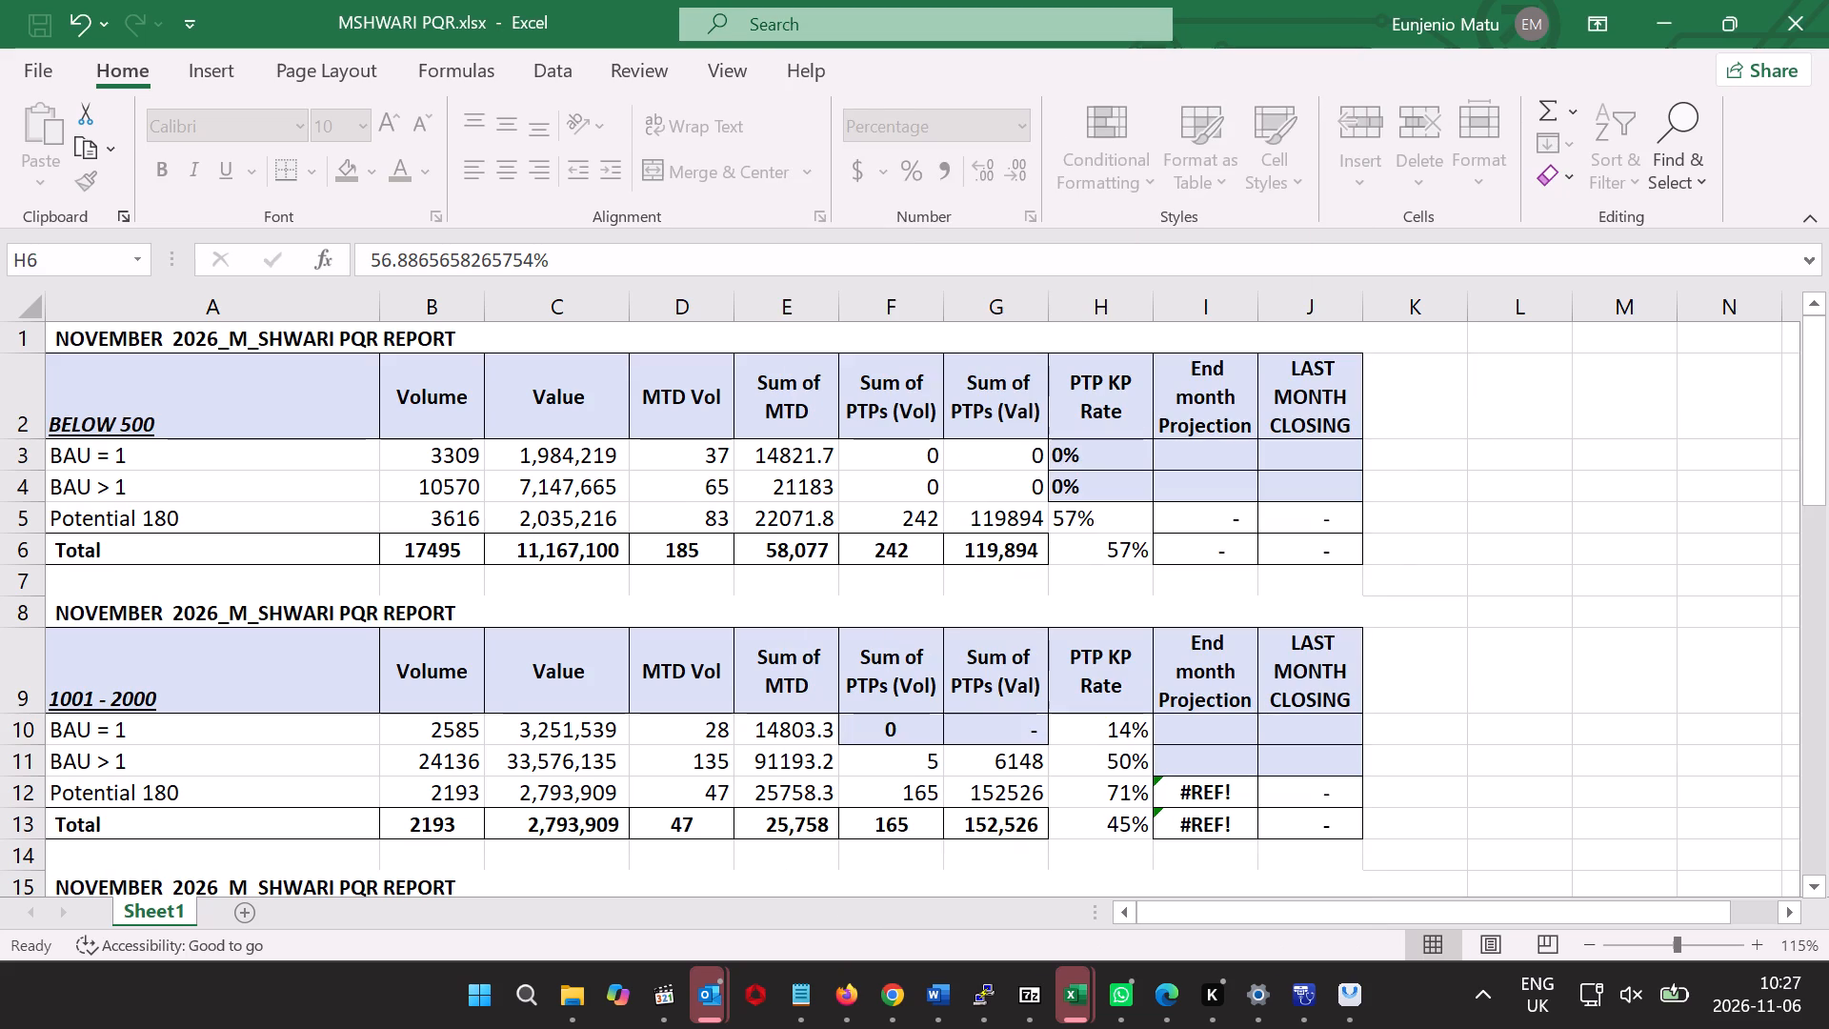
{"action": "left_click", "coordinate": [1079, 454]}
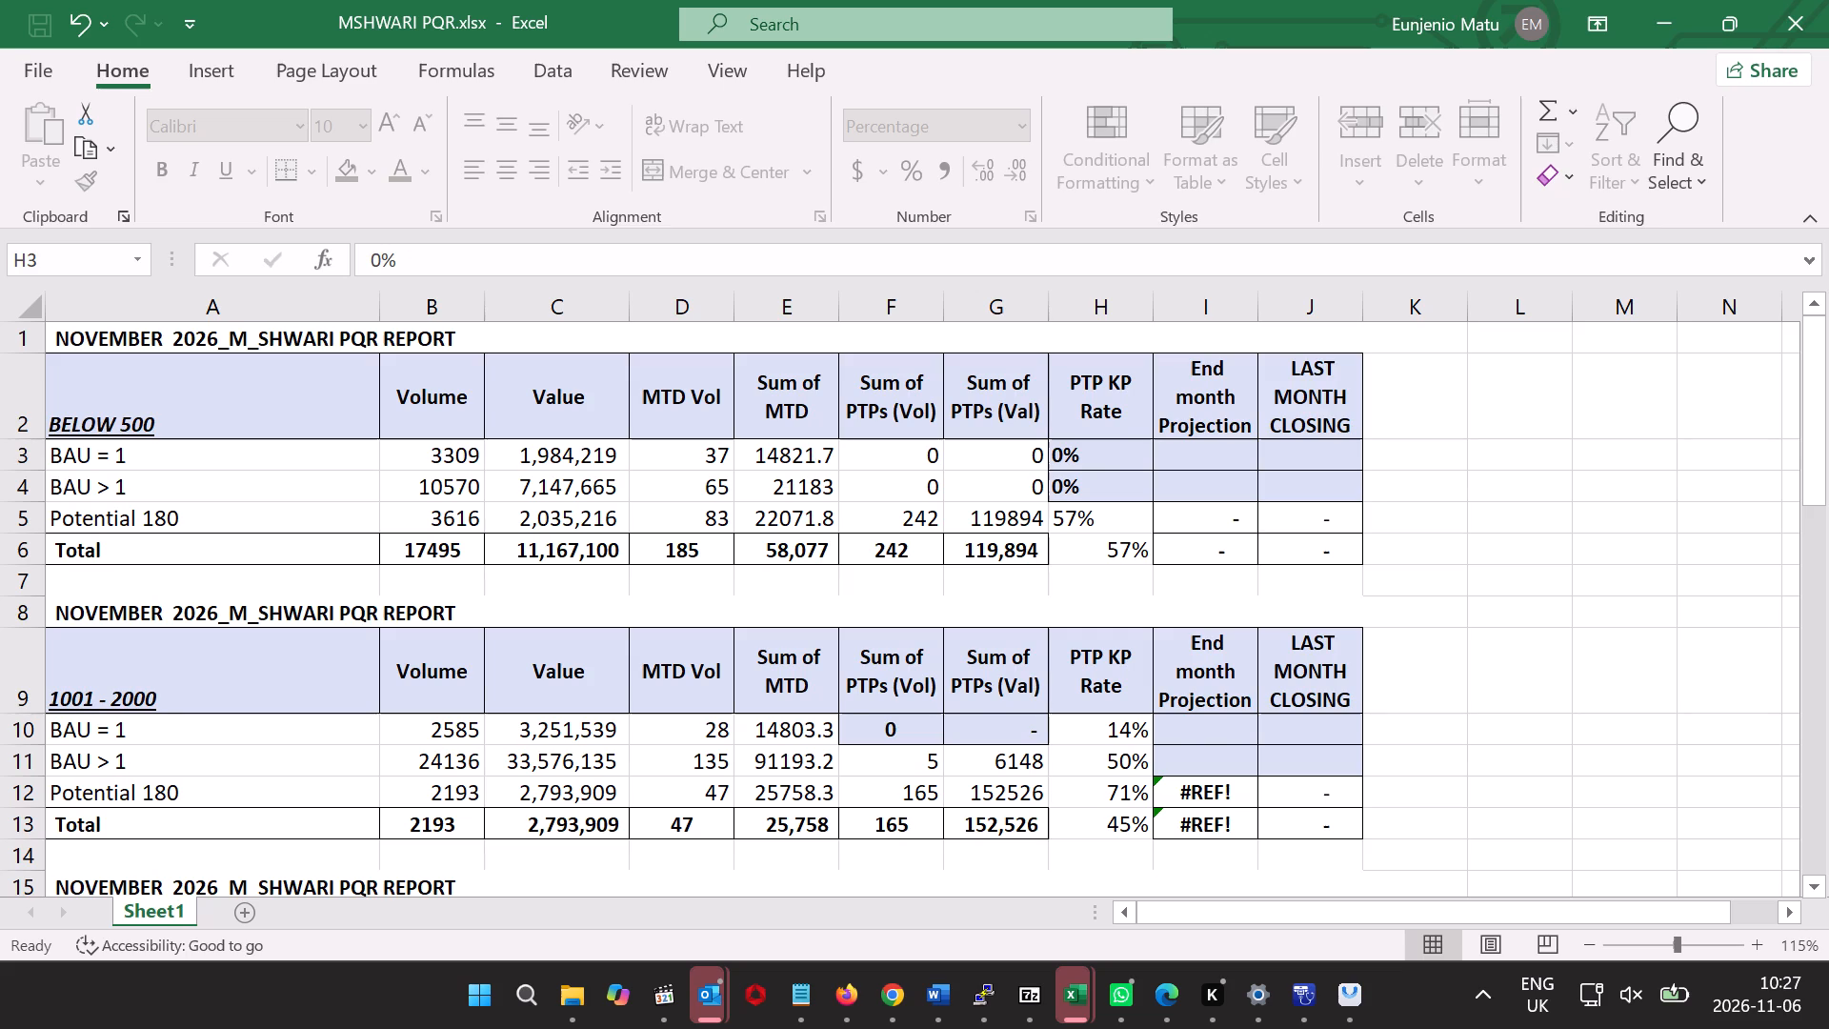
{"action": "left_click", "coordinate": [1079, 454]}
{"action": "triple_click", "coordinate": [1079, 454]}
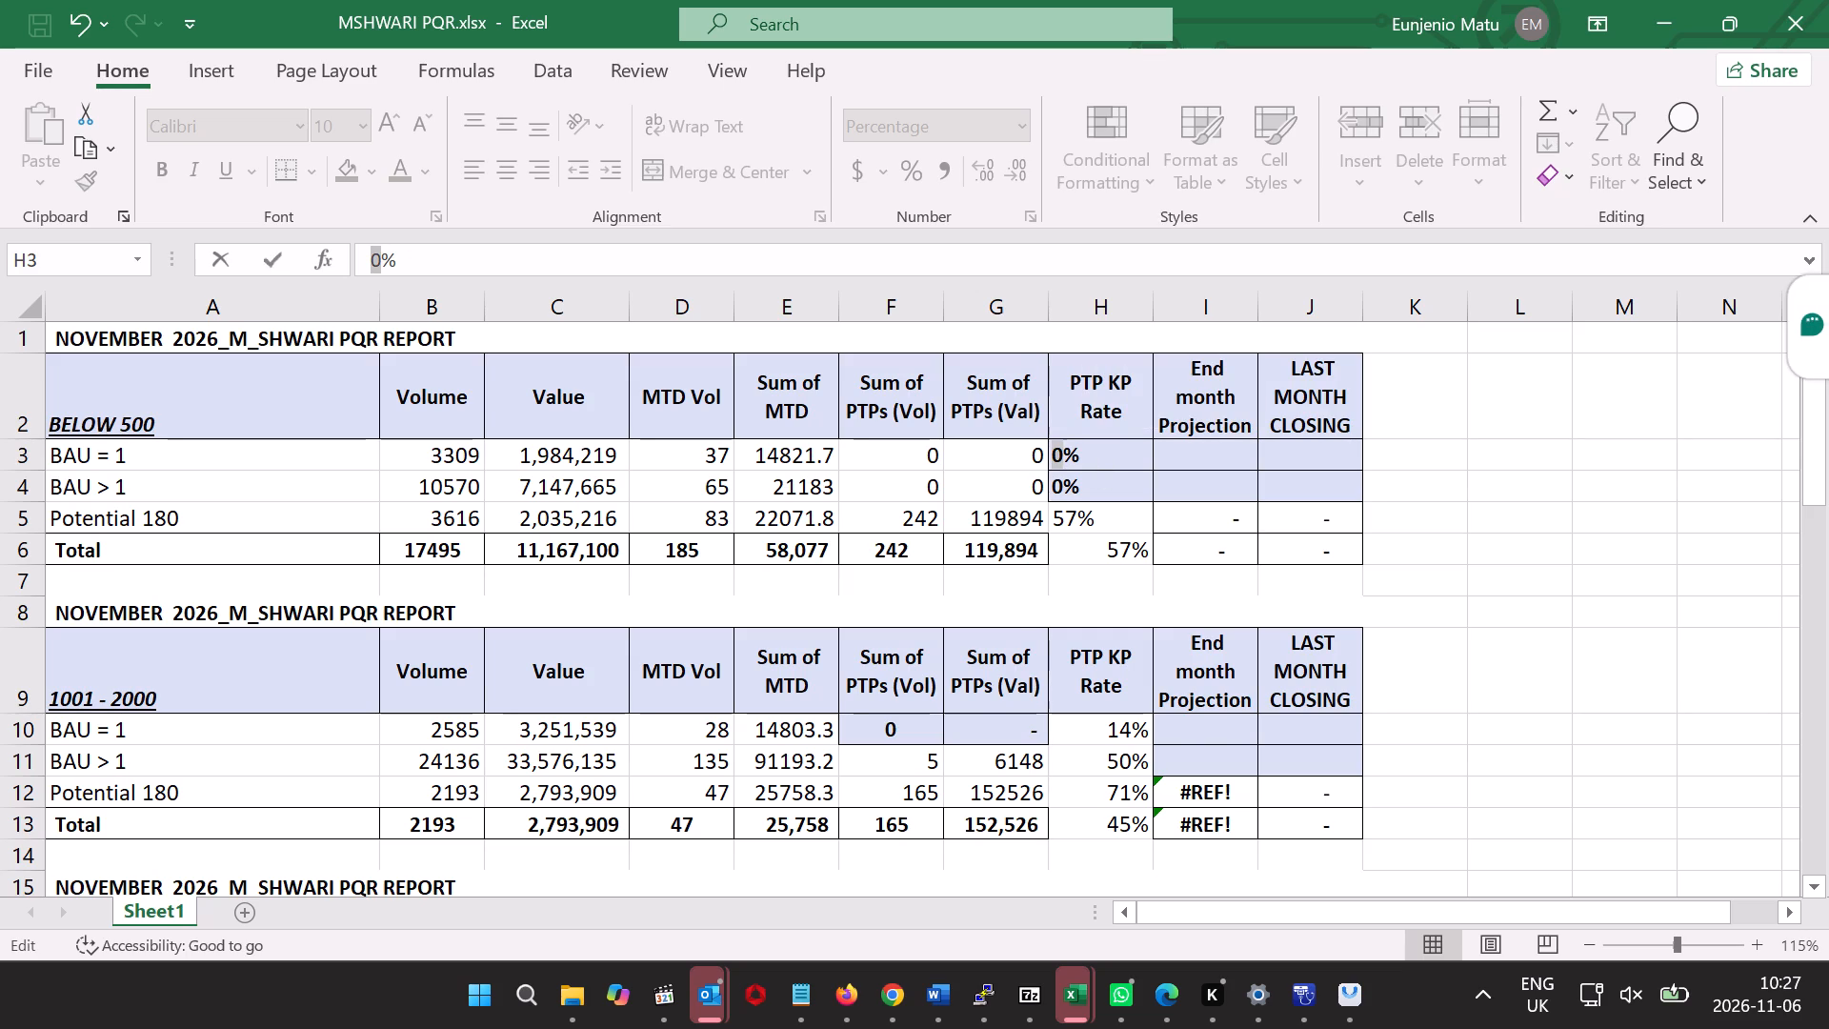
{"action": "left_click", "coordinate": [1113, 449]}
Select the whole of Sheet1 and try to paste the report into a new worksheet starting at A1.
{"action": "left_click_drag", "start_coordinate": [65, 338], "coordinate": [343, 404]}
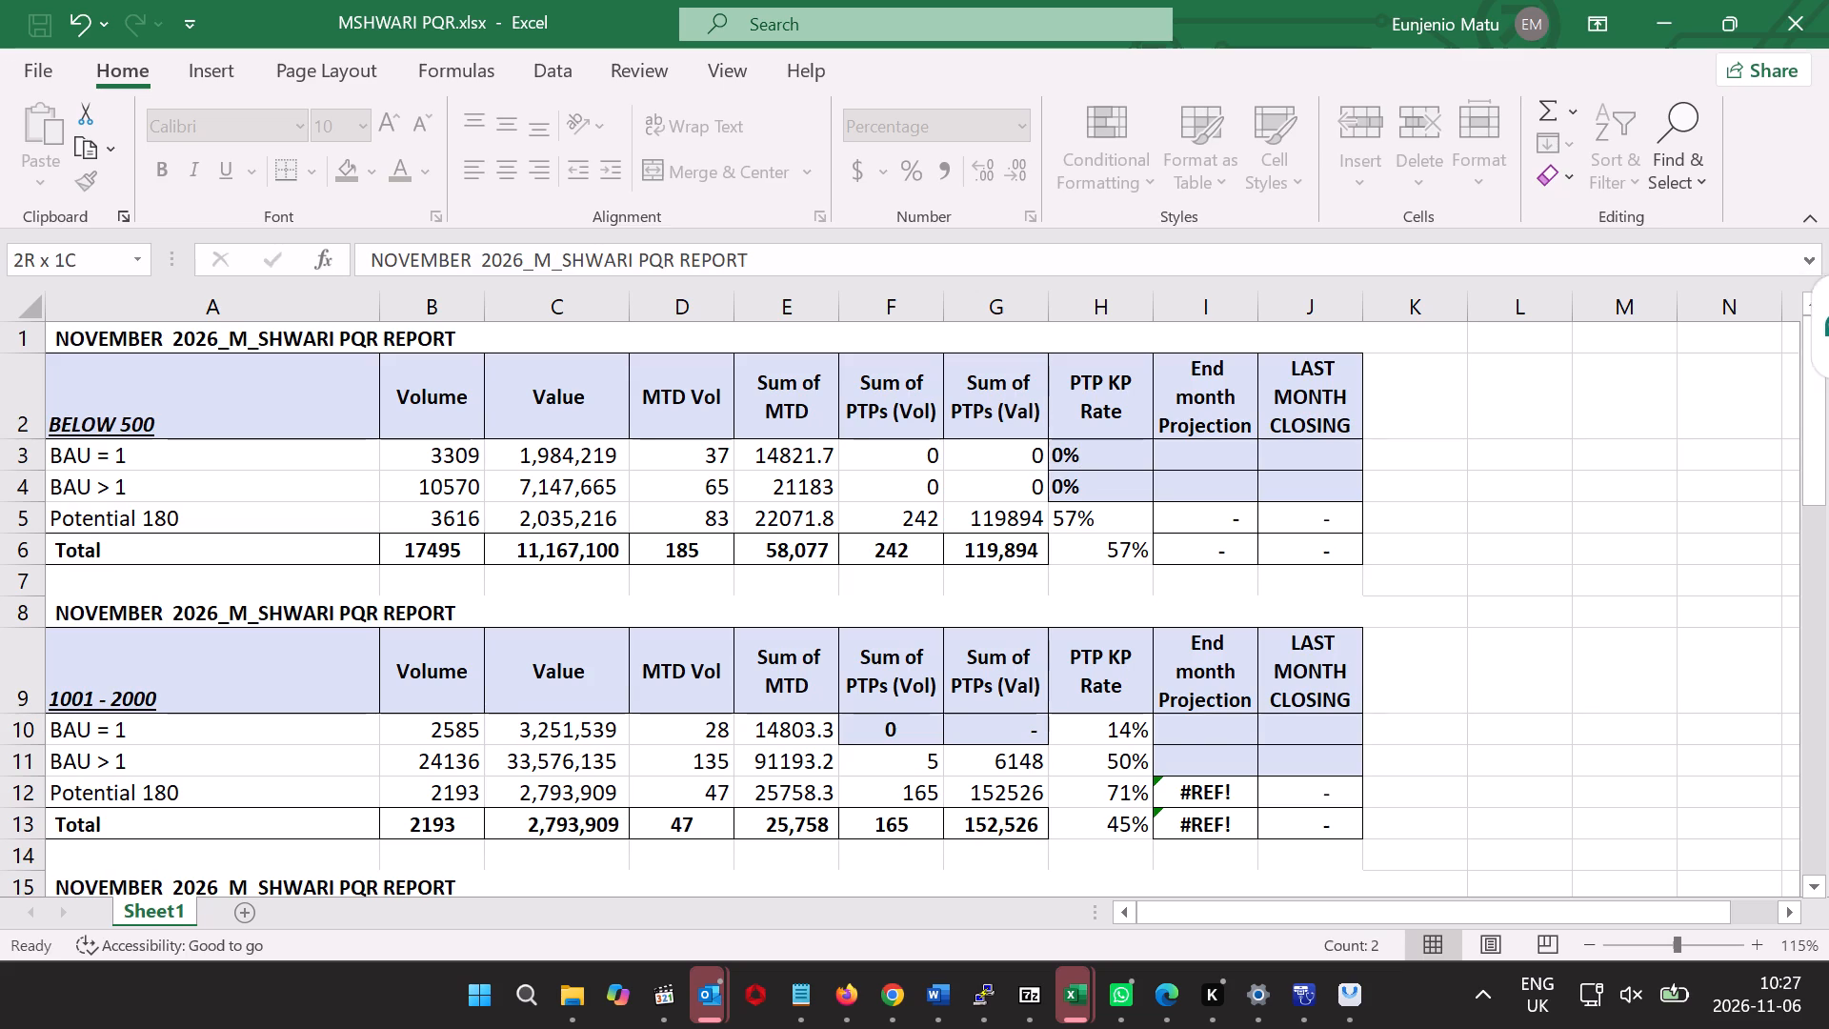
{"action": "left_click_drag", "start_coordinate": [343, 404], "coordinate": [587, 506]}
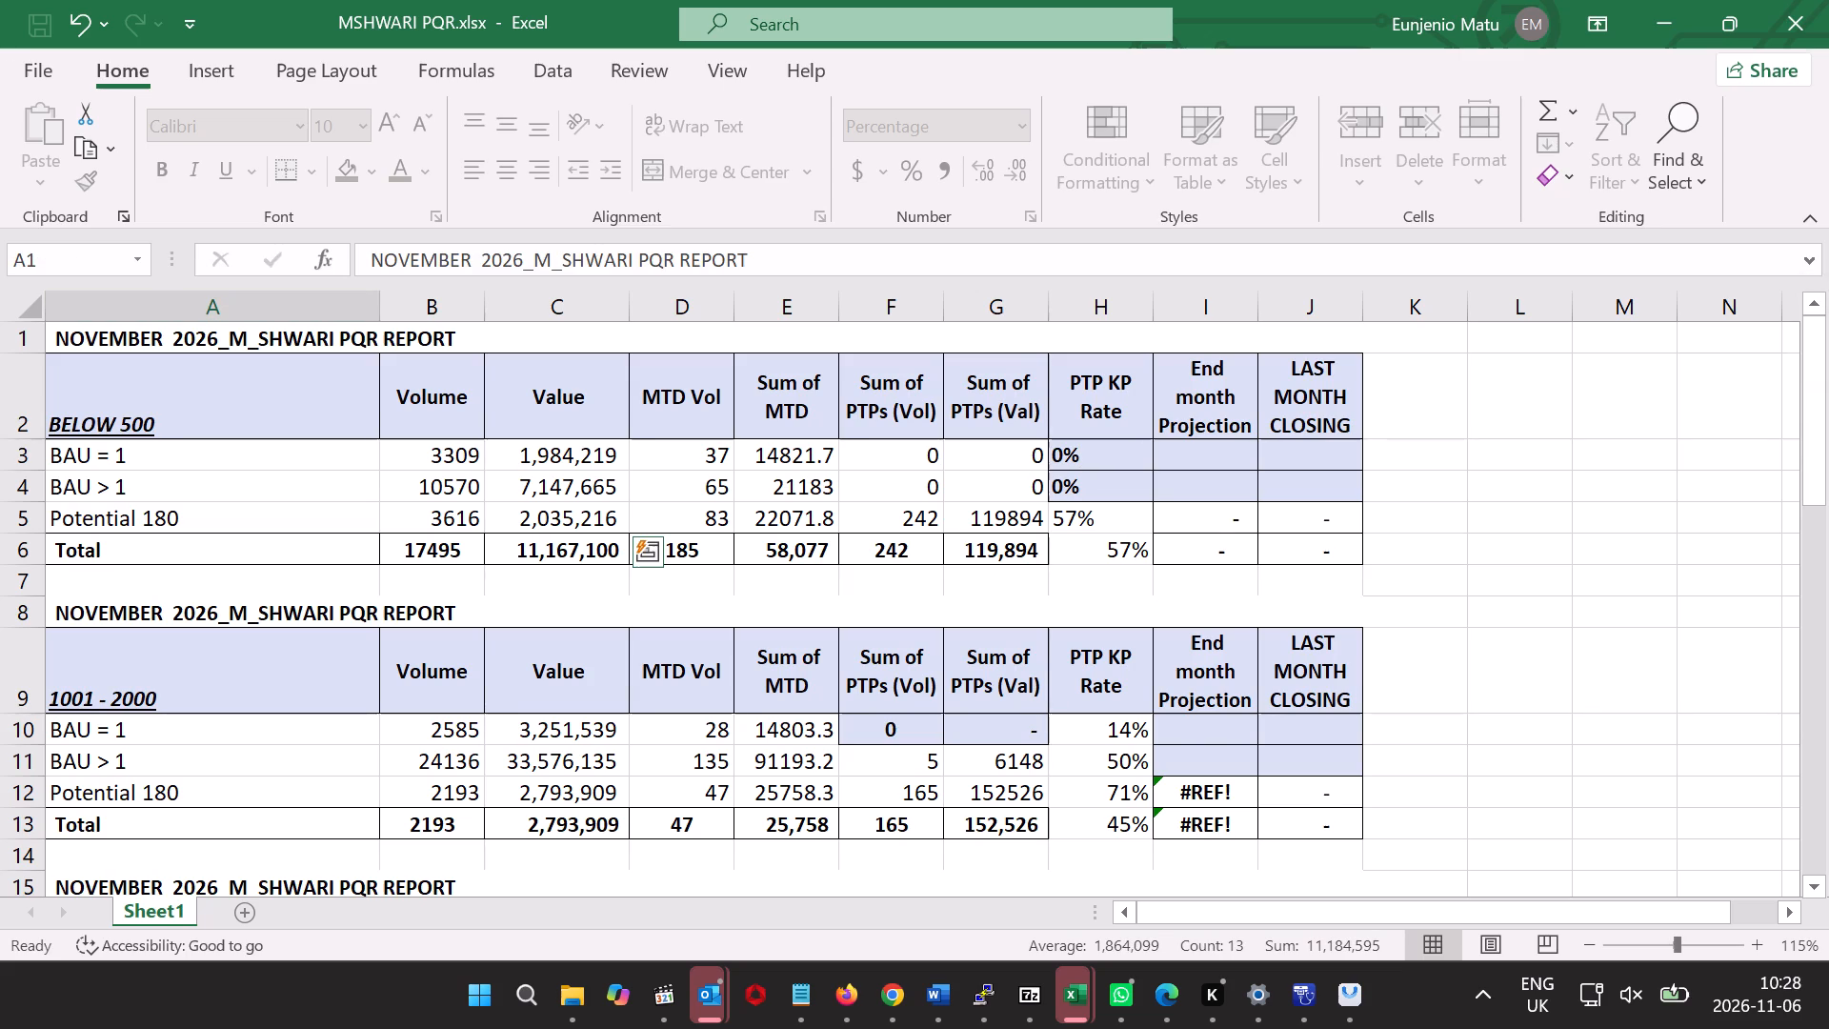
{"action": "left_click_drag", "start_coordinate": [62, 338], "coordinate": [652, 776]}
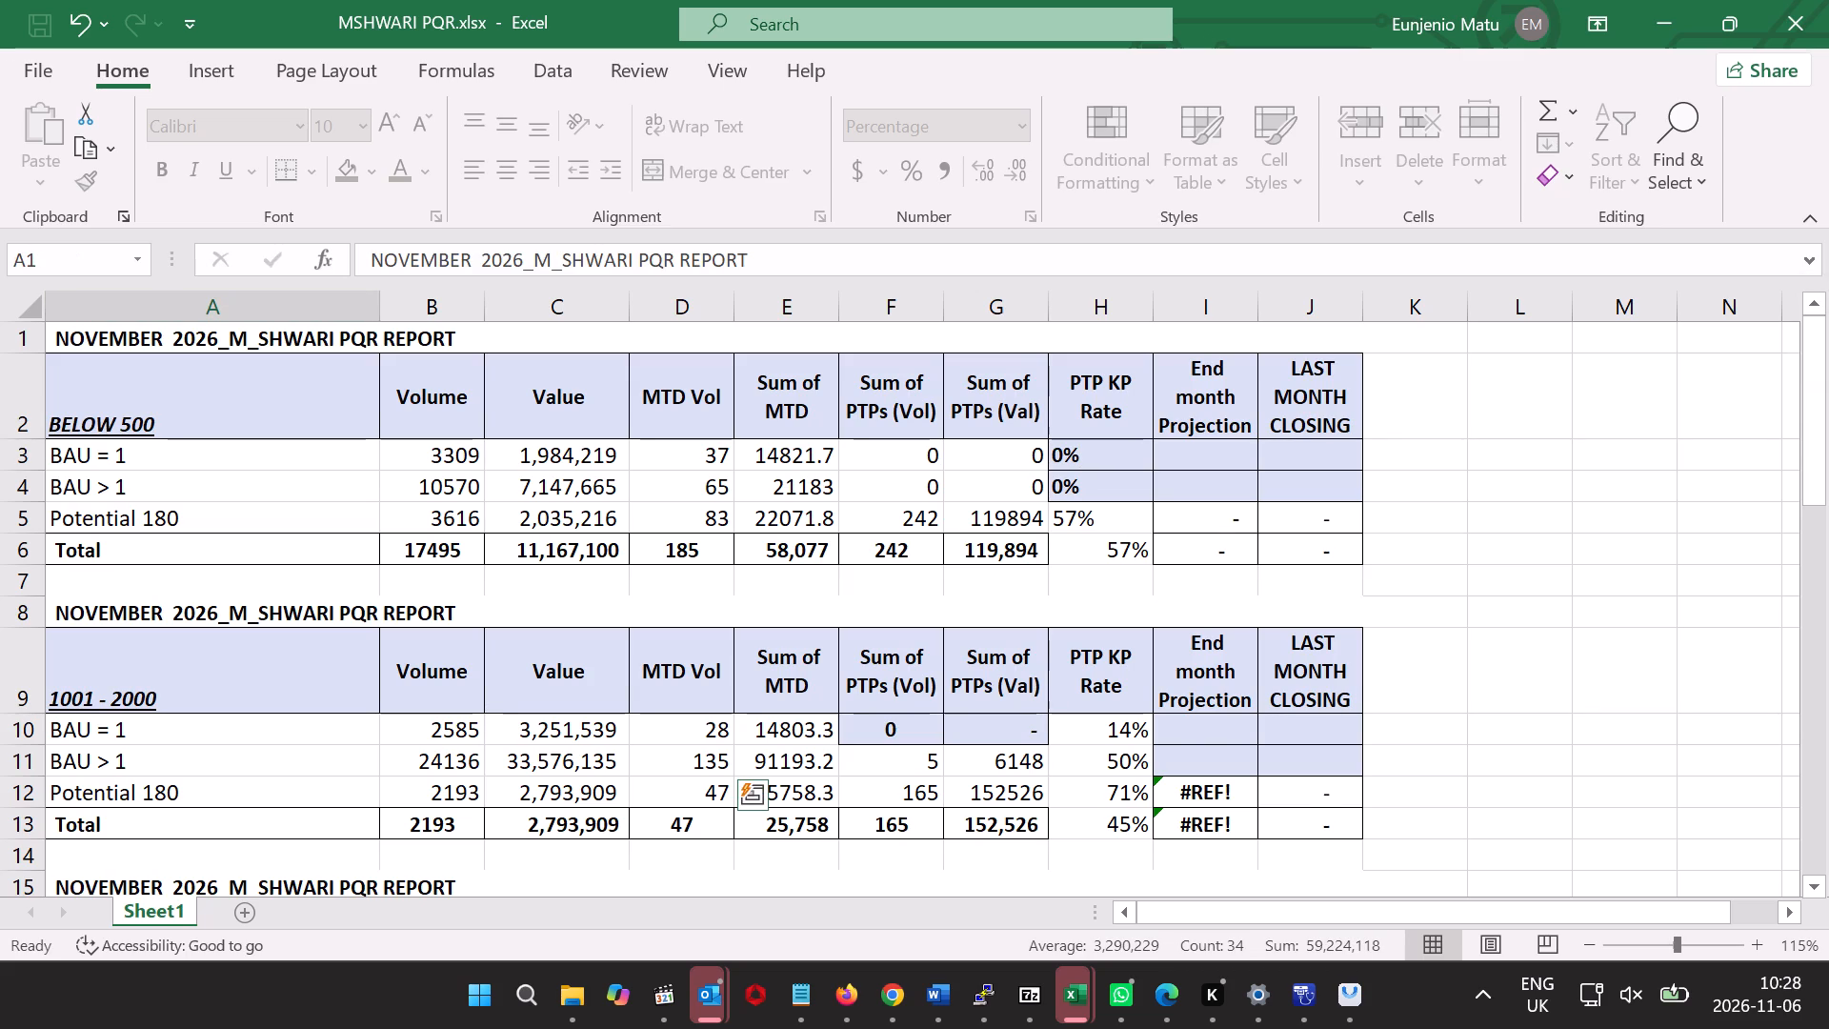
{"action": "key", "text": "ctrl+a"}
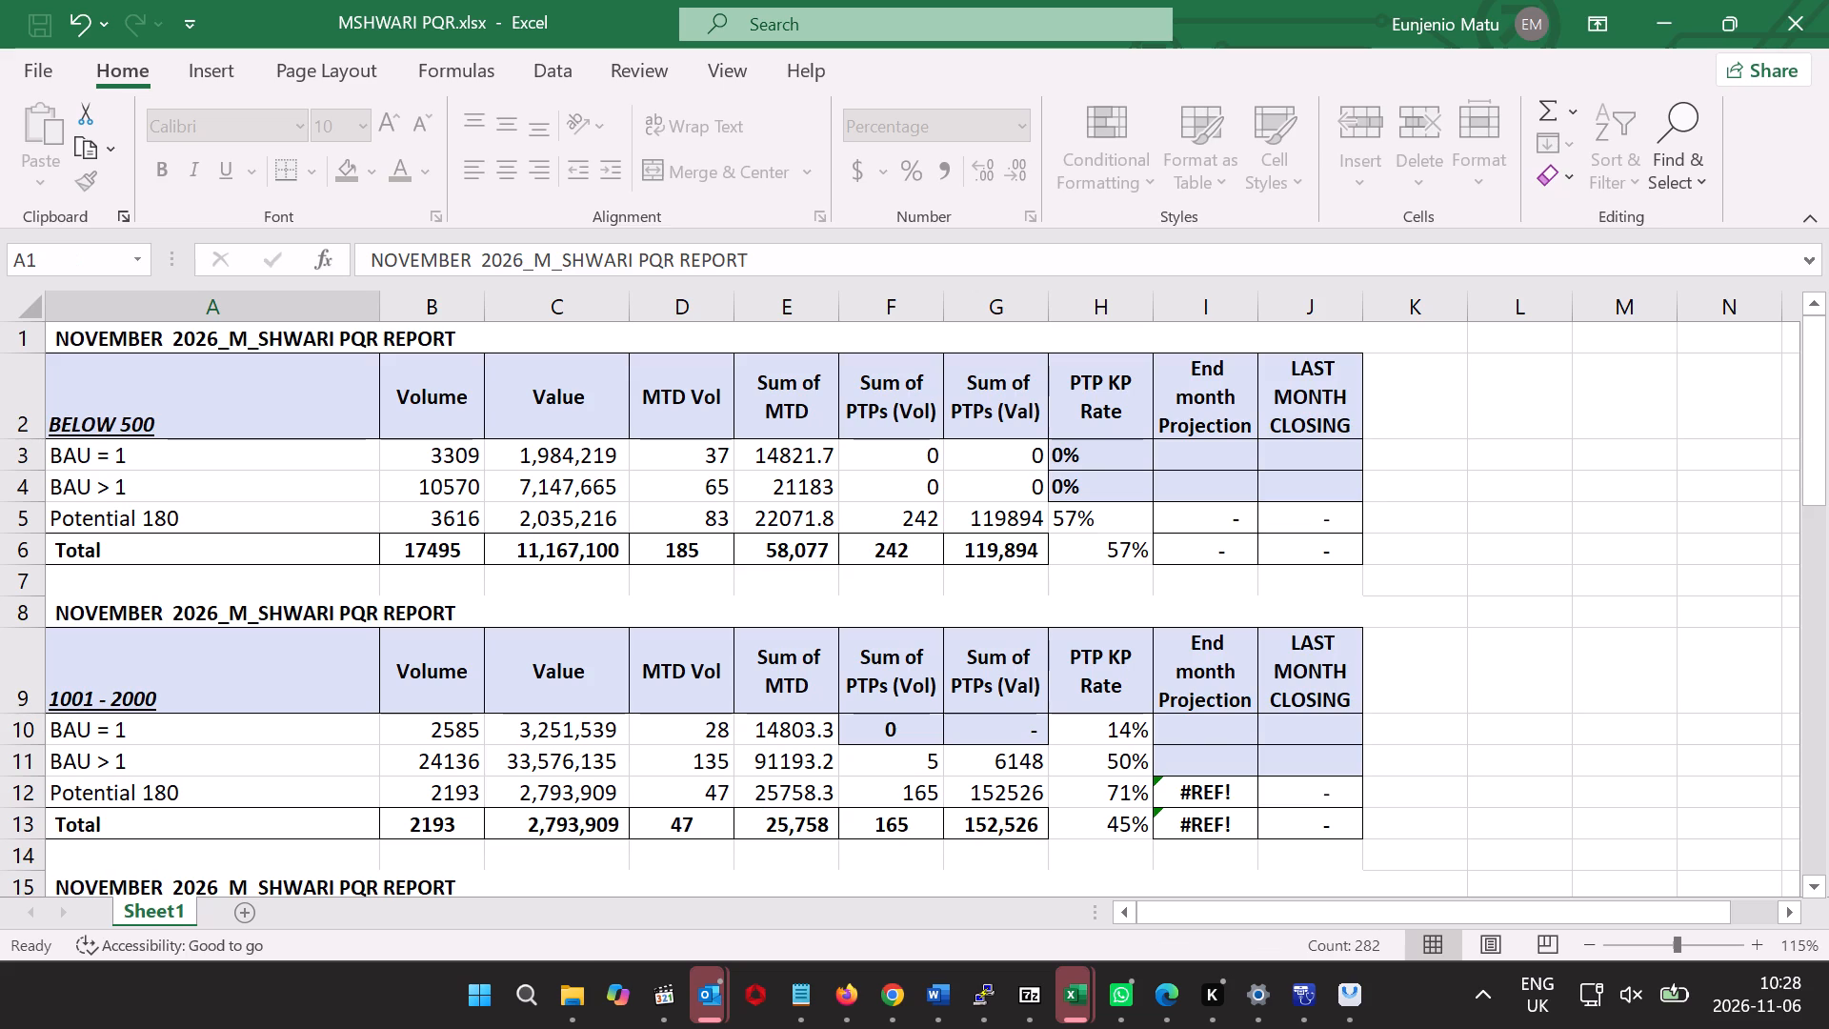
{"action": "left_click", "coordinate": [260, 913]}
{"action": "left_click", "coordinate": [113, 337]}
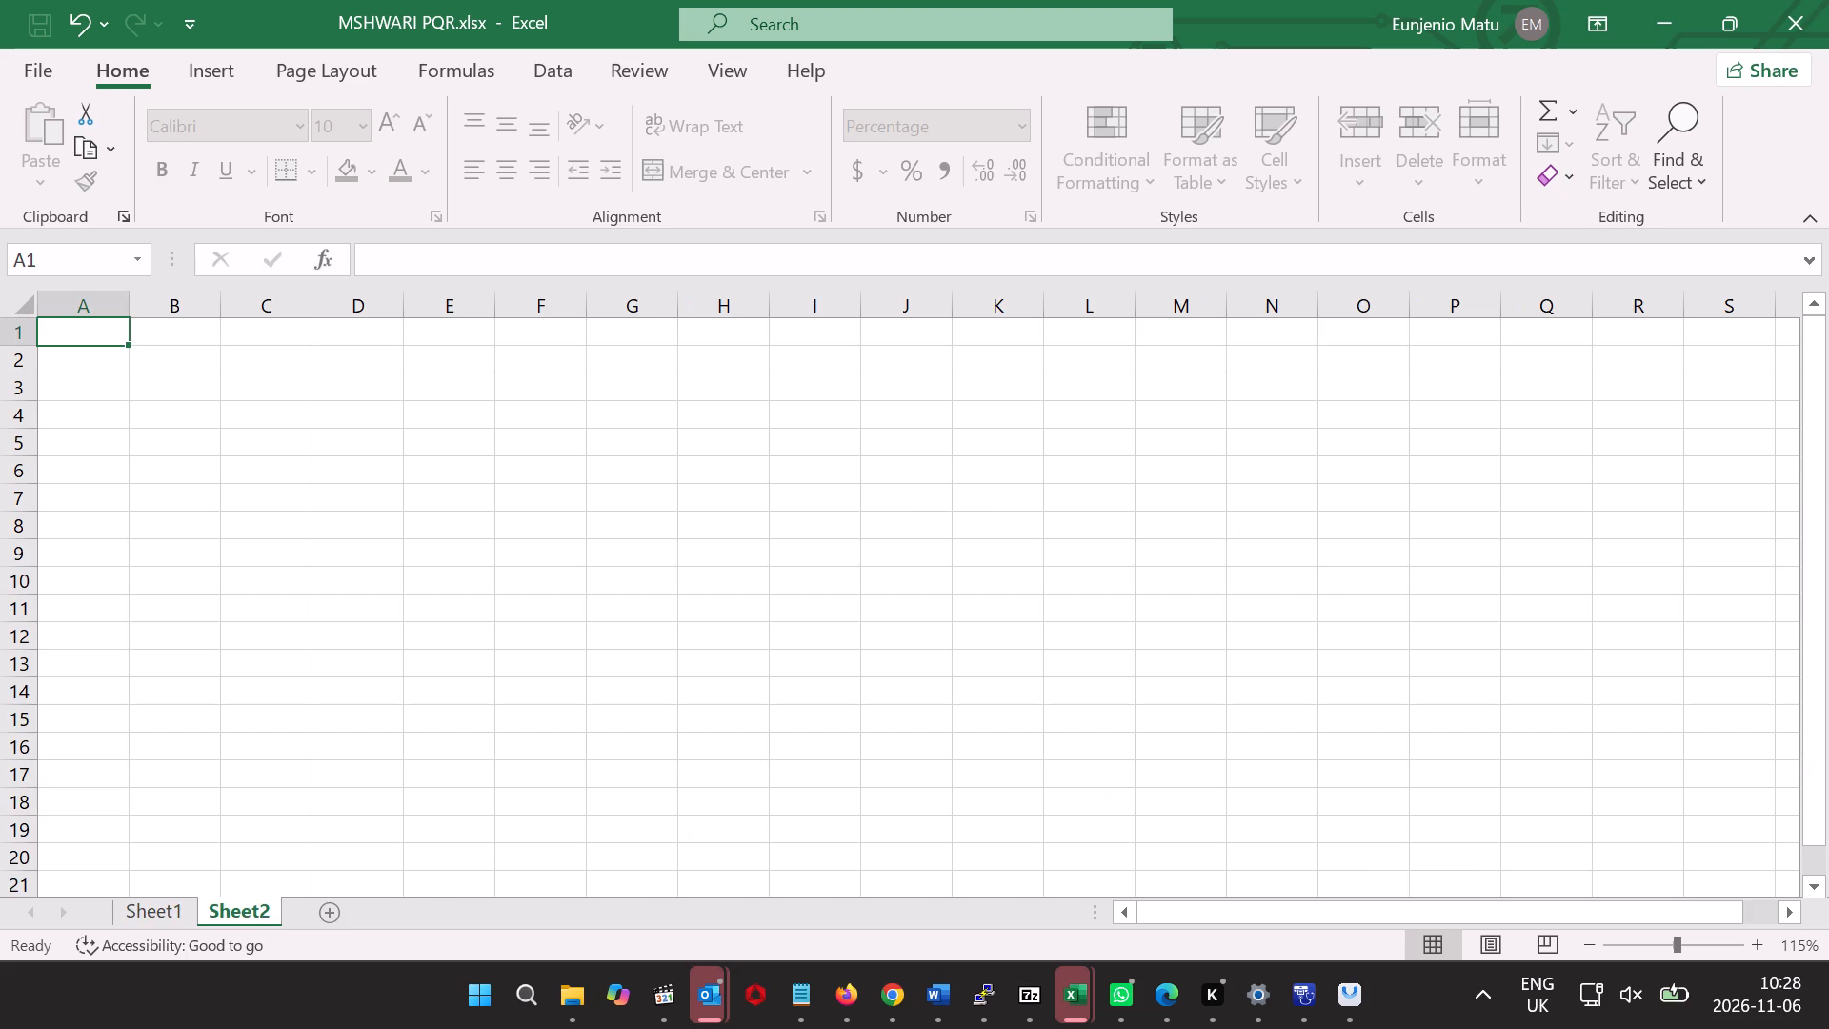
{"action": "key", "text": "ctrl+v"}
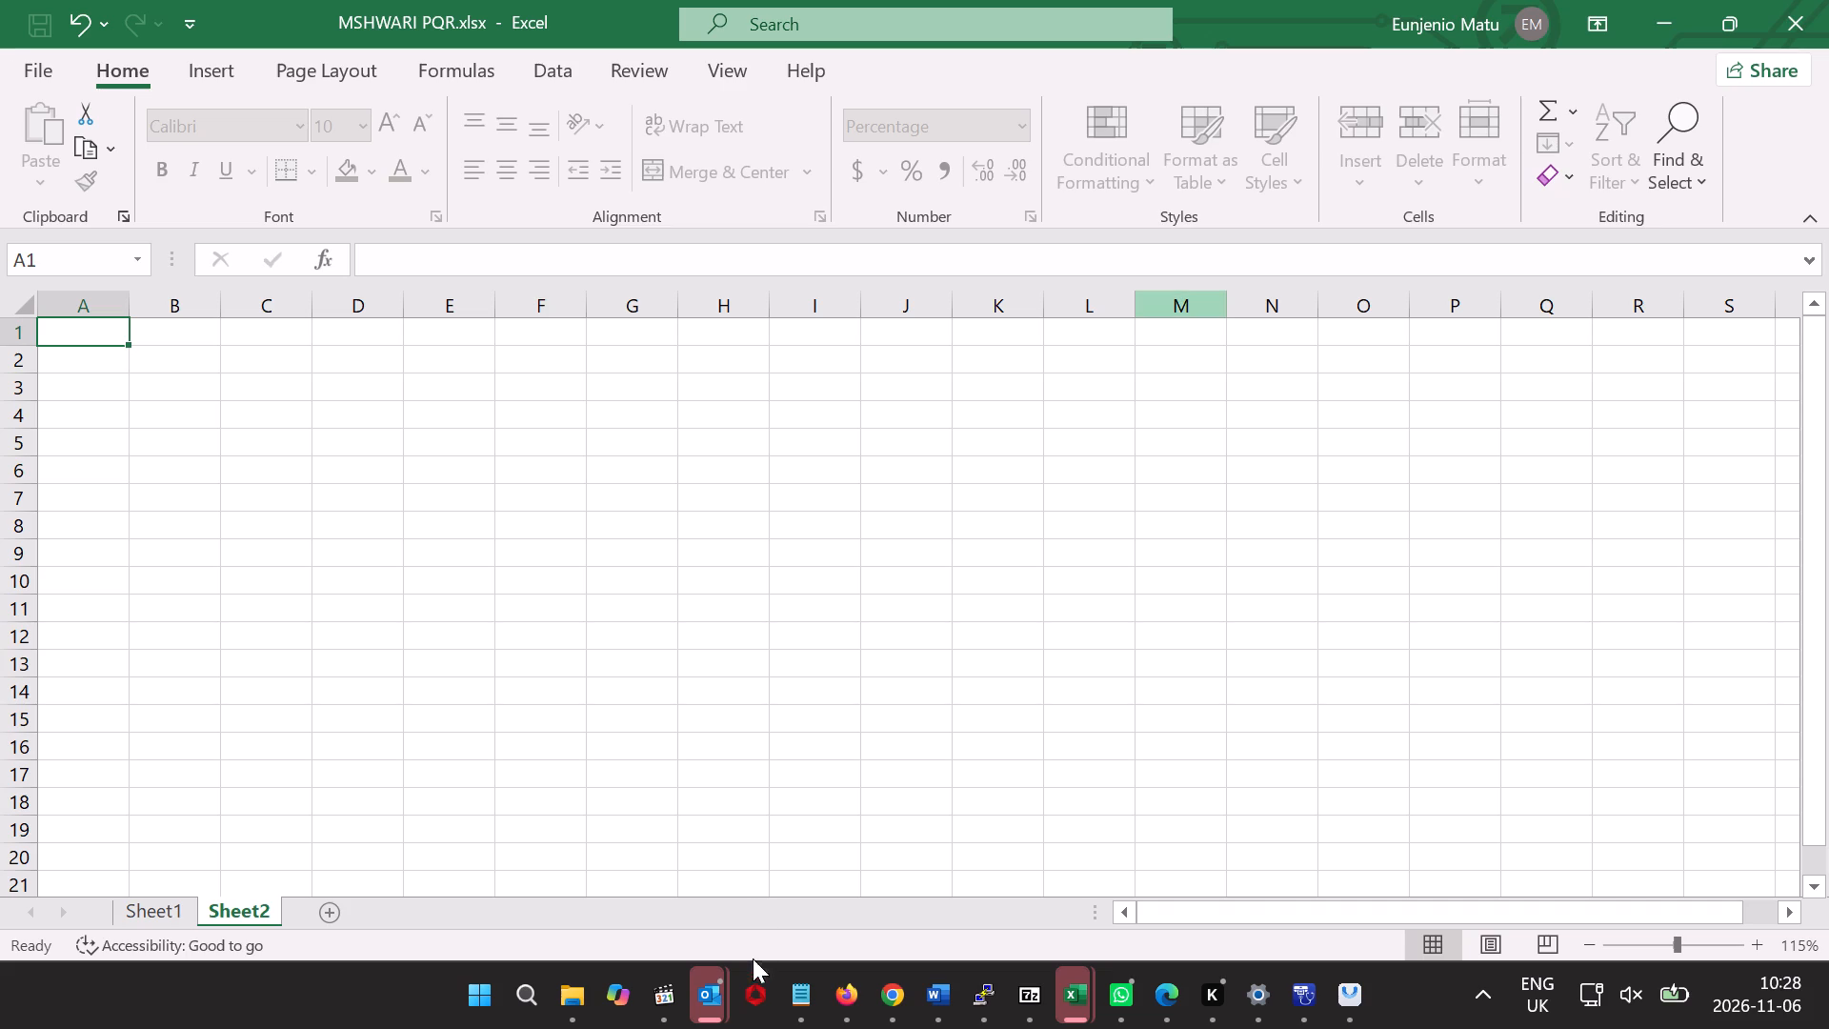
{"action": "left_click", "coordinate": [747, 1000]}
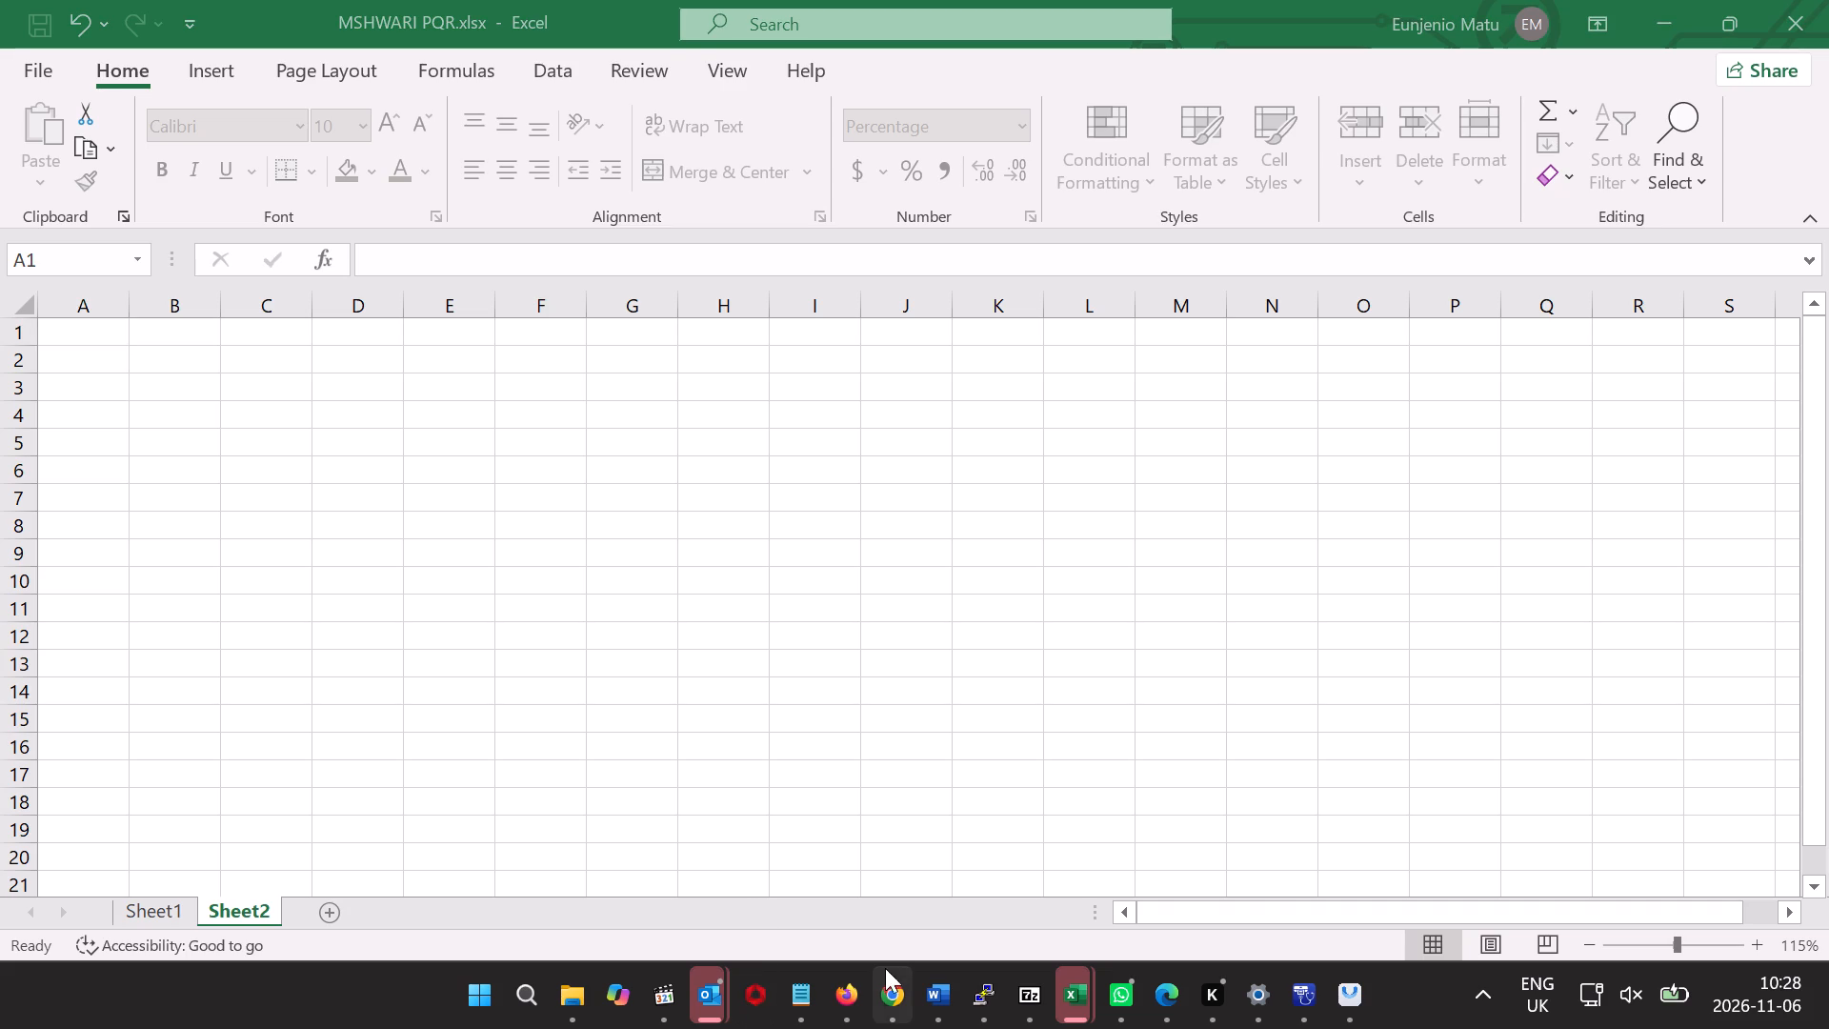